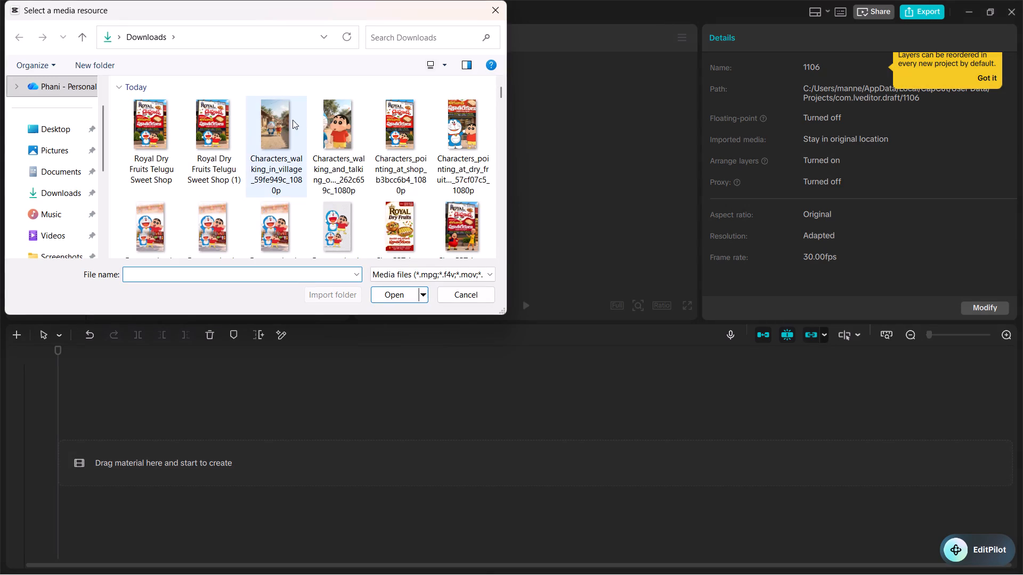
{"action": "left_click", "coordinate": [339, 153], "text": "ctrl"}
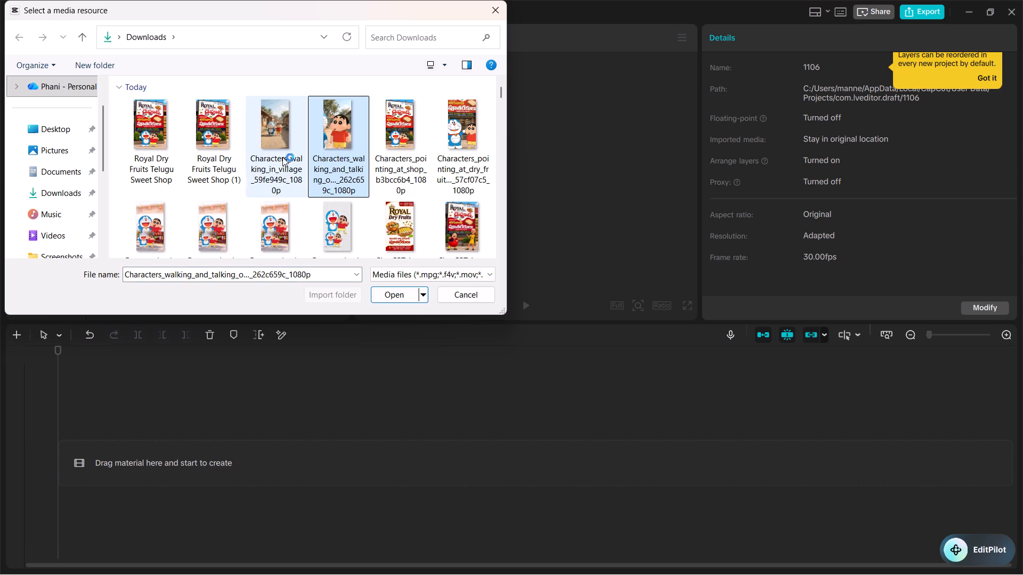
{"action": "left_click", "coordinate": [275, 157], "text": "ctrl"}
{"action": "left_click", "coordinate": [222, 155], "text": "ctrl"}
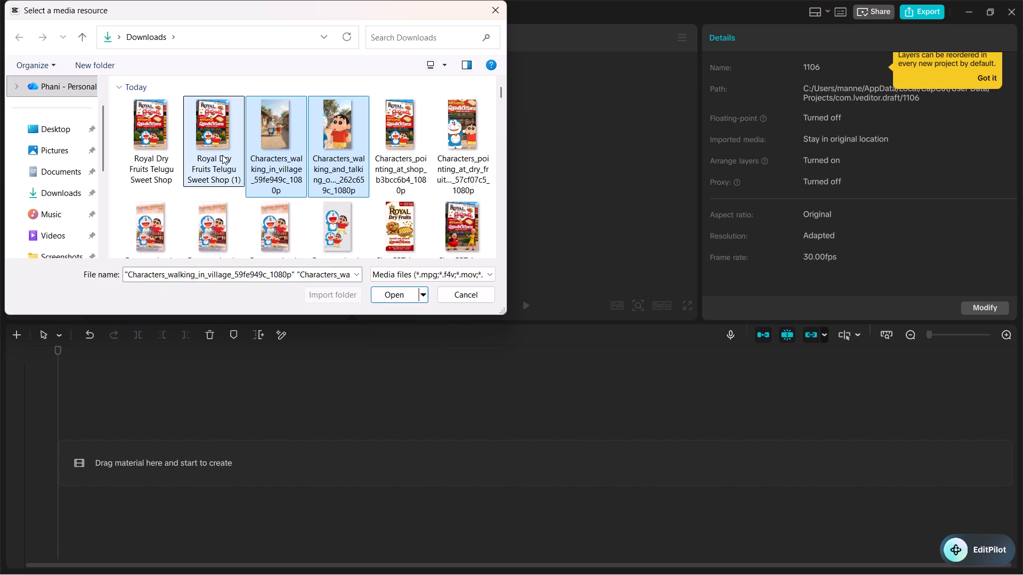
{"action": "left_click", "coordinate": [139, 153], "text": "ctrl"}
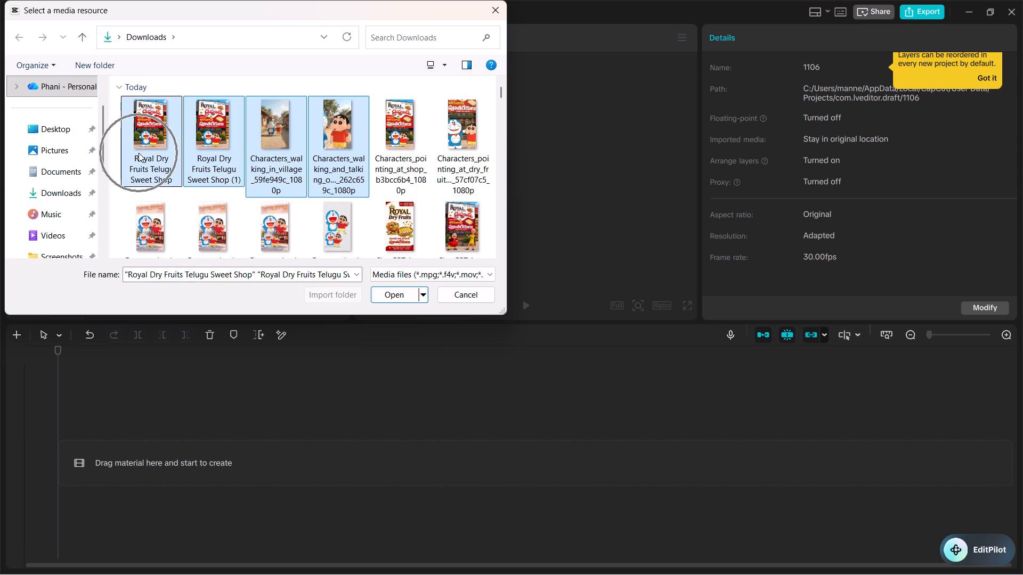
{"action": "left_click", "coordinate": [407, 174], "text": "ctrl"}
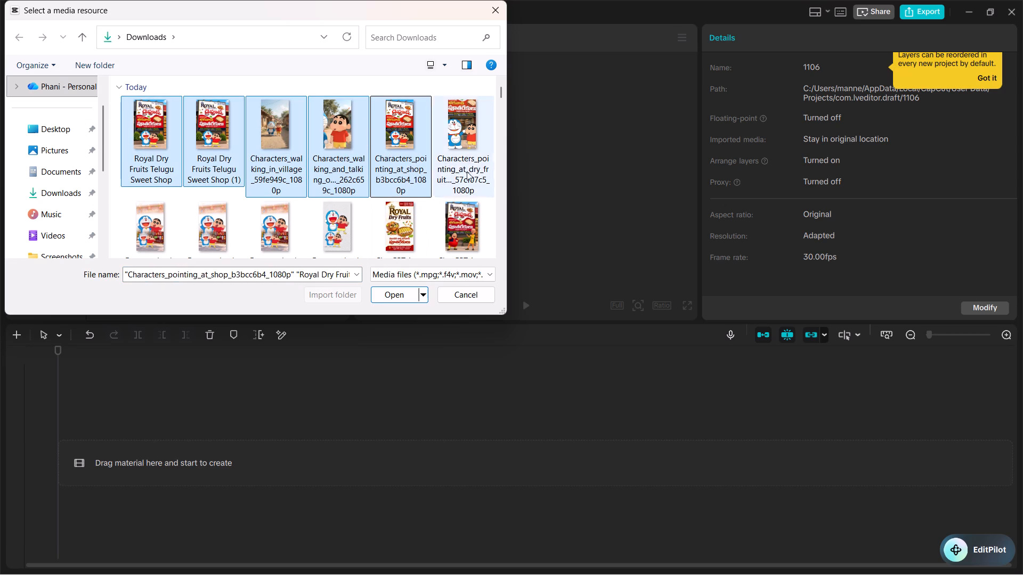
{"action": "left_click", "coordinate": [380, 298]}
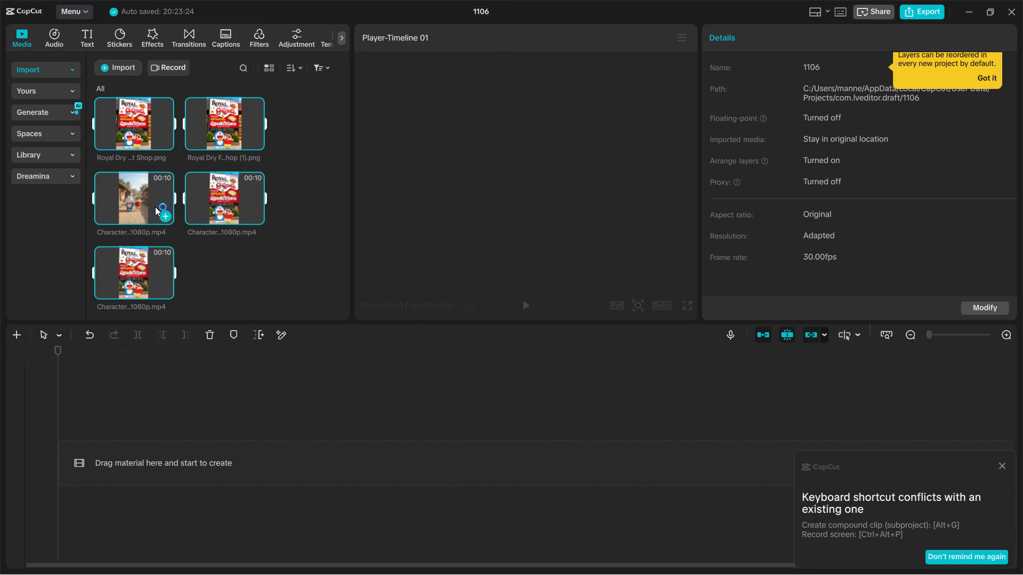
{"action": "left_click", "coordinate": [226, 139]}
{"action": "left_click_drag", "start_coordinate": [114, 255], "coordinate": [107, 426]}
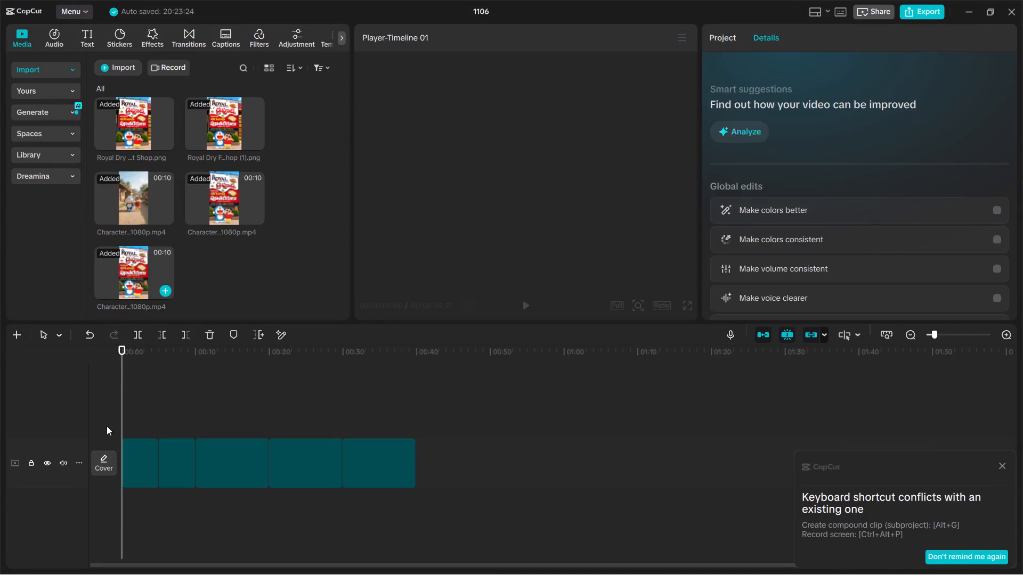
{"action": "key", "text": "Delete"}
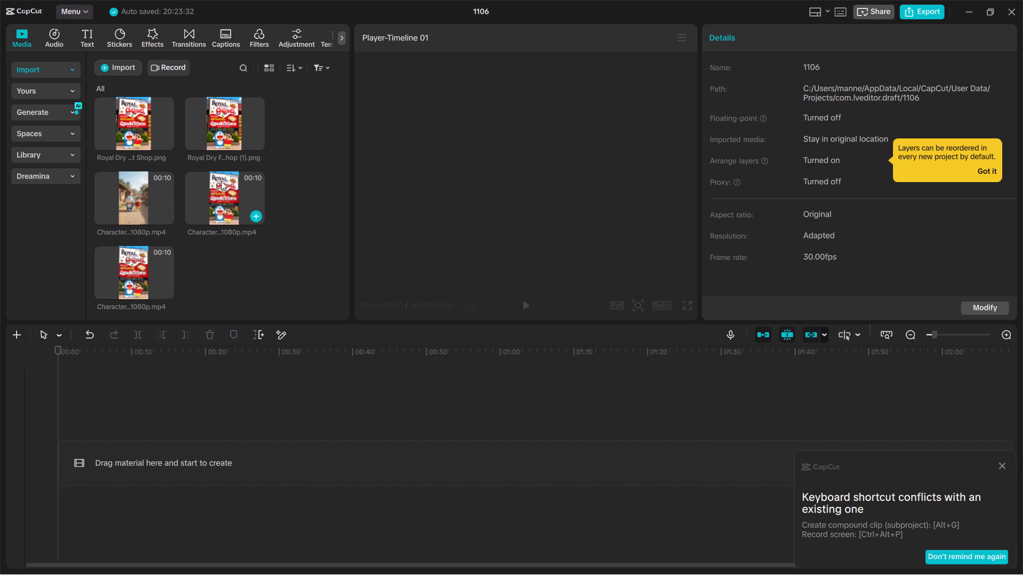
Place the Characters_pointing_at_shop clip at the start of the empty timeline and play it back.
{"action": "left_click", "coordinate": [124, 274]}
{"action": "left_click_drag", "start_coordinate": [124, 274], "coordinate": [102, 435]}
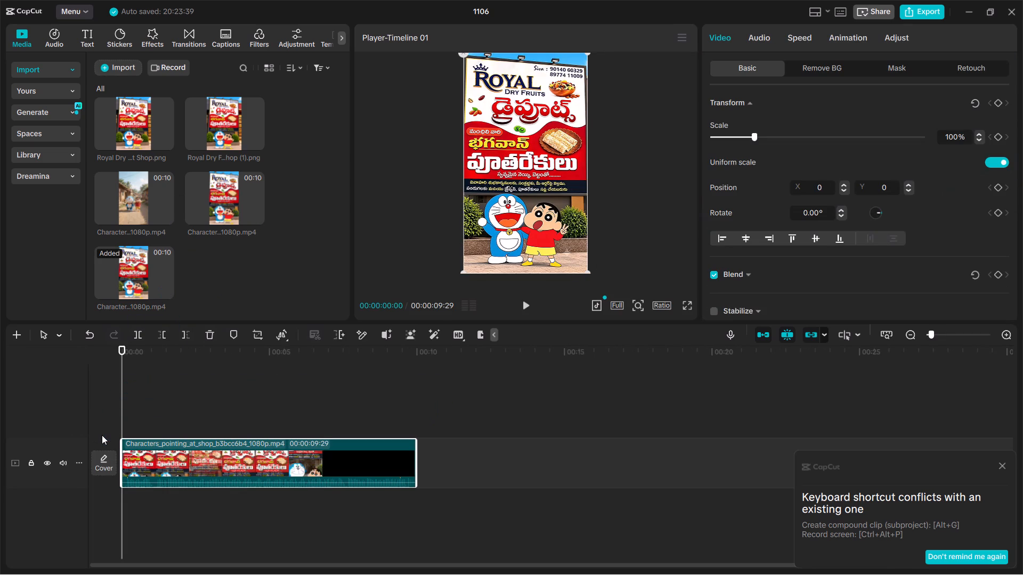
{"action": "left_click", "coordinate": [102, 435]}
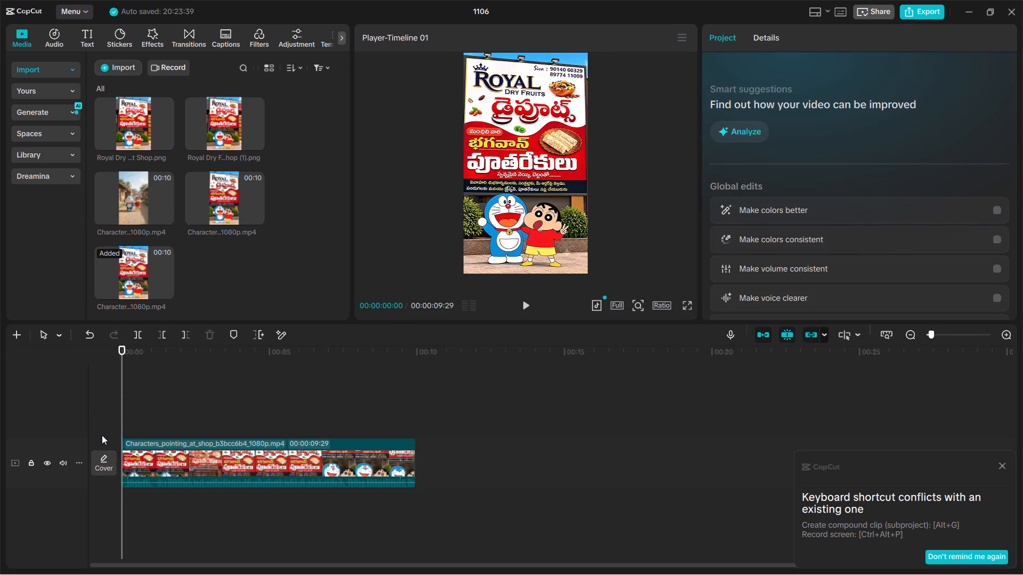
{"action": "left_click", "coordinate": [517, 299]}
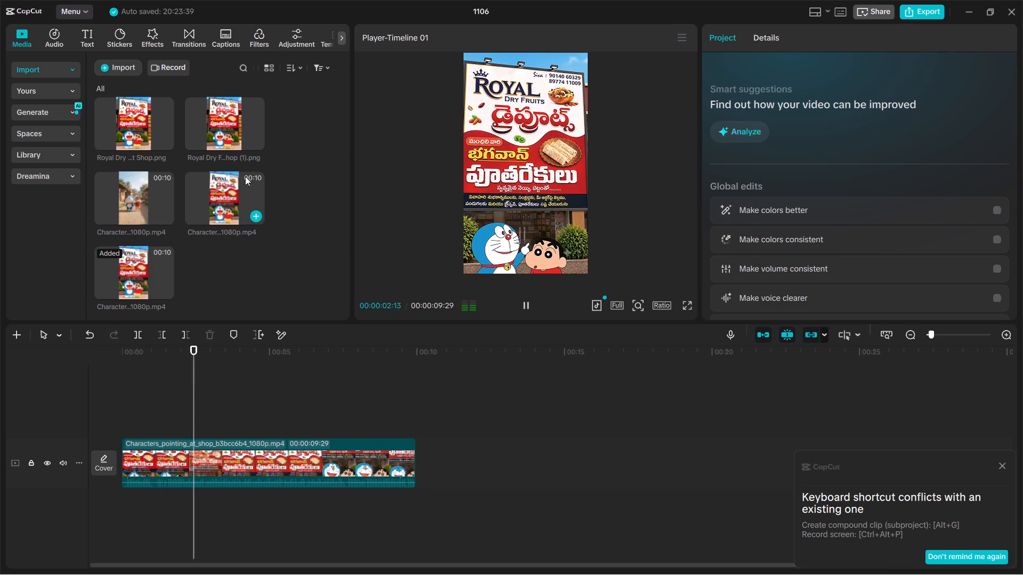
Preview the Characters_walking_and_talking clip and insert it on the main track before the pointing_at_shop clip.
{"action": "double_click", "coordinate": [228, 189]}
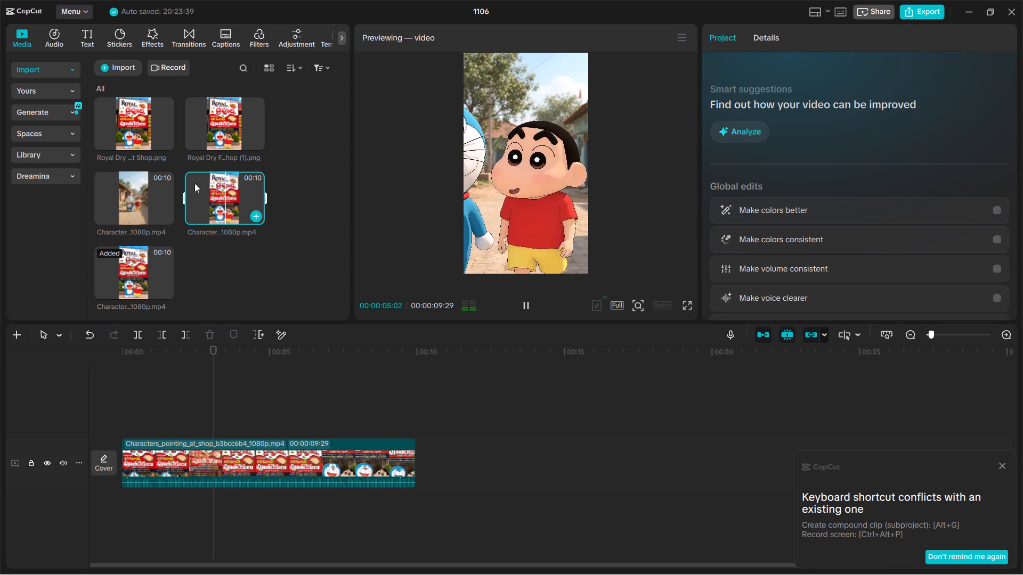
{"action": "left_click_drag", "start_coordinate": [222, 193], "coordinate": [111, 430]}
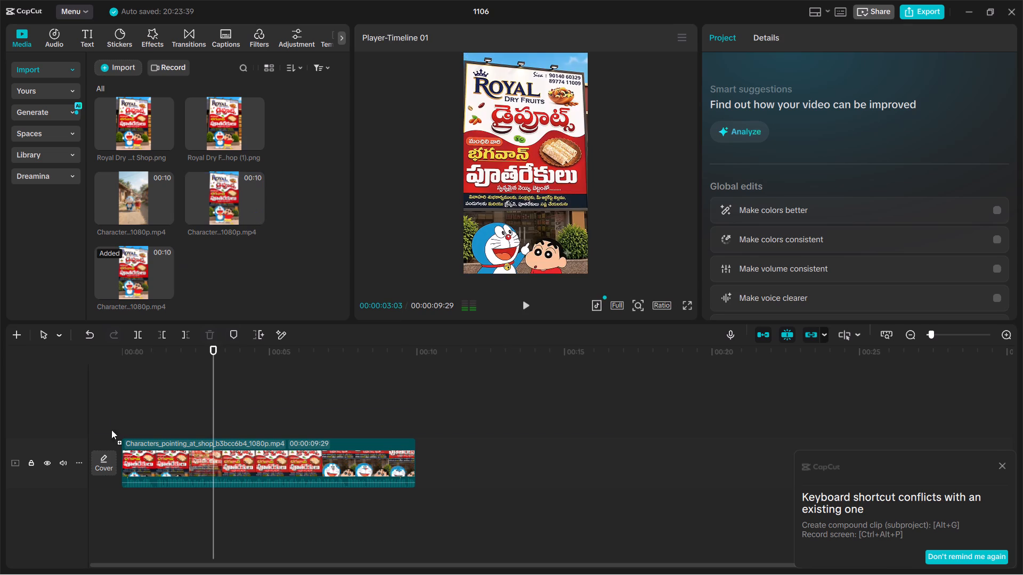
{"action": "left_click_drag", "start_coordinate": [111, 430], "coordinate": [105, 457]}
Trim the shop-poster opening off the start of the walking_and_talking clip, leaving it about 00:00:08:11 long.
{"action": "left_click_drag", "start_coordinate": [217, 368], "coordinate": [202, 367]}
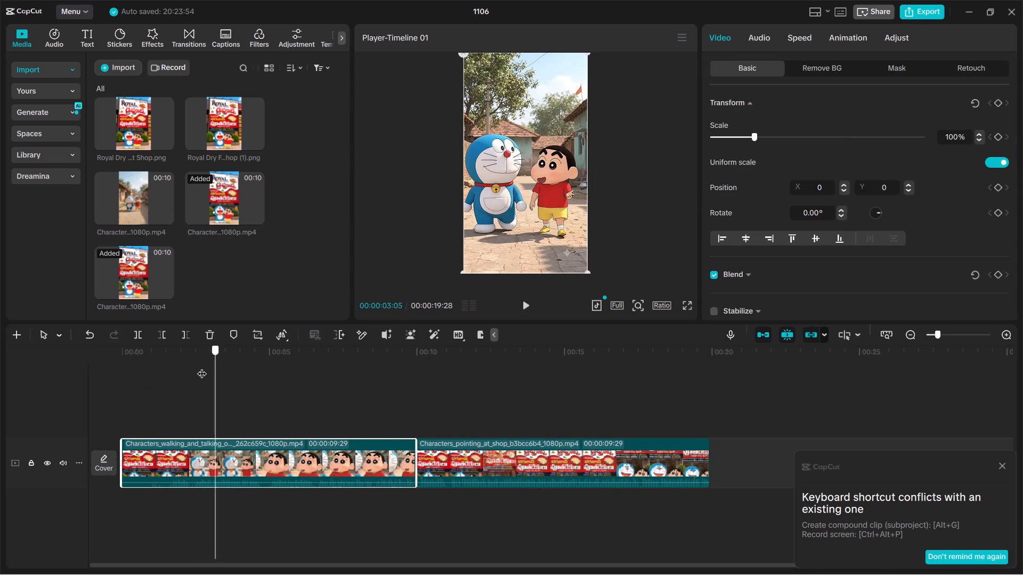
{"action": "left_click_drag", "start_coordinate": [202, 367], "coordinate": [192, 365]}
{"action": "left_click_drag", "start_coordinate": [120, 458], "coordinate": [147, 458]}
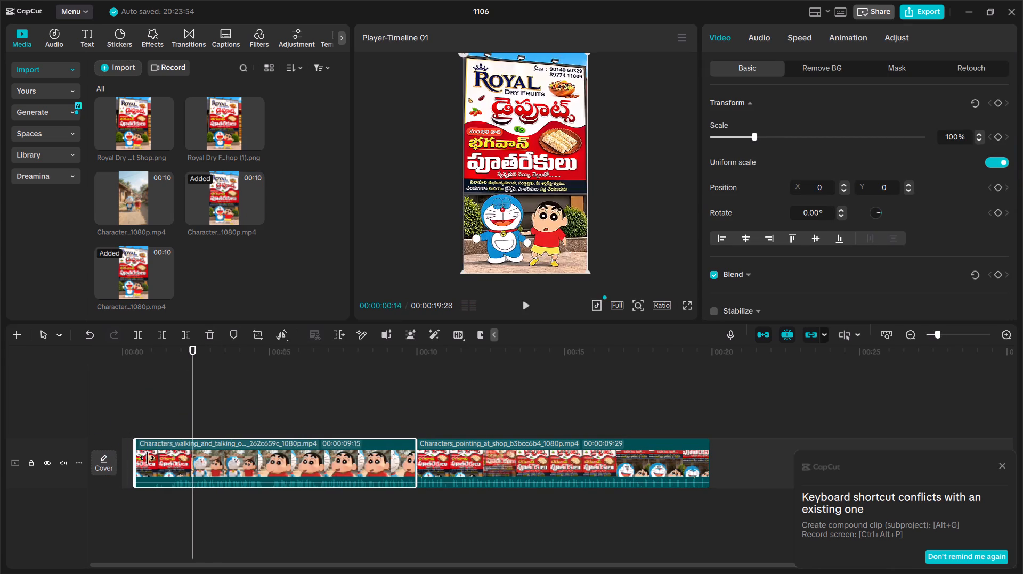
{"action": "left_click_drag", "start_coordinate": [147, 458], "coordinate": [188, 458]}
{"action": "left_click_drag", "start_coordinate": [190, 375], "coordinate": [69, 367]}
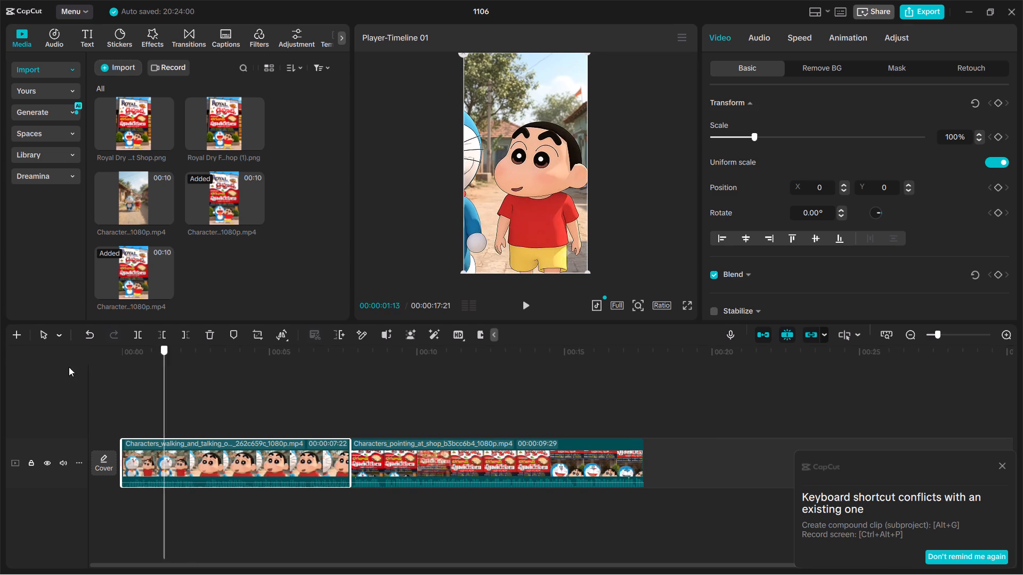
{"action": "left_click_drag", "start_coordinate": [69, 367], "coordinate": [55, 367]}
{"action": "left_click", "coordinate": [546, 306]}
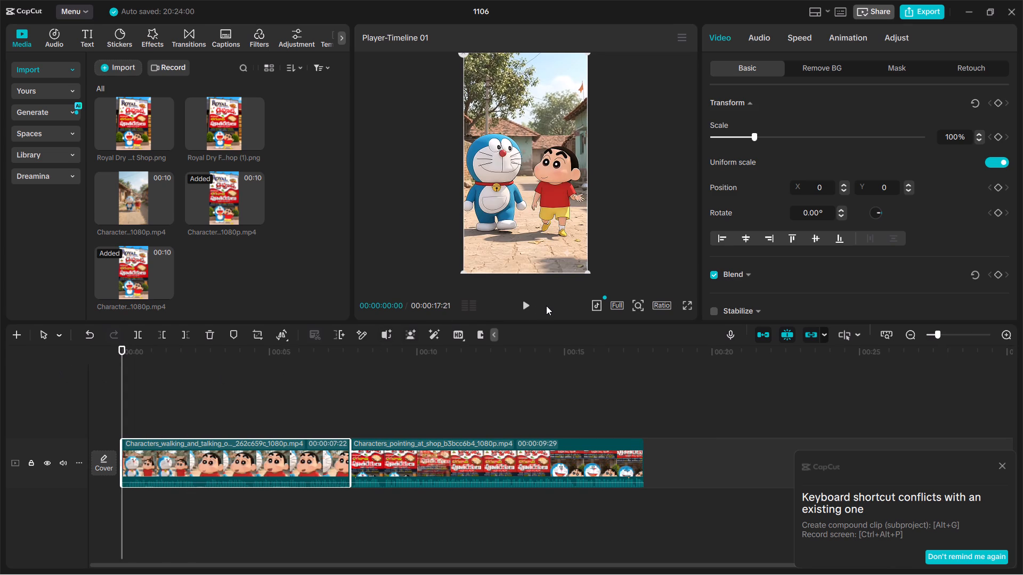
{"action": "left_click", "coordinate": [534, 312]}
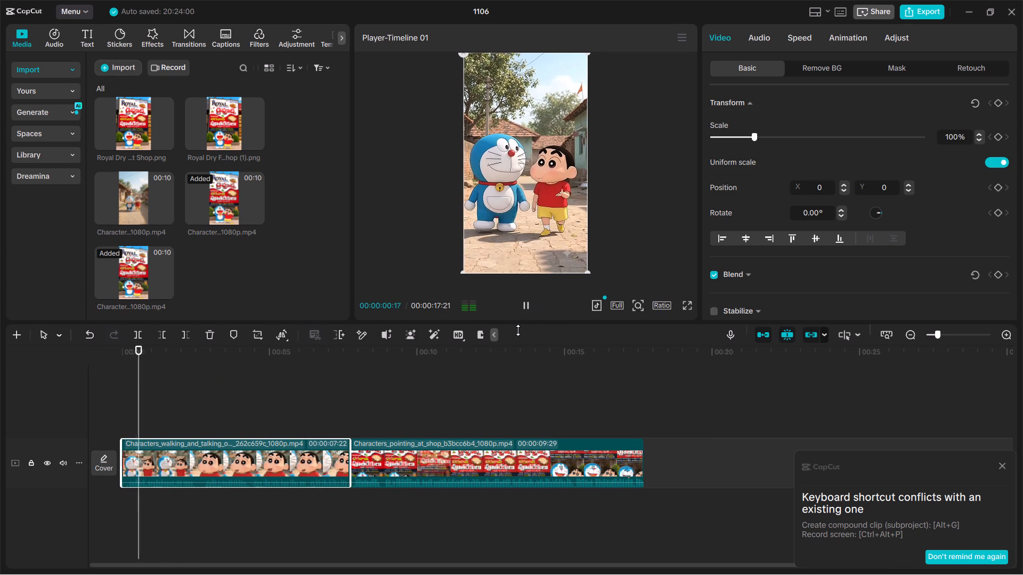
{"action": "left_click_drag", "start_coordinate": [120, 467], "coordinate": [104, 466]}
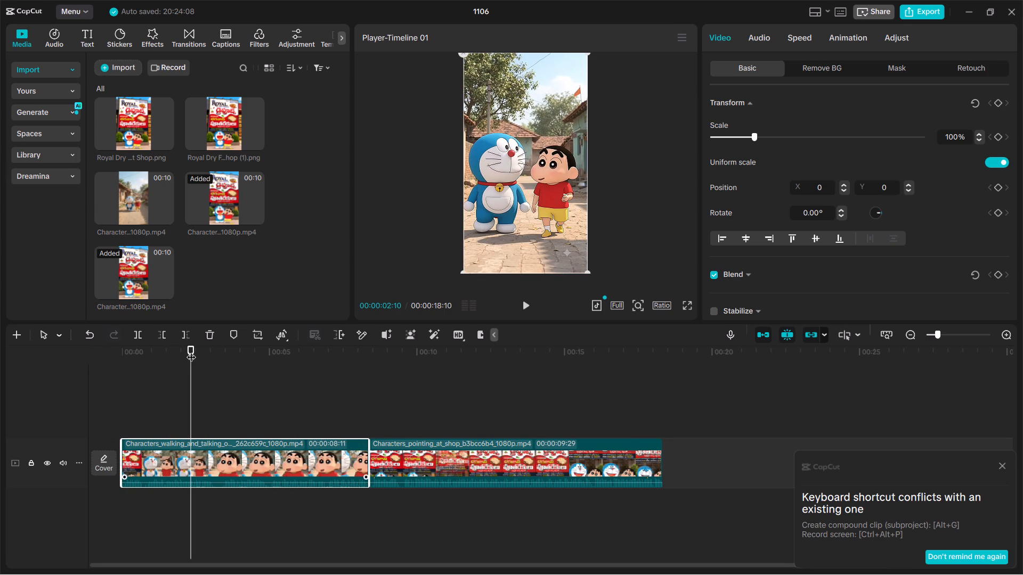
Play back the timeline from the beginning and preview the walking_in_village clip to check how the scenes follow each other.
{"action": "left_click_drag", "start_coordinate": [191, 350], "coordinate": [116, 331]}
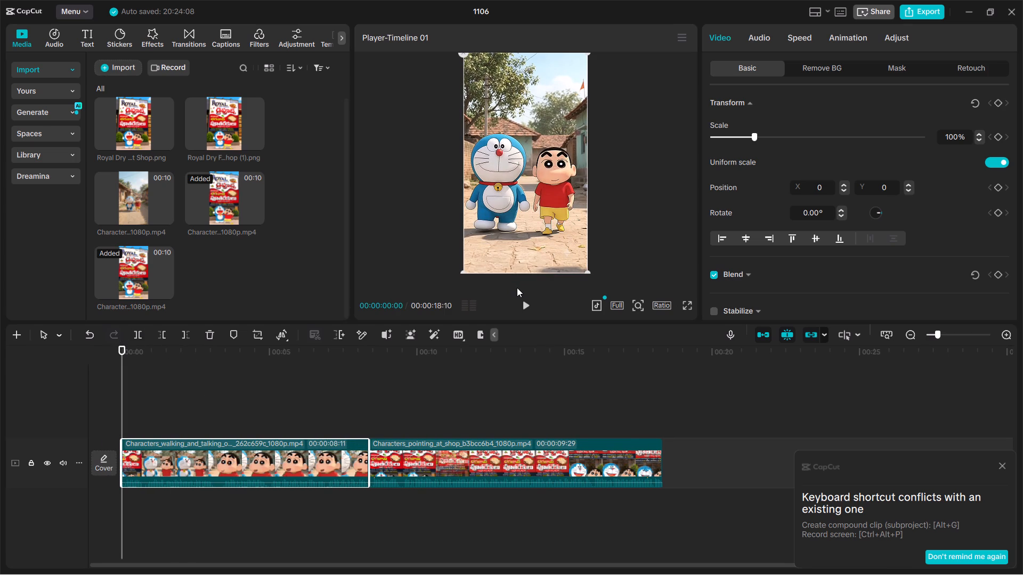
{"action": "left_click", "coordinate": [527, 298]}
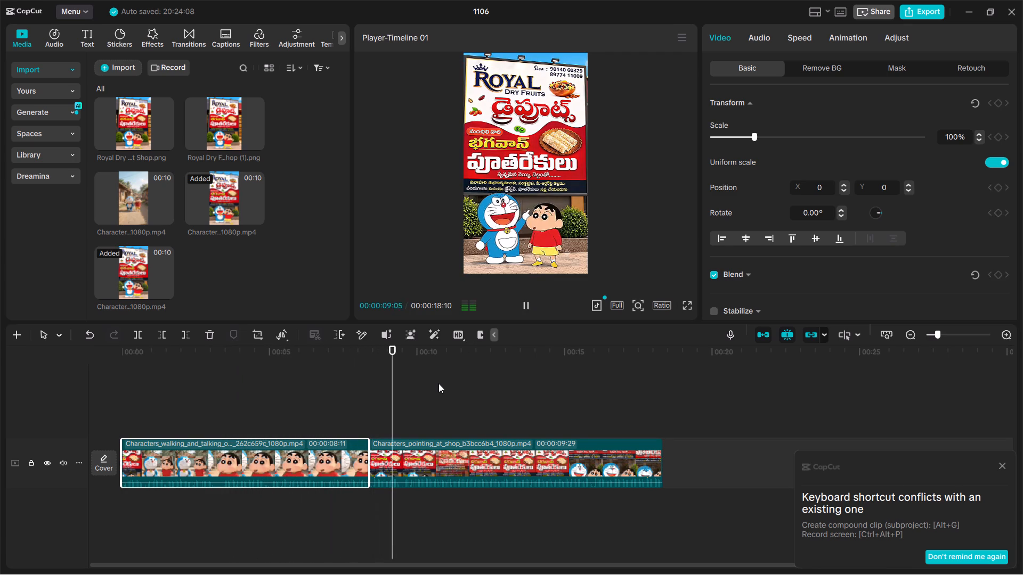
{"action": "left_click", "coordinate": [529, 307]}
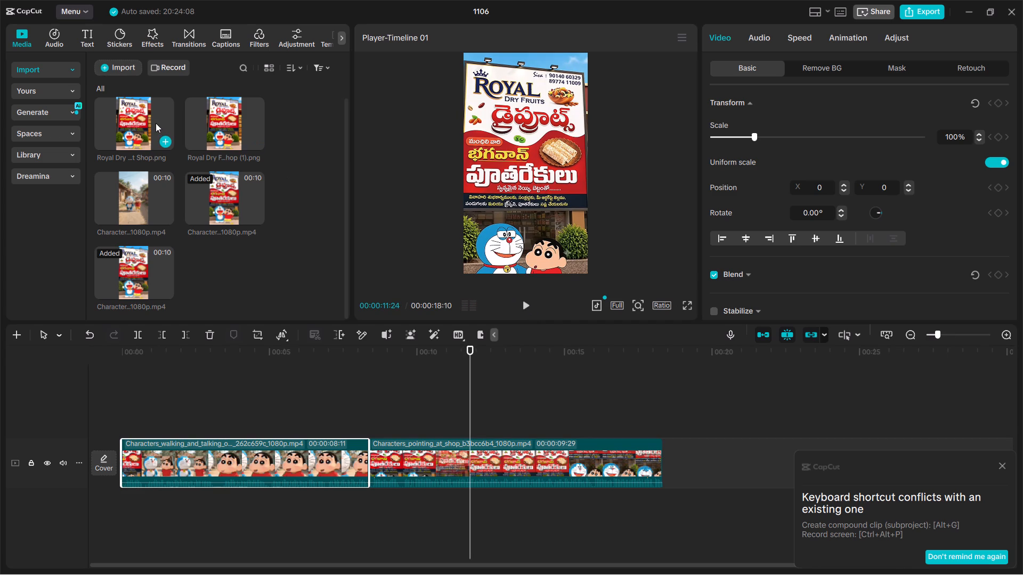
{"action": "double_click", "coordinate": [137, 201]}
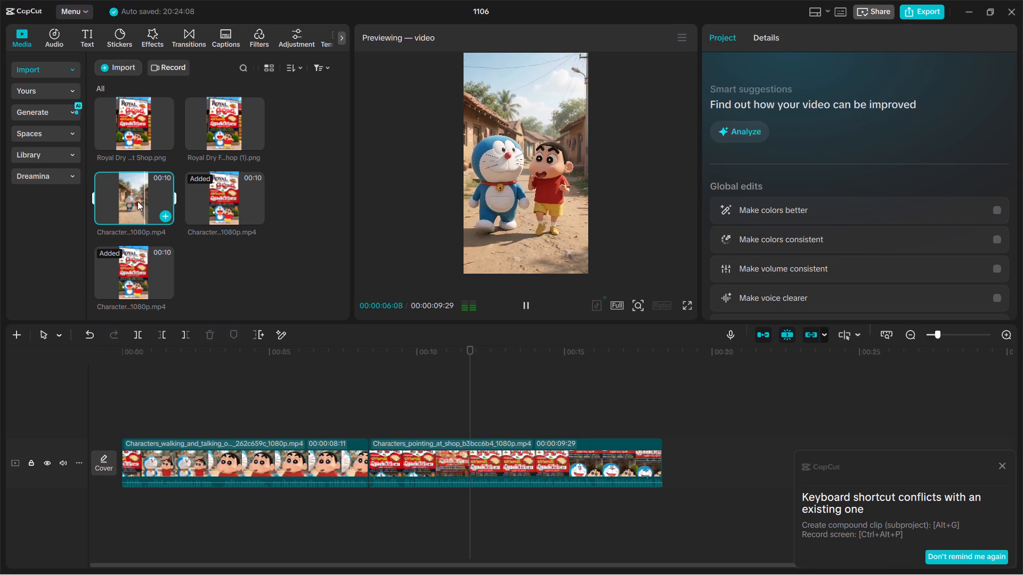
{"action": "left_click", "coordinate": [531, 309]}
{"action": "left_click", "coordinate": [531, 309]}
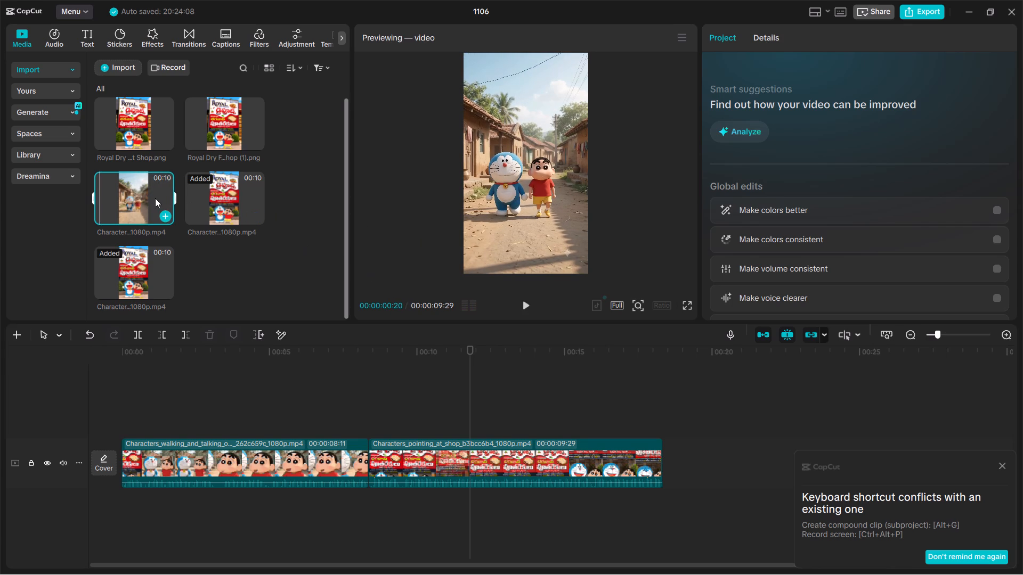
{"action": "left_click_drag", "start_coordinate": [470, 350], "coordinate": [474, 369]}
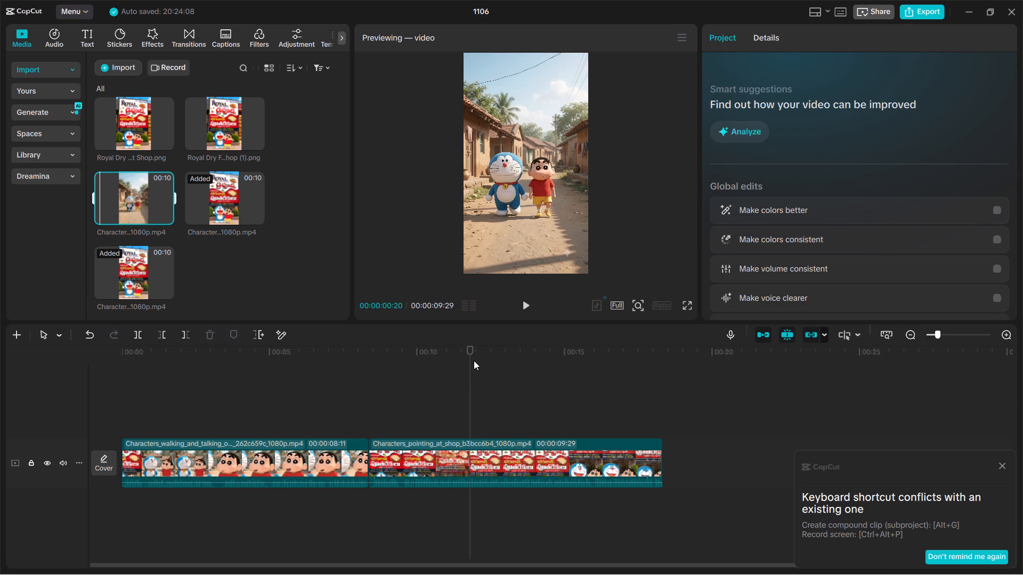
{"action": "left_click", "coordinate": [294, 450]}
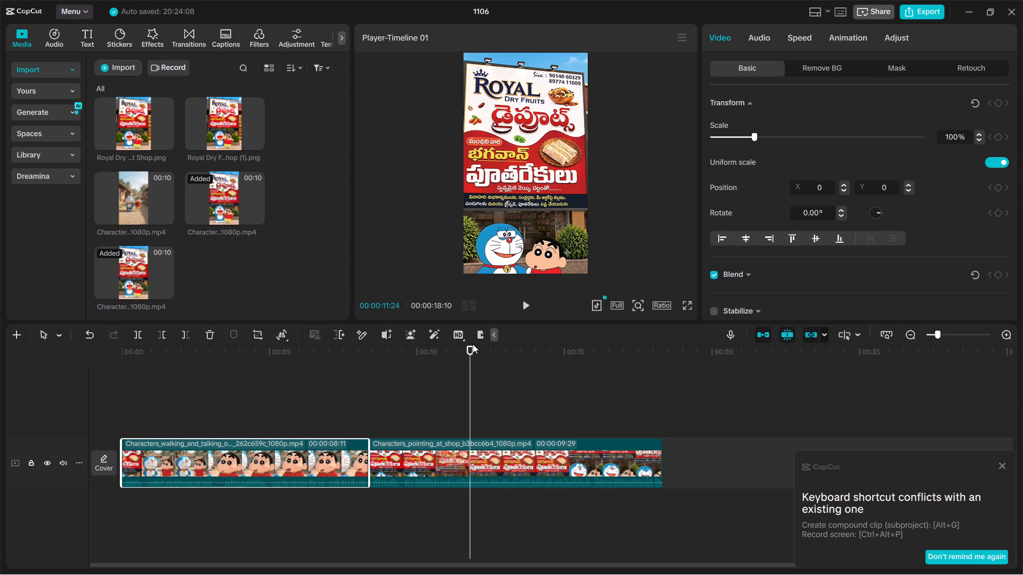
{"action": "left_click_drag", "start_coordinate": [469, 349], "coordinate": [77, 350]}
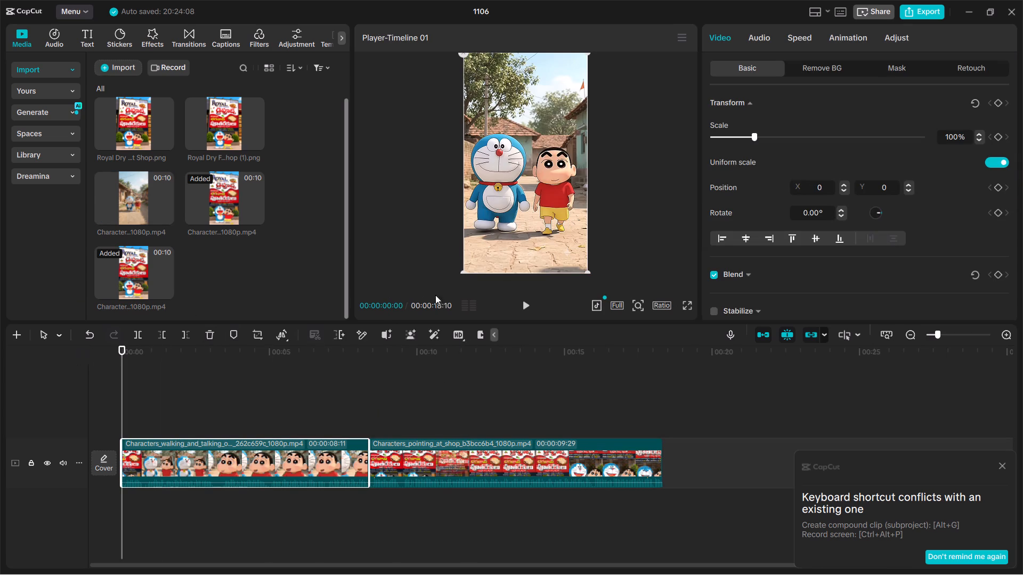
{"action": "left_click", "coordinate": [523, 309]}
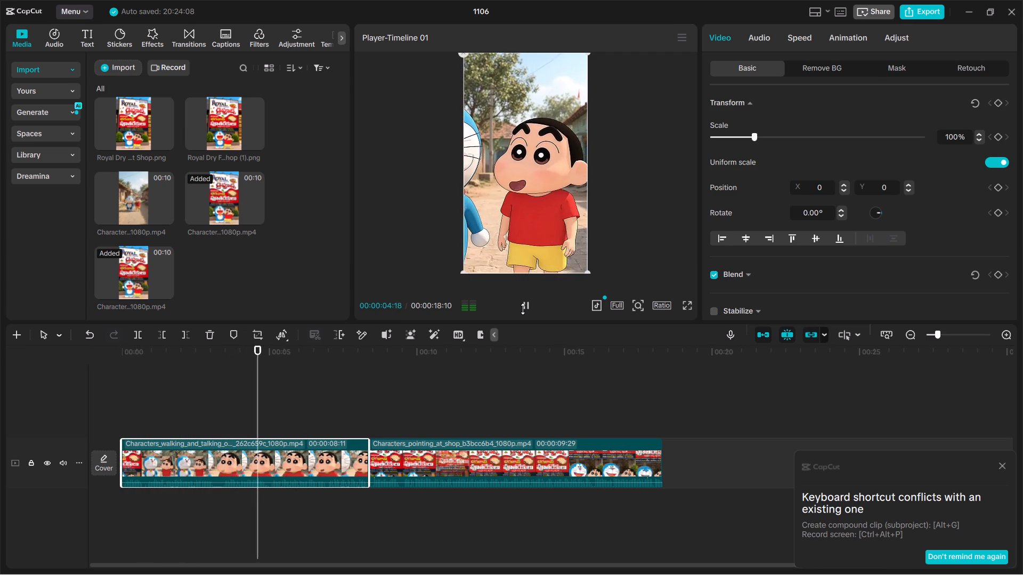
{"action": "left_click", "coordinate": [523, 309]}
{"action": "left_click", "coordinate": [523, 309]}
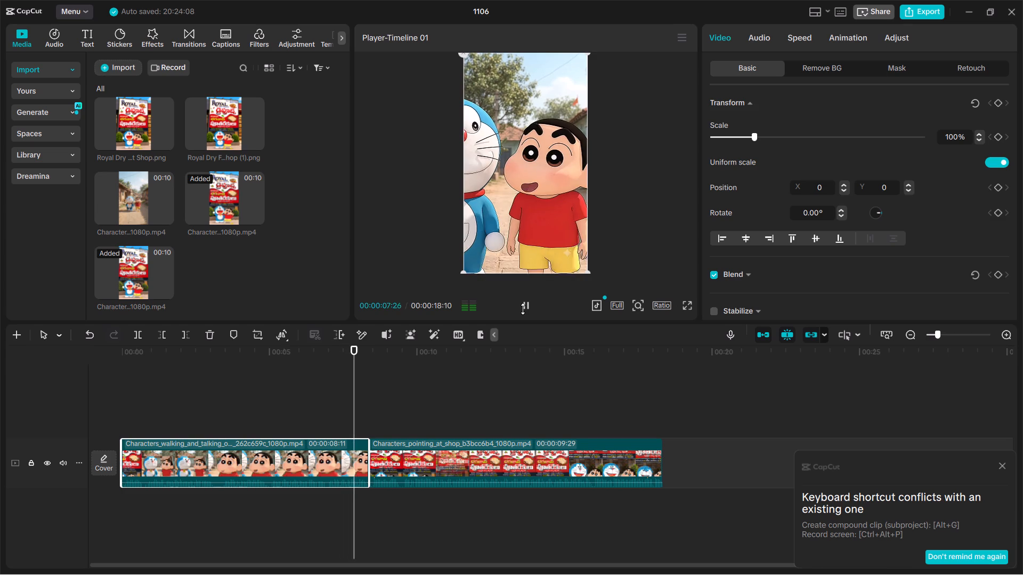
{"action": "left_click", "coordinate": [523, 309]}
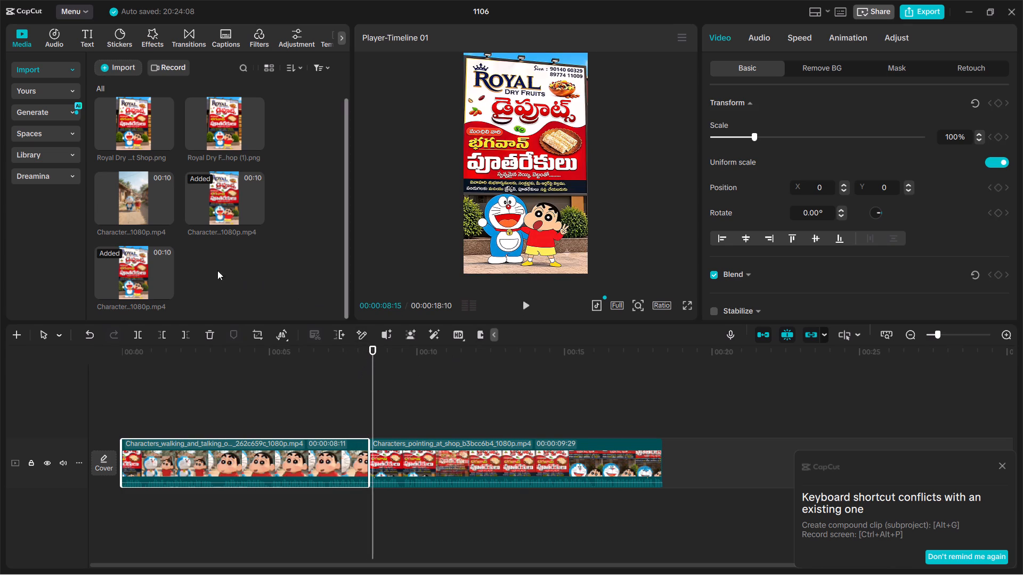
Insert the Characters_walking_in_village clip on the main track between the walking_and_talking and pointing_at_shop clips.
{"action": "left_click_drag", "start_coordinate": [105, 195], "coordinate": [189, 223]}
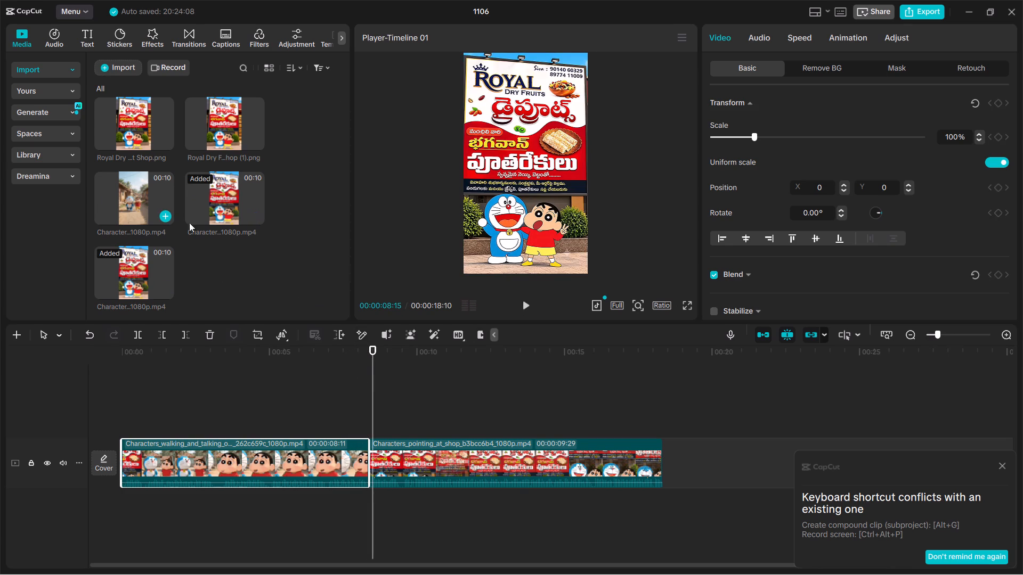
{"action": "left_click_drag", "start_coordinate": [189, 223], "coordinate": [374, 455]}
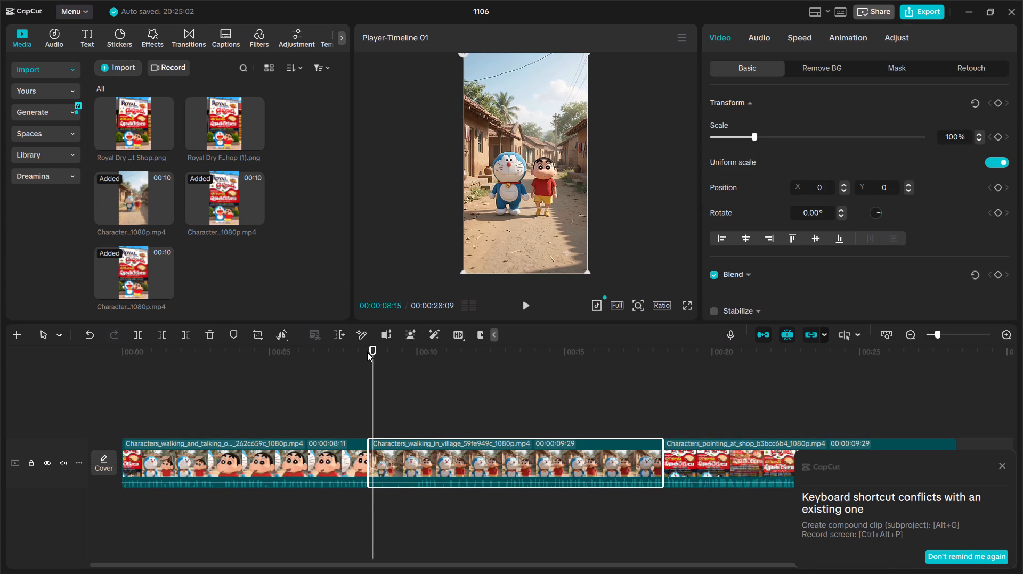
{"action": "left_click_drag", "start_coordinate": [370, 348], "coordinate": [69, 340]}
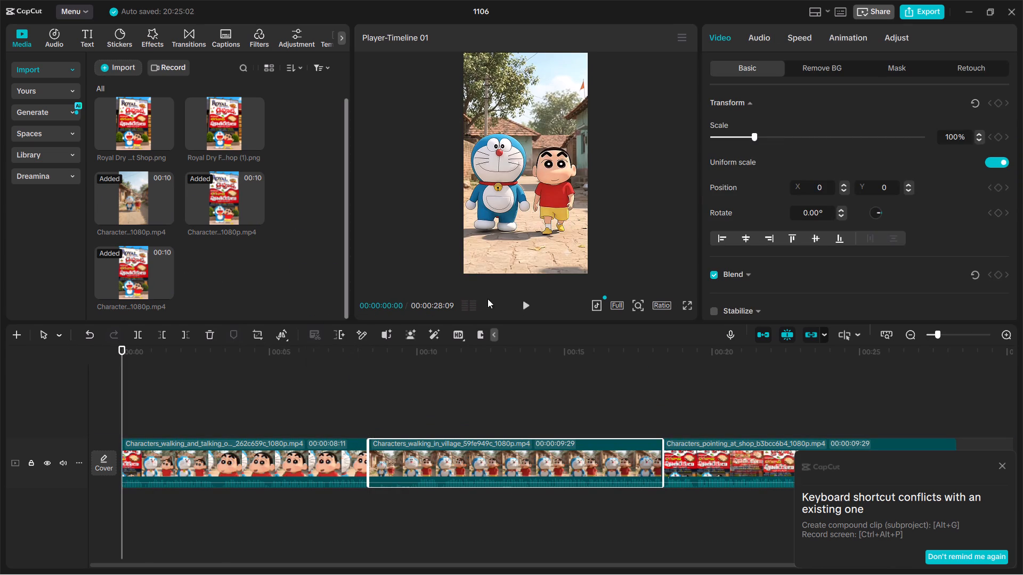
{"action": "left_click", "coordinate": [519, 303]}
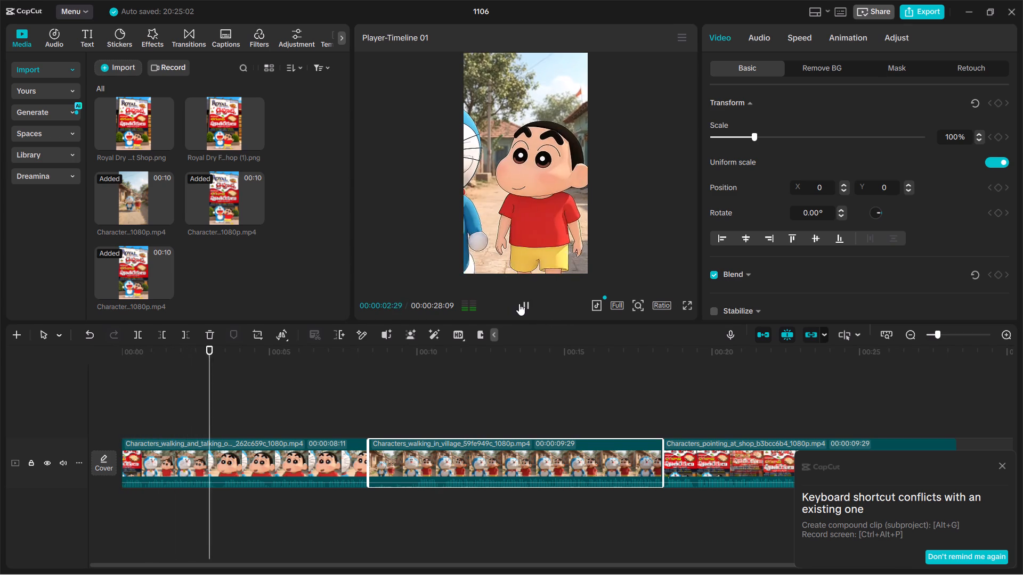
{"action": "left_click", "coordinate": [519, 303]}
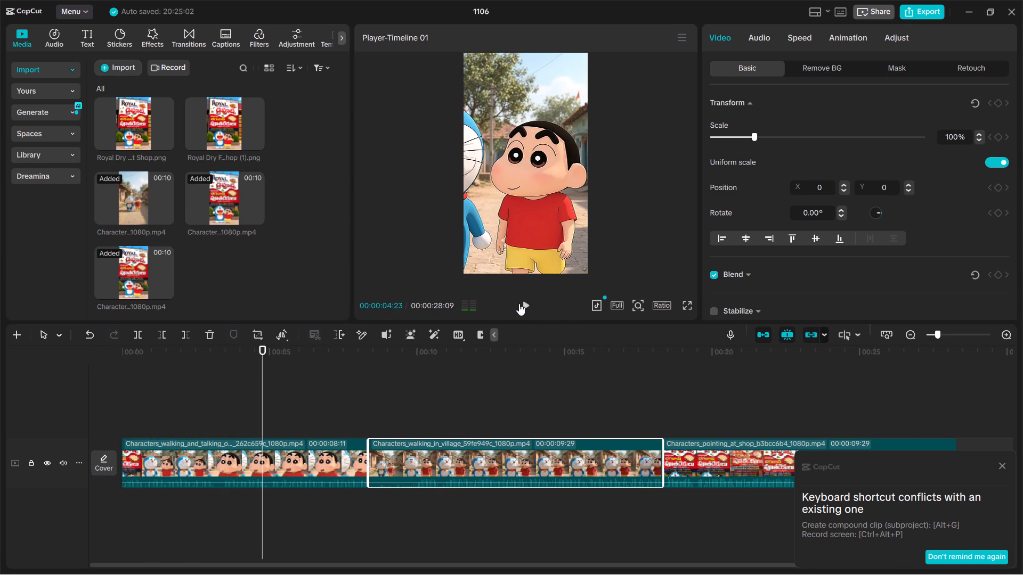
{"action": "left_click", "coordinate": [519, 303]}
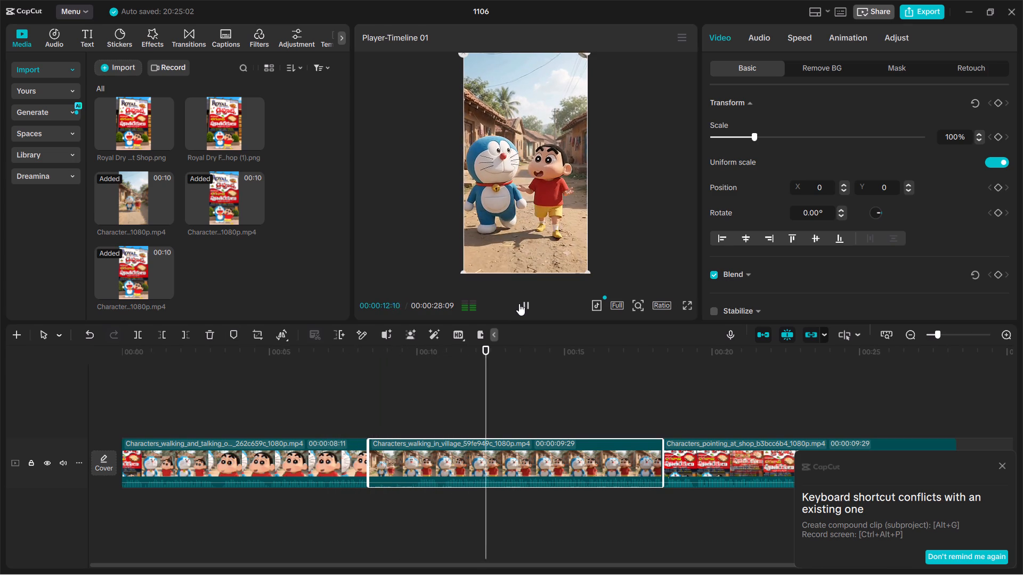
{"action": "left_click_drag", "start_coordinate": [539, 349], "coordinate": [162, 343]}
{"action": "left_click", "coordinate": [528, 302]}
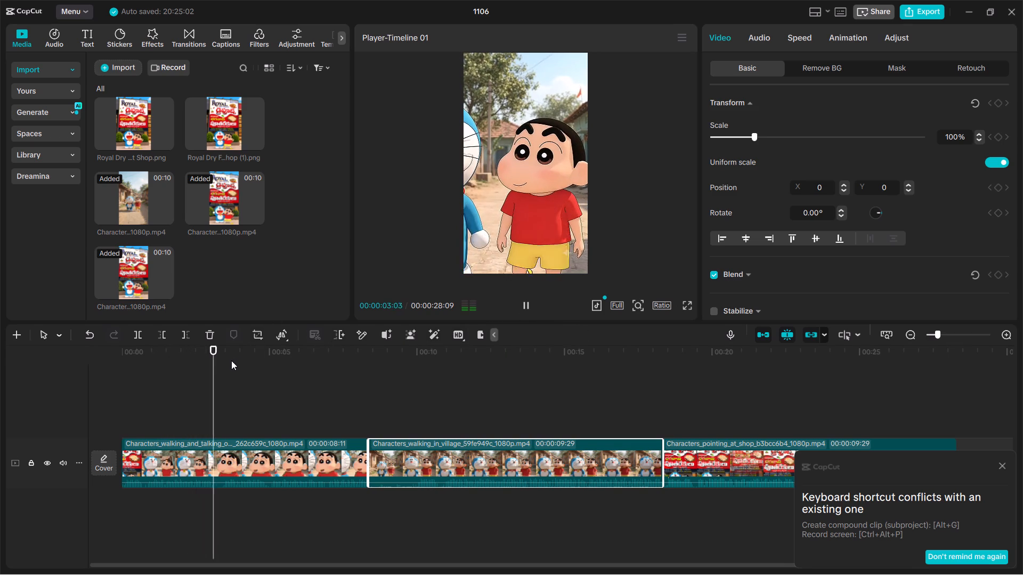
{"action": "left_click_drag", "start_coordinate": [231, 360], "coordinate": [68, 346]}
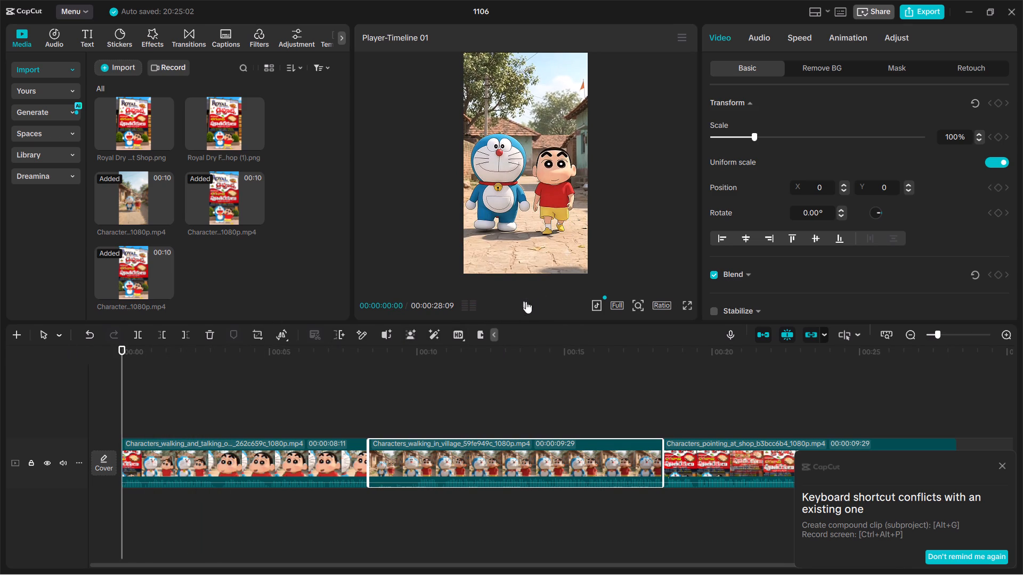
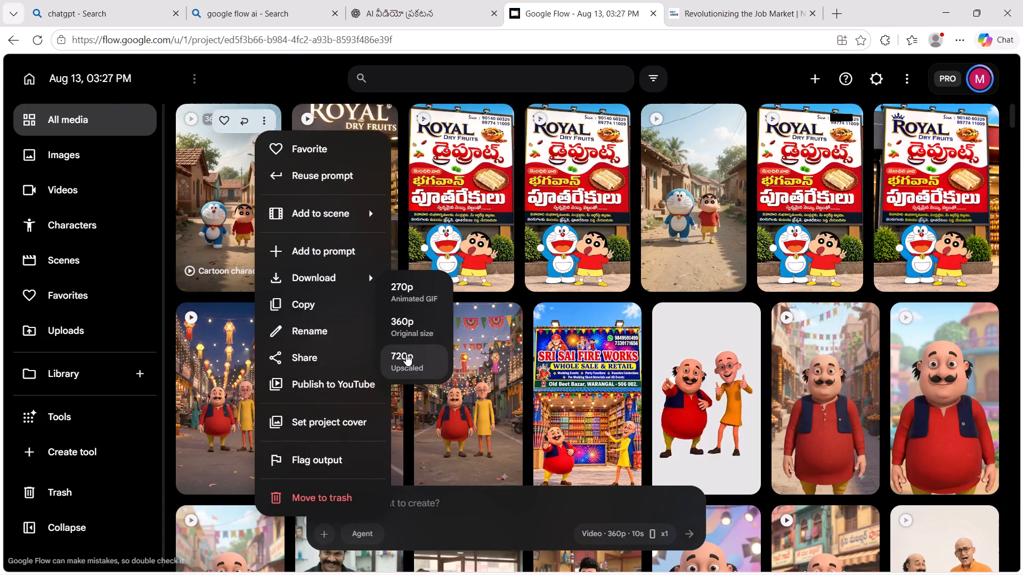
{"action": "left_click", "coordinate": [406, 313]}
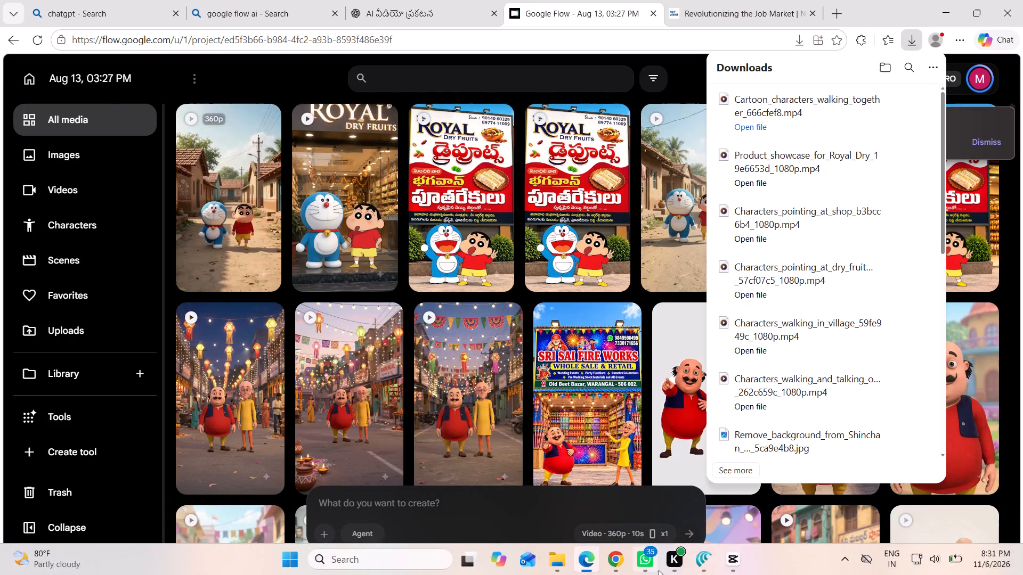
Switch to CapCut and briefly play the opening of the first timeline clip.
{"action": "left_click", "coordinate": [725, 560]}
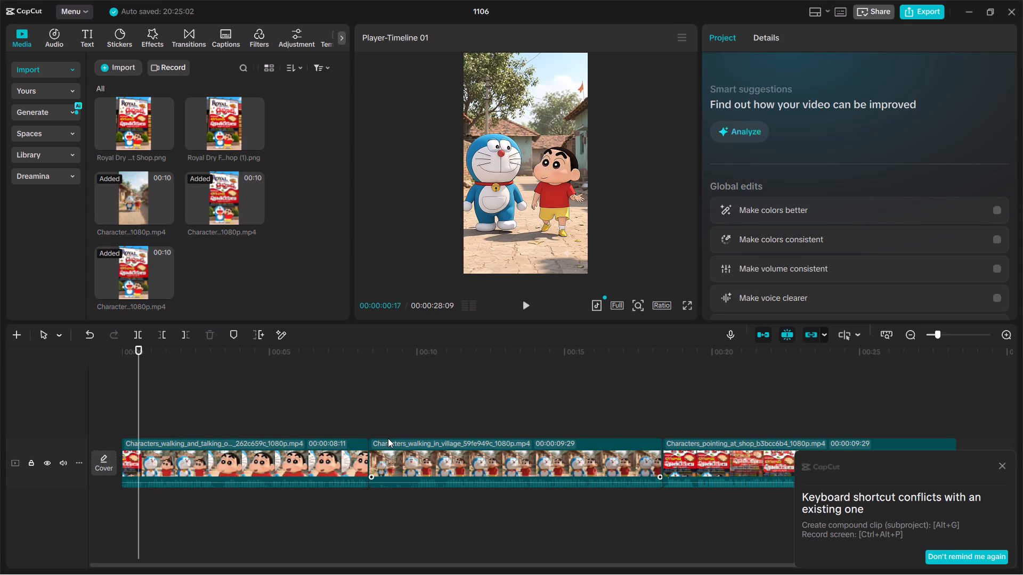
{"action": "left_click", "coordinate": [525, 302]}
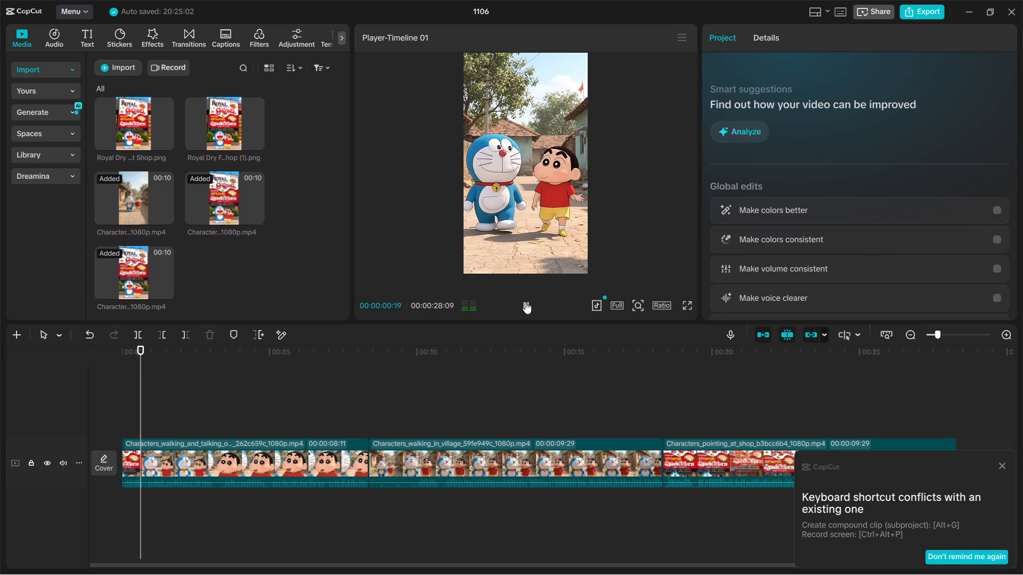
{"action": "left_click", "coordinate": [525, 302]}
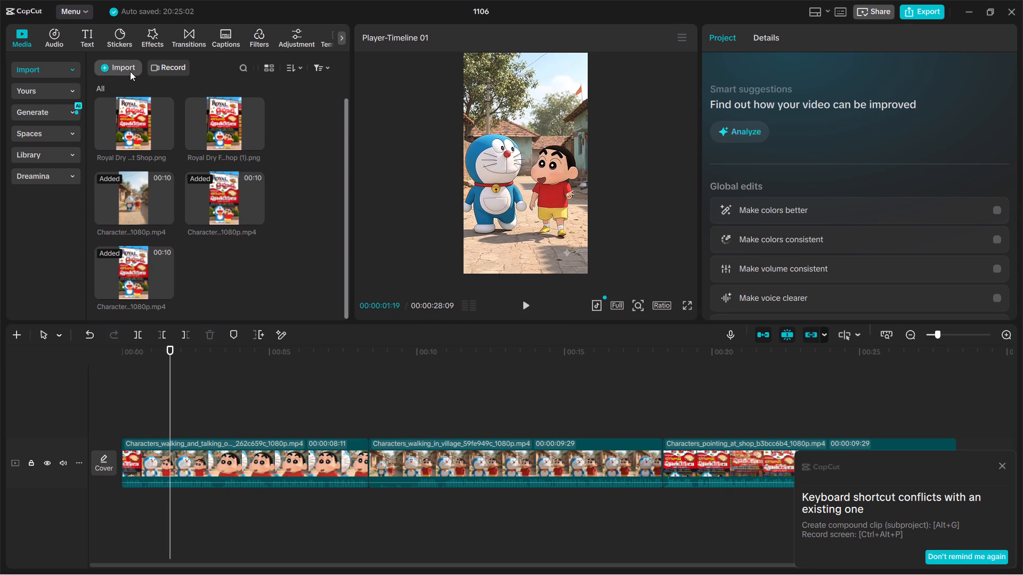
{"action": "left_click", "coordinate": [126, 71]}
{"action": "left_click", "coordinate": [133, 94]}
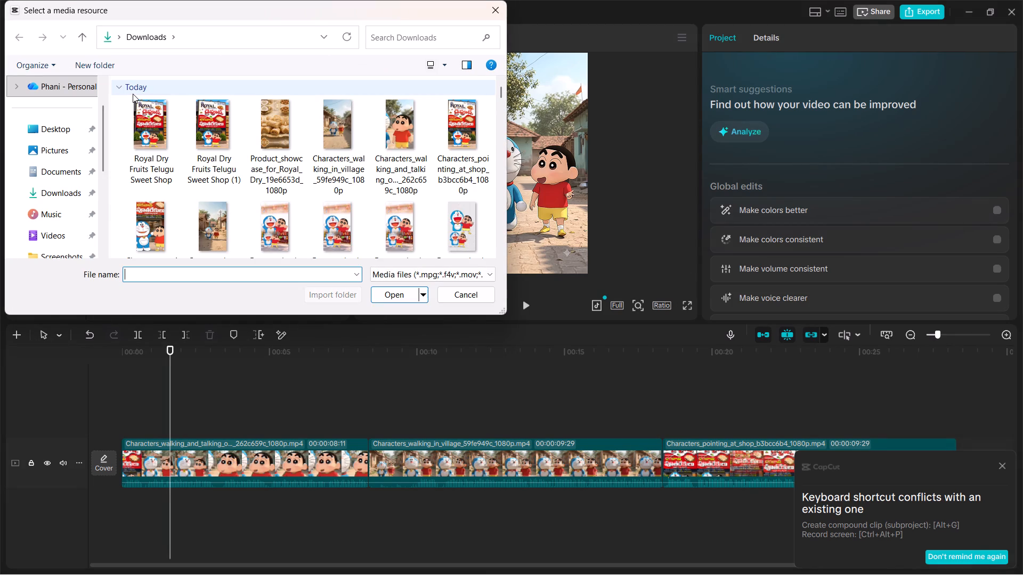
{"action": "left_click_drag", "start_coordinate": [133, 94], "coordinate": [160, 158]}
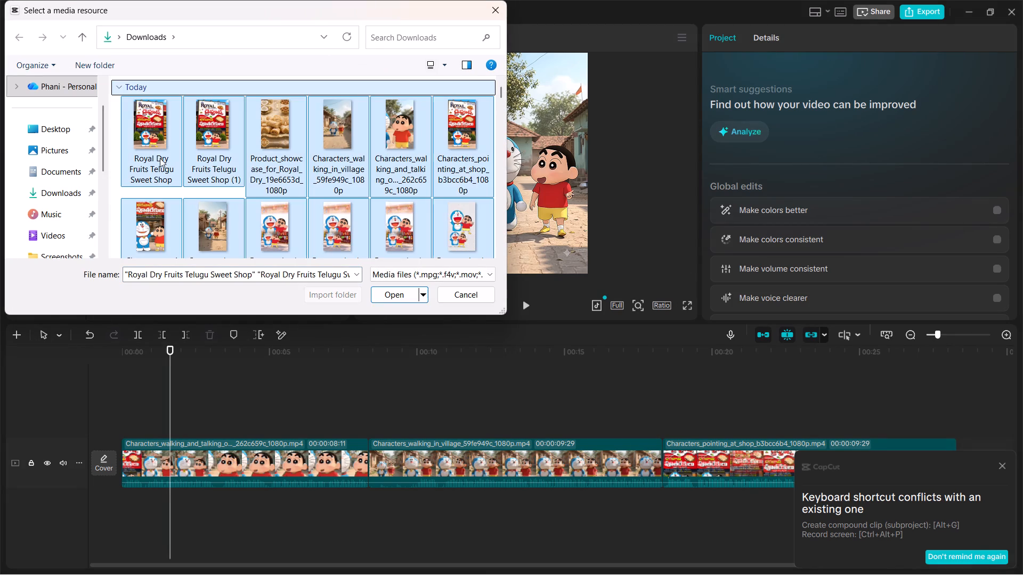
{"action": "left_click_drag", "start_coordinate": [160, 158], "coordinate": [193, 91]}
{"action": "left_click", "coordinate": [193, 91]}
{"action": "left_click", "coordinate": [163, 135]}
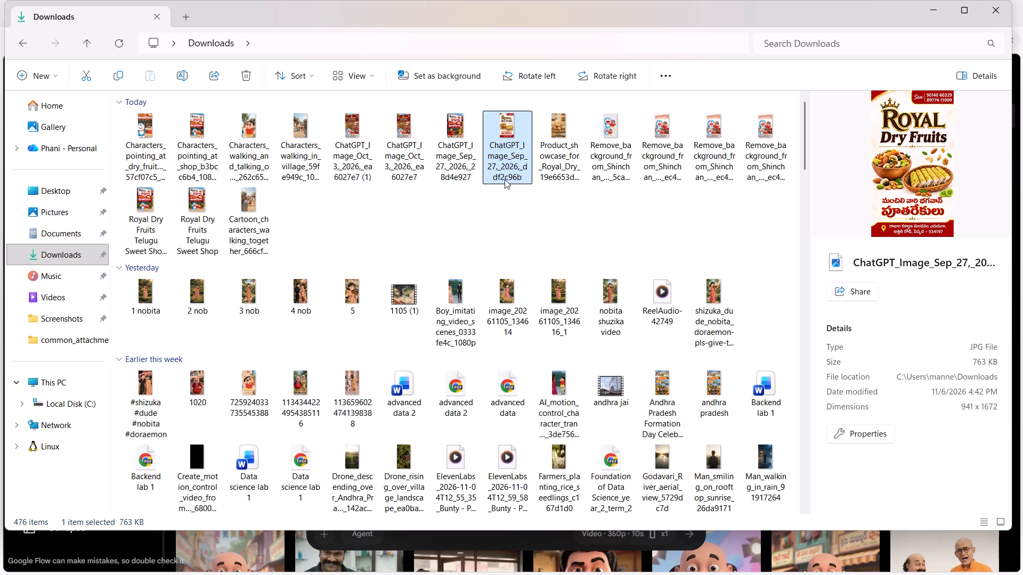
{"action": "left_click", "coordinate": [248, 231]}
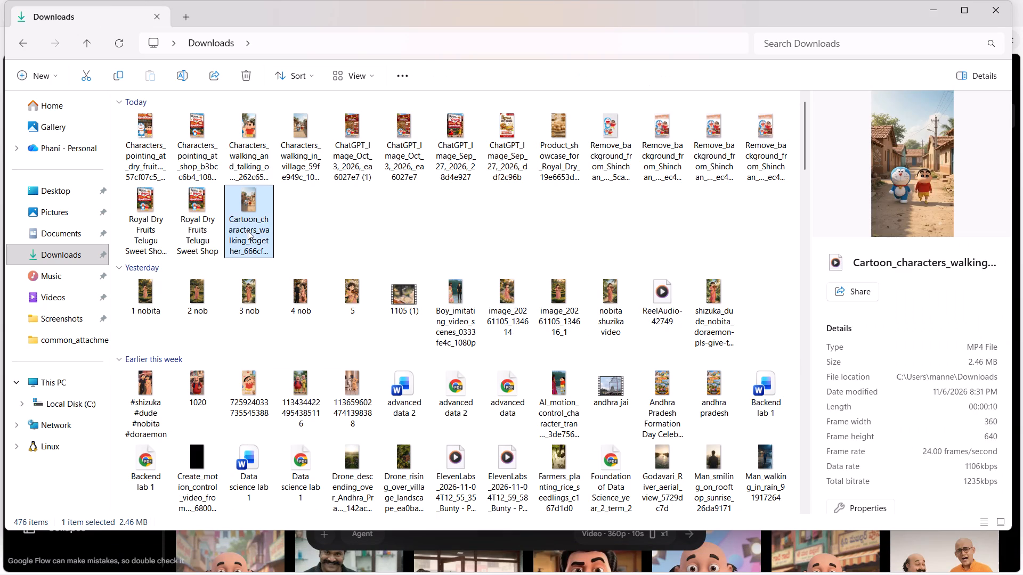
{"action": "left_click", "coordinate": [248, 231]}
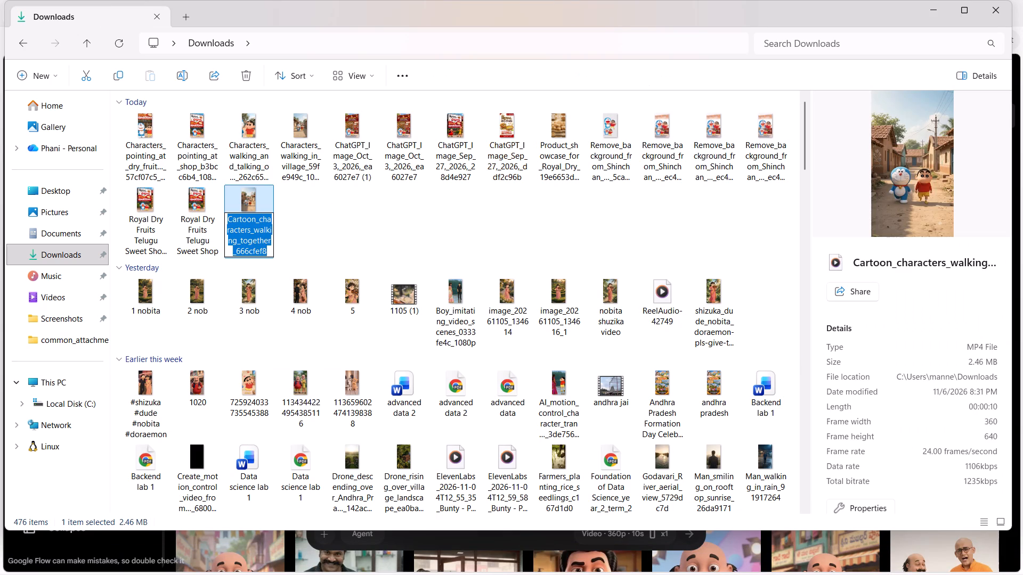
{"action": "key", "text": "BackSpace"}
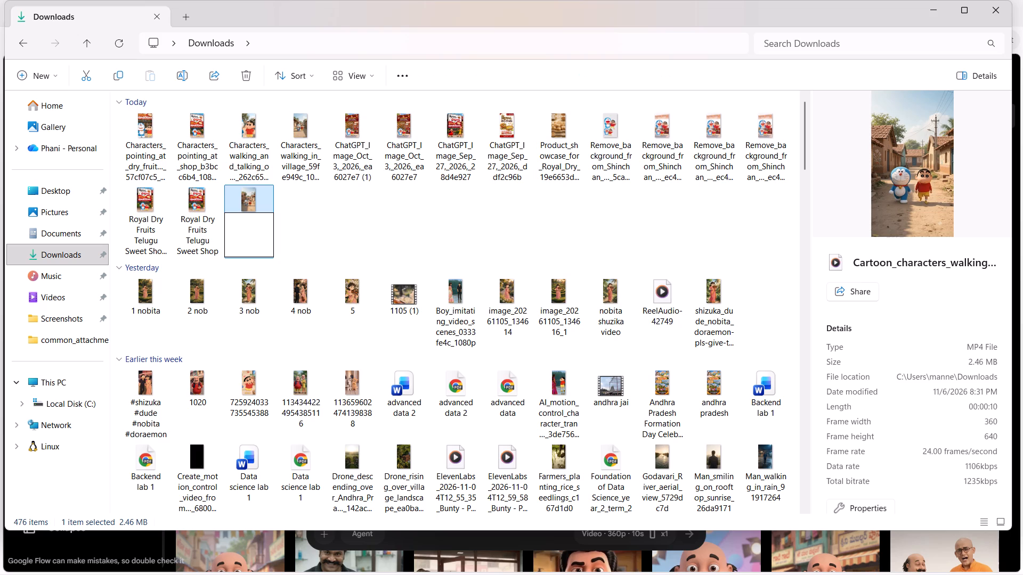
{"action": "type", "text": "111"}
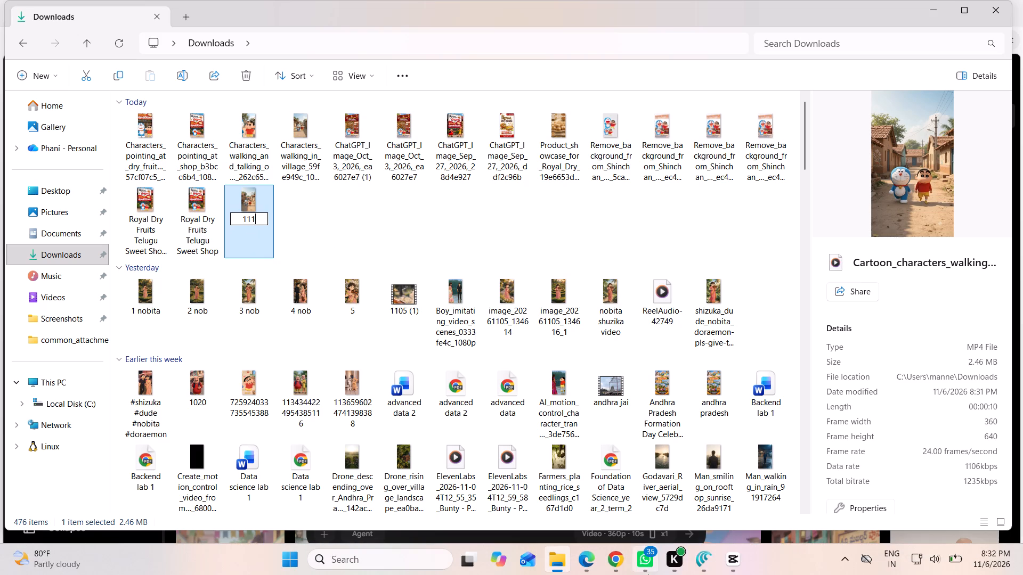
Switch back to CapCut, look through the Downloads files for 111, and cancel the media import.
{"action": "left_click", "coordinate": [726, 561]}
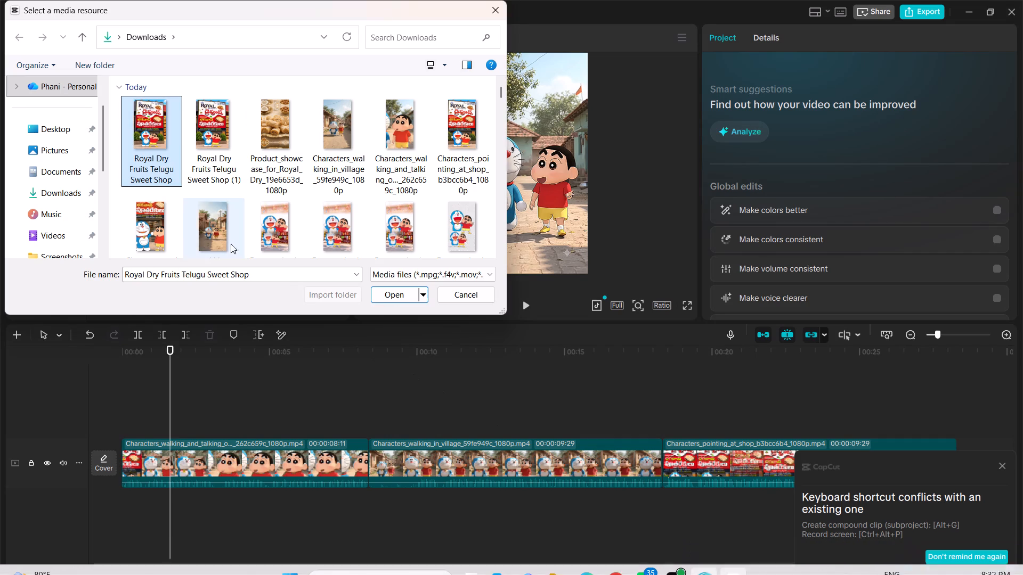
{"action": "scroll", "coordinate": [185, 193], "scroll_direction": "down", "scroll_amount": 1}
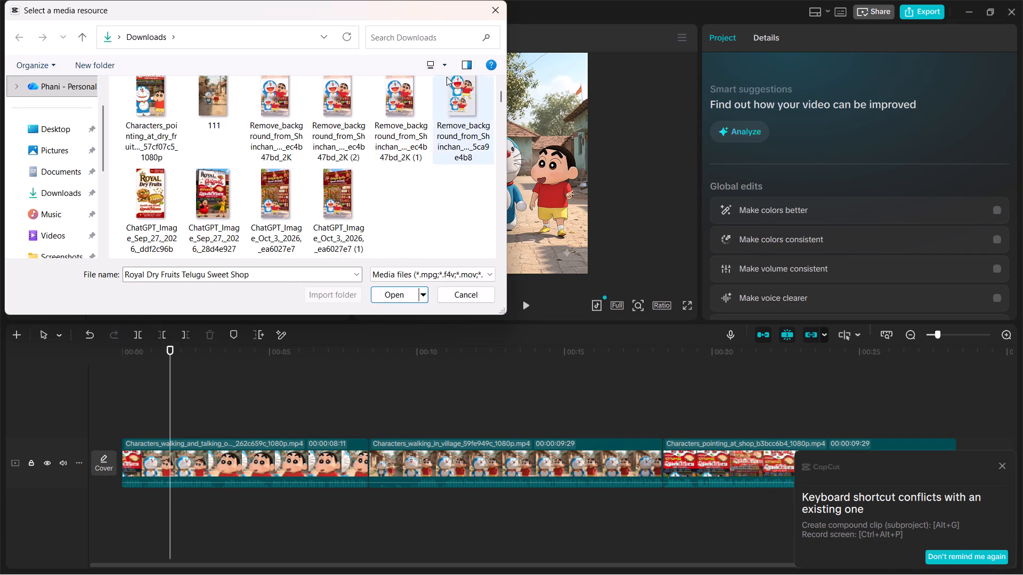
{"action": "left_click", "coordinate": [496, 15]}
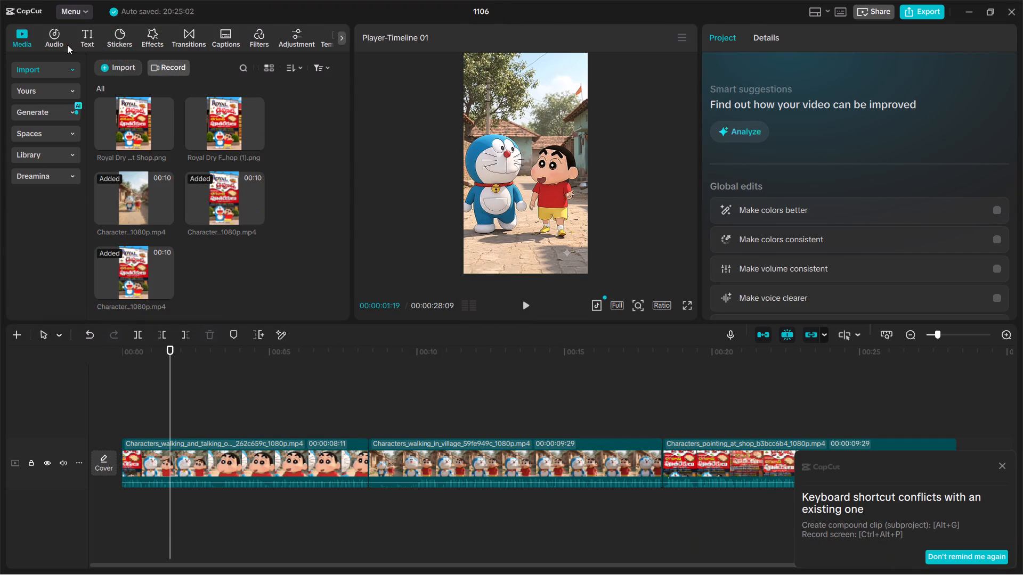
Extract the audio from the video 111 in the Downloads folder into the project's imported audio.
{"action": "left_click", "coordinate": [48, 25]}
{"action": "left_click", "coordinate": [50, 33]}
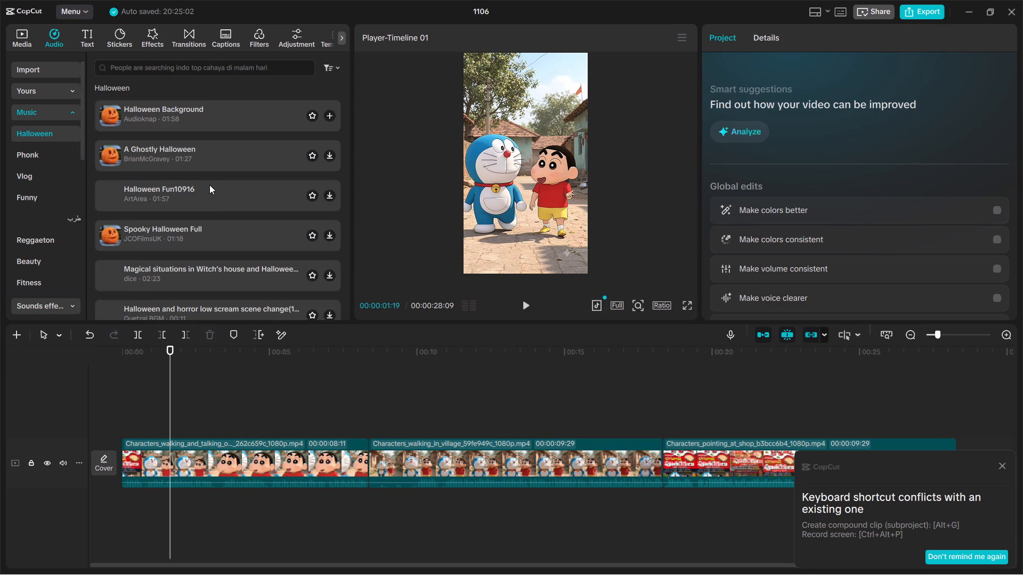
{"action": "left_click", "coordinate": [28, 69]}
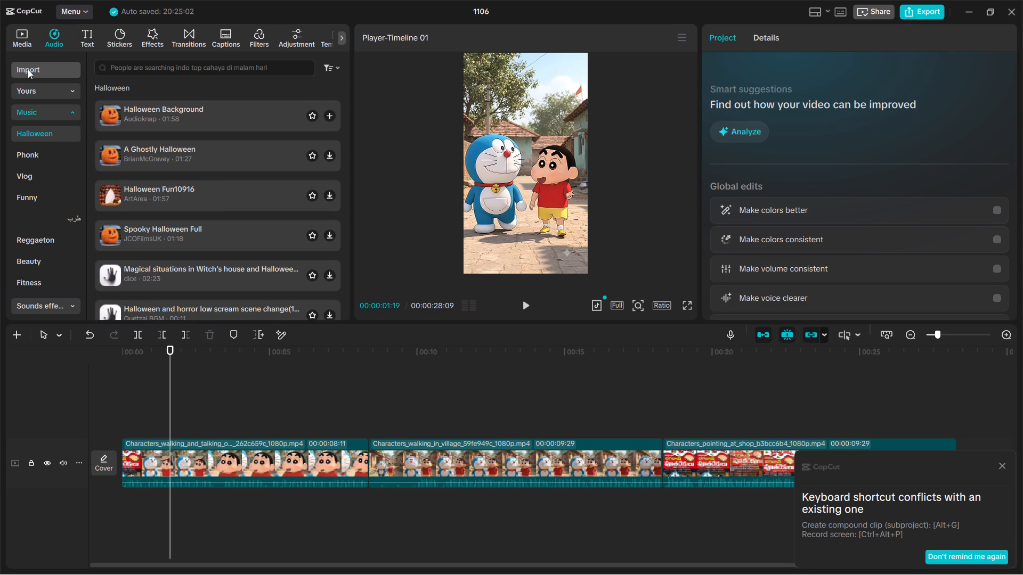
{"action": "left_click", "coordinate": [292, 98]}
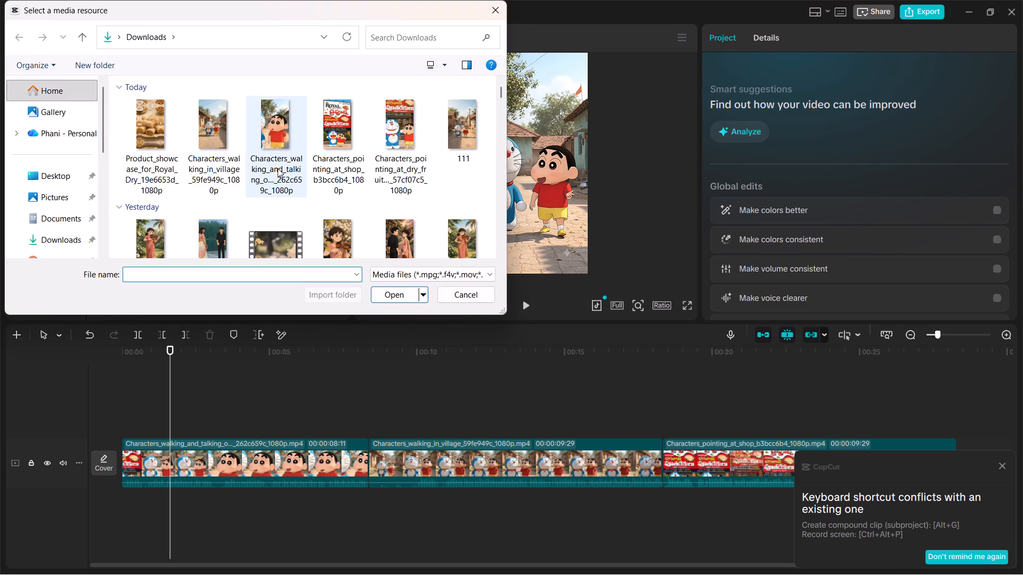
{"action": "left_click", "coordinate": [461, 125]}
{"action": "left_click", "coordinate": [390, 300]}
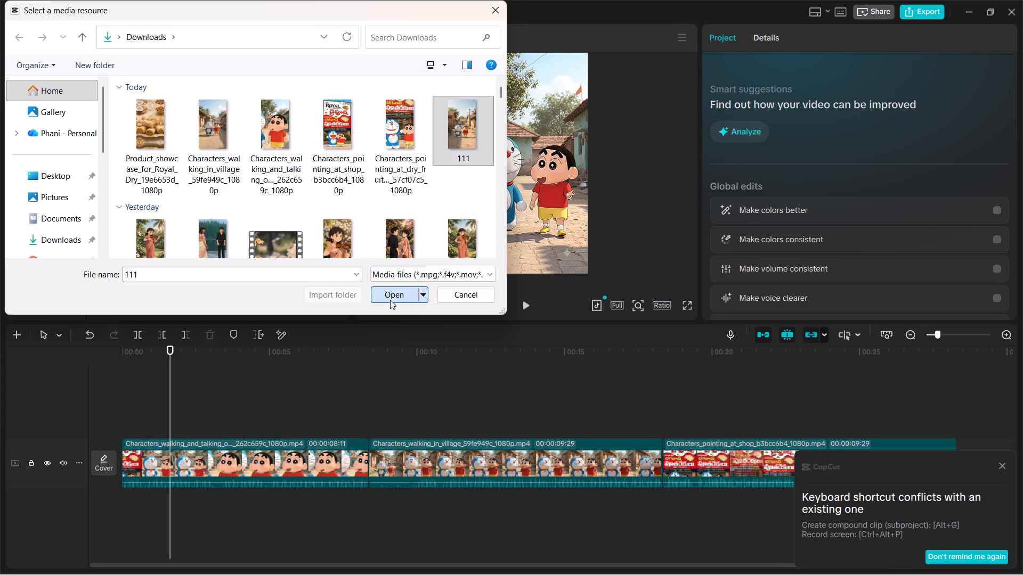
Place the extracted audio on a track below the video clips, starting at the beginning of the timeline.
{"action": "left_click_drag", "start_coordinate": [183, 100], "coordinate": [200, 339]}
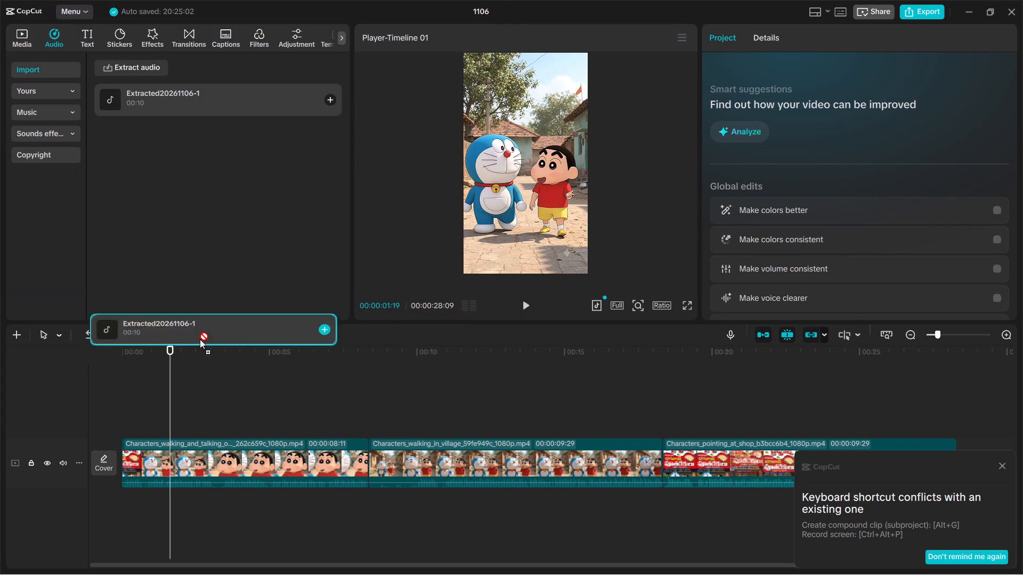
{"action": "left_click_drag", "start_coordinate": [200, 339], "coordinate": [118, 505]}
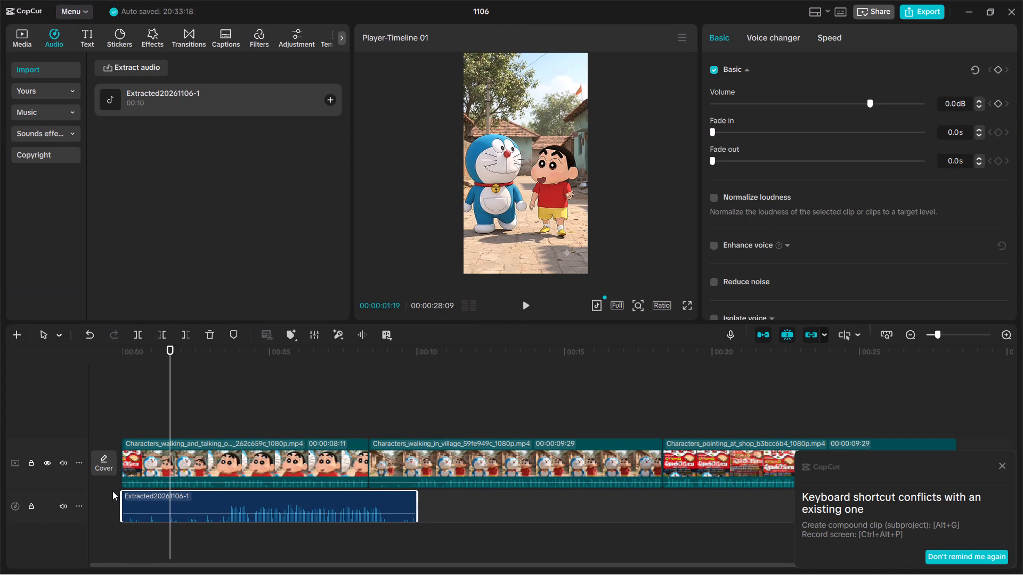
Trim about 3 seconds off the start of the extracted audio and shift it to about 0.5 seconds on the timeline.
{"action": "left_click_drag", "start_coordinate": [120, 497], "coordinate": [191, 505]}
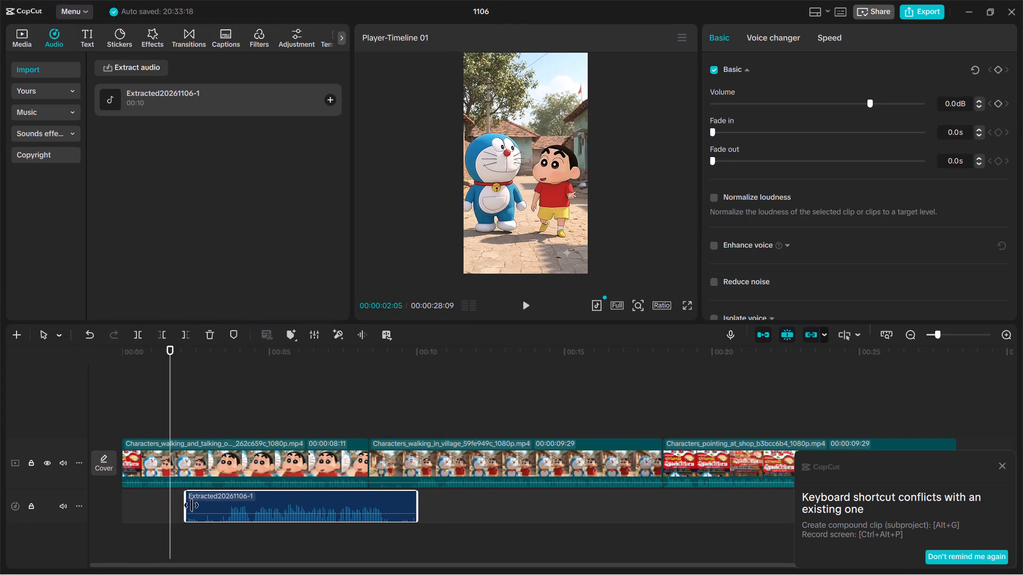
{"action": "left_click_drag", "start_coordinate": [191, 505], "coordinate": [212, 505]}
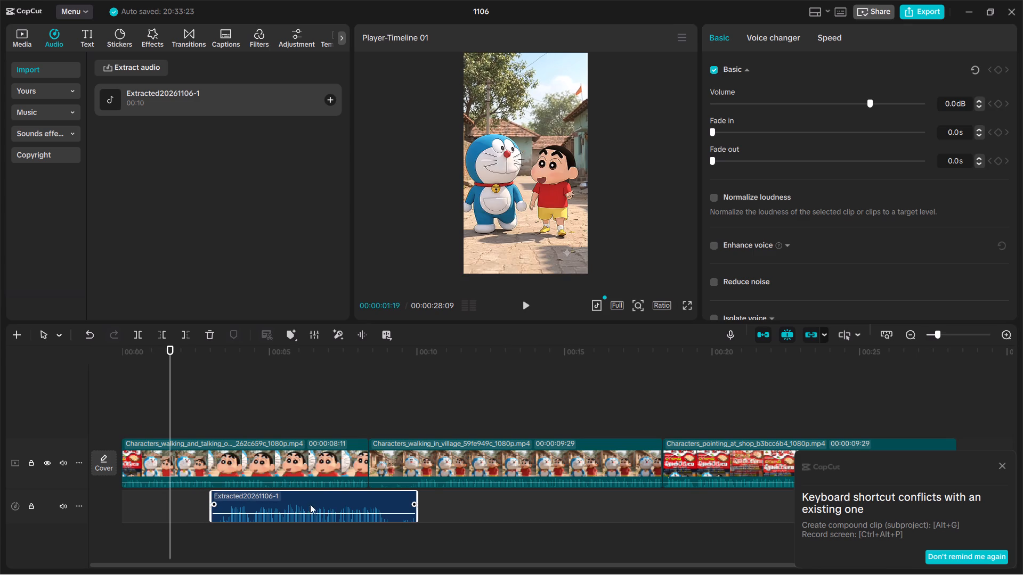
{"action": "left_click_drag", "start_coordinate": [319, 498], "coordinate": [244, 494]}
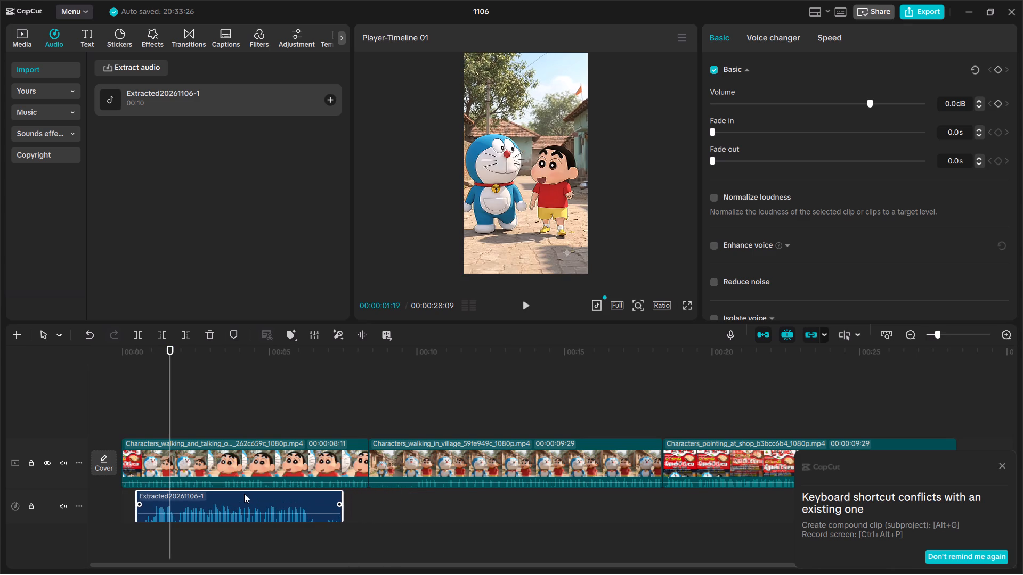
{"action": "left_click_drag", "start_coordinate": [246, 483], "coordinate": [255, 531]}
Play the timeline from the start to check how the extracted audio fits the first clip.
{"action": "left_click_drag", "start_coordinate": [168, 359], "coordinate": [90, 329]}
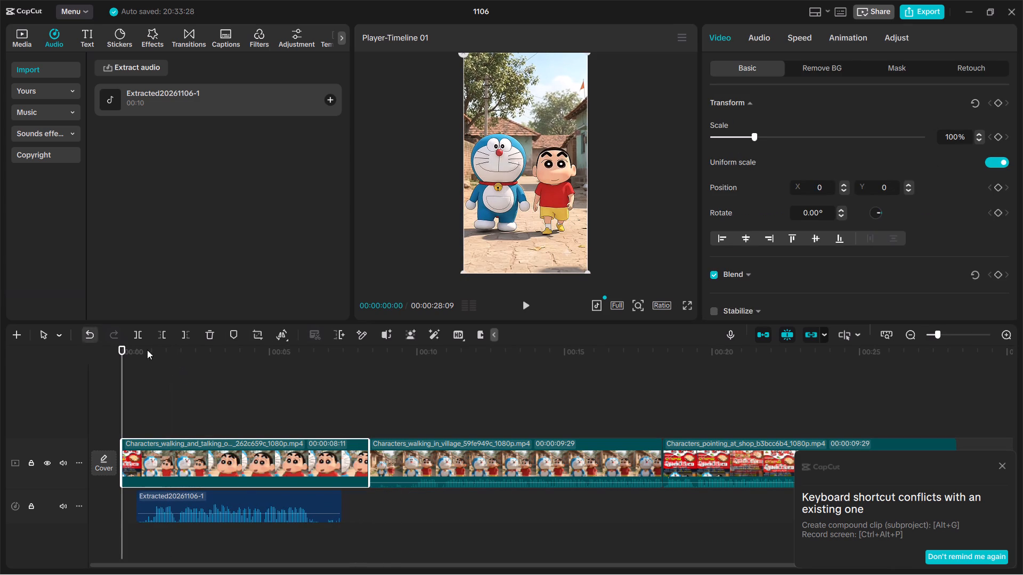
{"action": "left_click", "coordinate": [521, 302]}
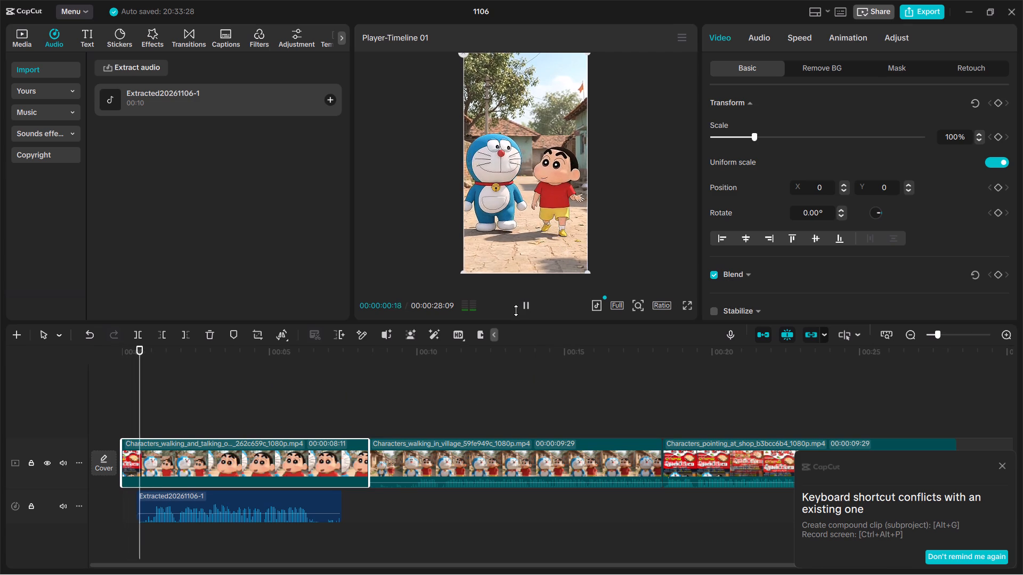
Extend the start of the extracted audio clip back to the beginning of the timeline.
{"action": "left_click", "coordinate": [165, 496]}
{"action": "left_click", "coordinate": [140, 503]}
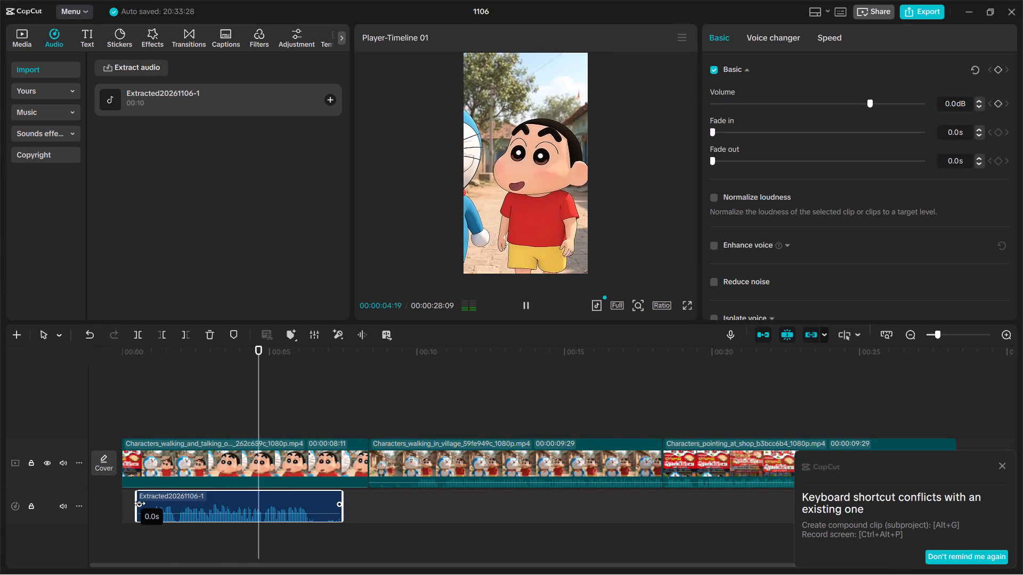
{"action": "left_click_drag", "start_coordinate": [136, 505], "coordinate": [133, 505]}
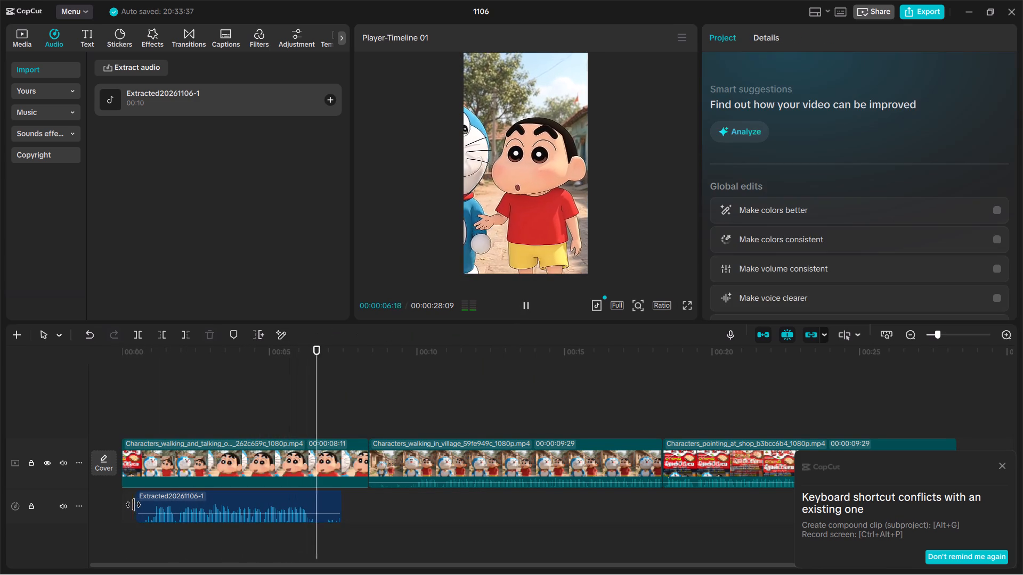
{"action": "left_click_drag", "start_coordinate": [133, 505], "coordinate": [120, 503]}
{"action": "left_click", "coordinate": [184, 505]}
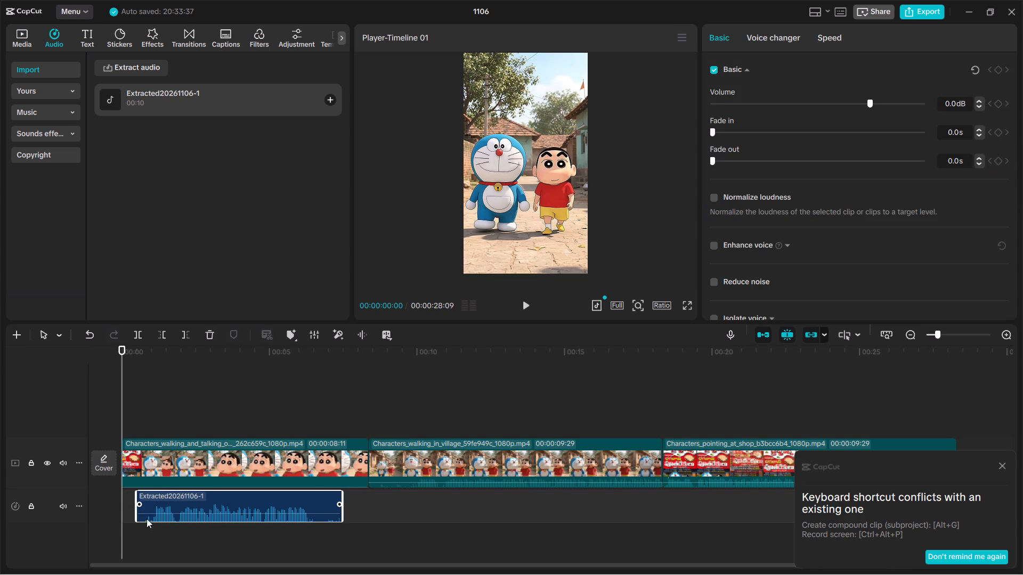
{"action": "left_click_drag", "start_coordinate": [134, 503], "coordinate": [125, 502]}
{"action": "left_click", "coordinate": [147, 495]}
{"action": "left_click_drag", "start_coordinate": [135, 512], "coordinate": [108, 507]}
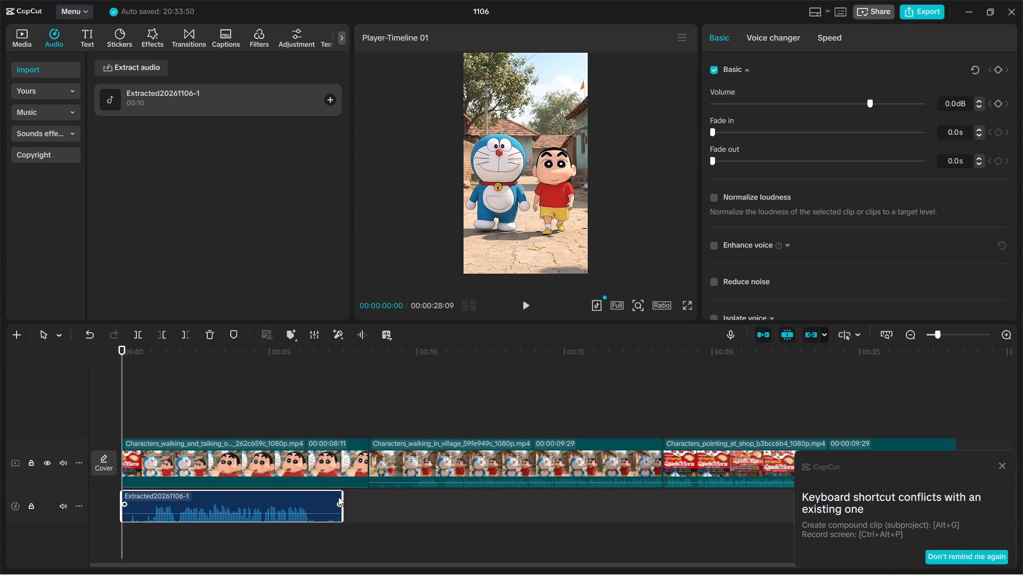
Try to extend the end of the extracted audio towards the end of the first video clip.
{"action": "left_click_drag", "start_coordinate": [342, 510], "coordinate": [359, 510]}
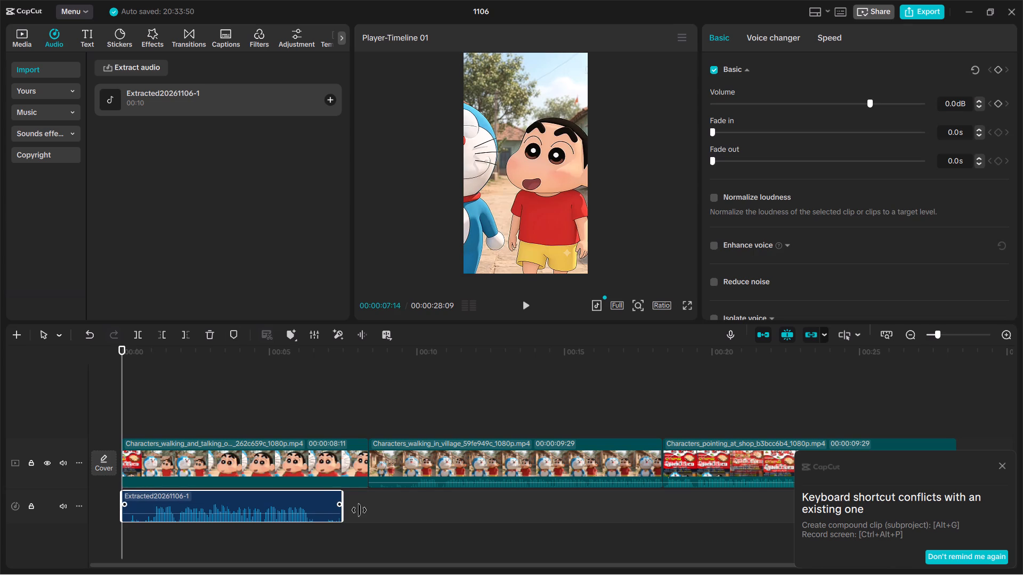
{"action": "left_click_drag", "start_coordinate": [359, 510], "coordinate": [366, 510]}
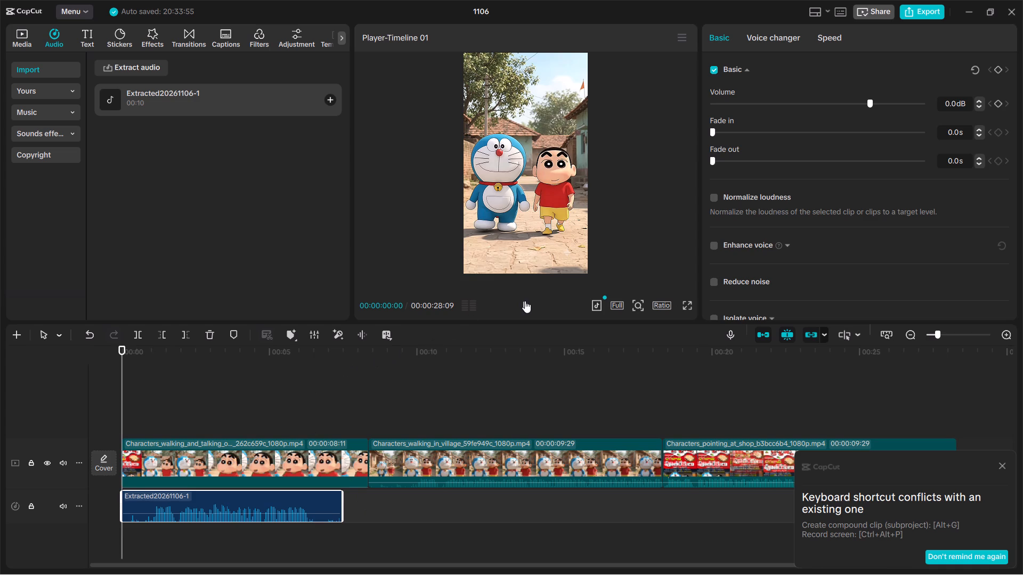
Play the timeline from the beginning to review the first two clips with the extracted audio.
{"action": "left_click", "coordinate": [525, 300]}
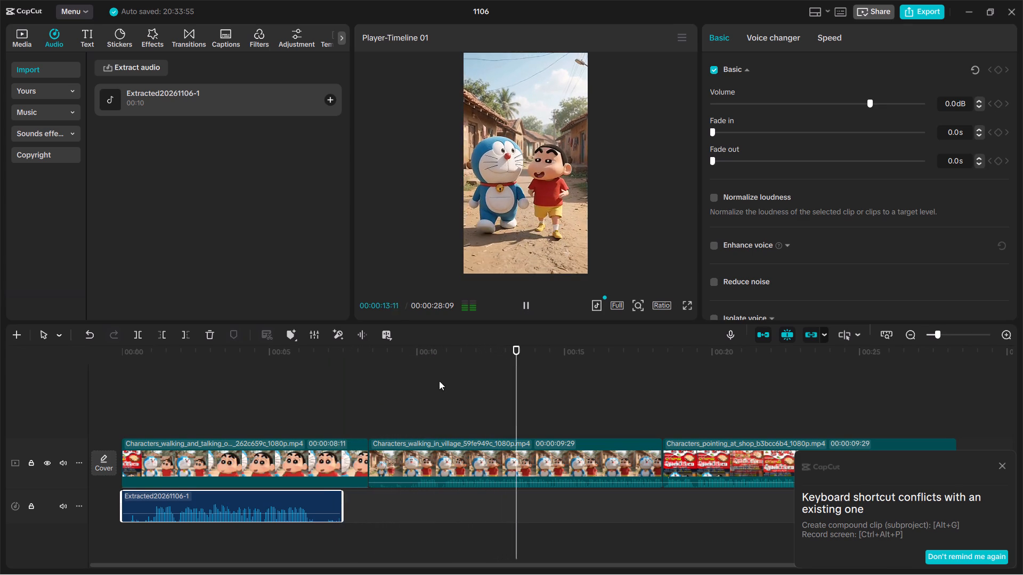
Trim the start of the second clip, Characters_walking_in_village, so it lasts 00:00:07:14.
{"action": "left_click", "coordinate": [405, 452]}
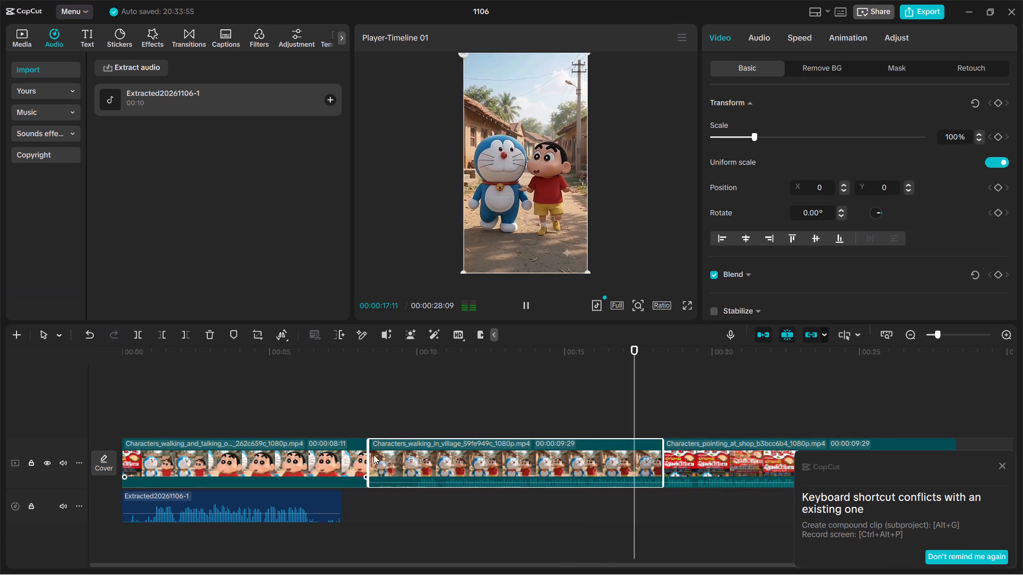
{"action": "scroll", "coordinate": [419, 455], "scroll_direction": "up", "scroll_amount": 6, "text": "ctrl"}
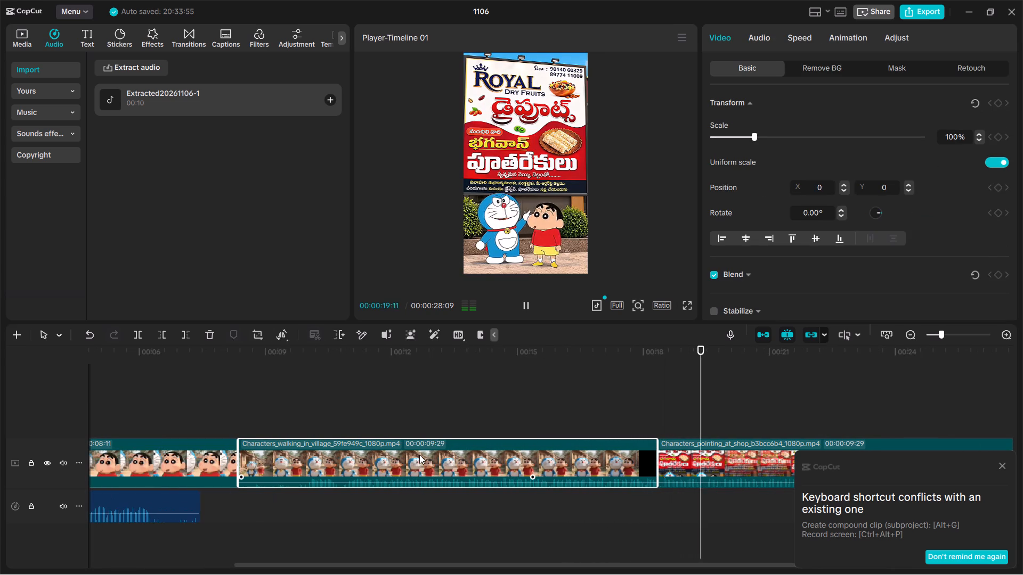
{"action": "left_click", "coordinate": [528, 305]}
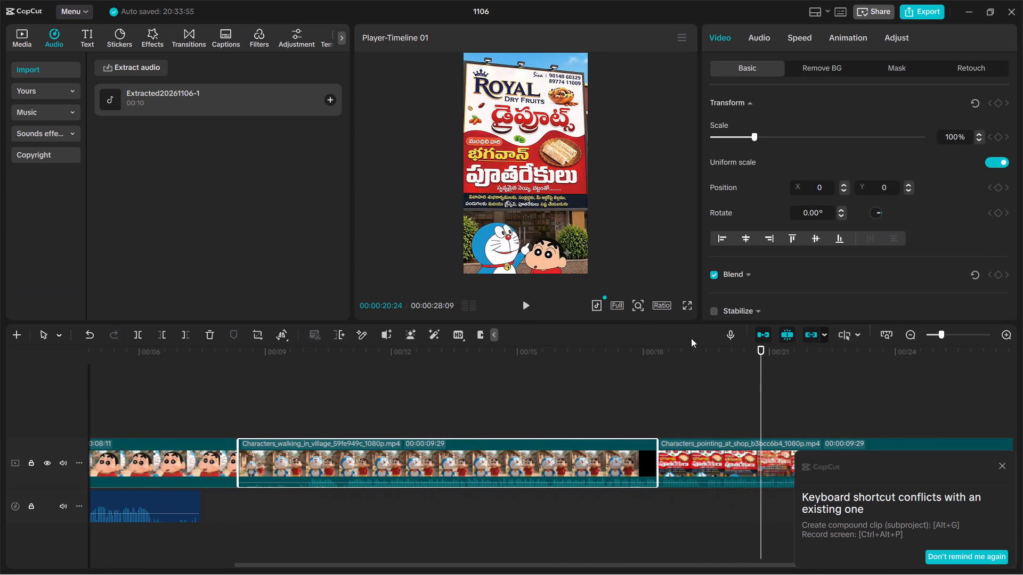
{"action": "left_click_drag", "start_coordinate": [761, 364], "coordinate": [171, 319]}
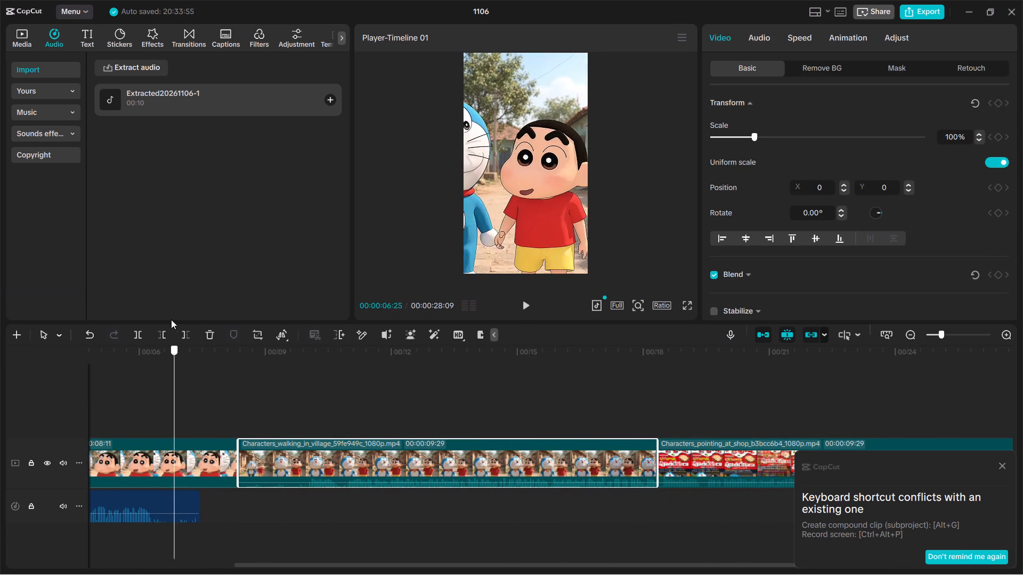
{"action": "left_click_drag", "start_coordinate": [238, 461], "coordinate": [344, 457]}
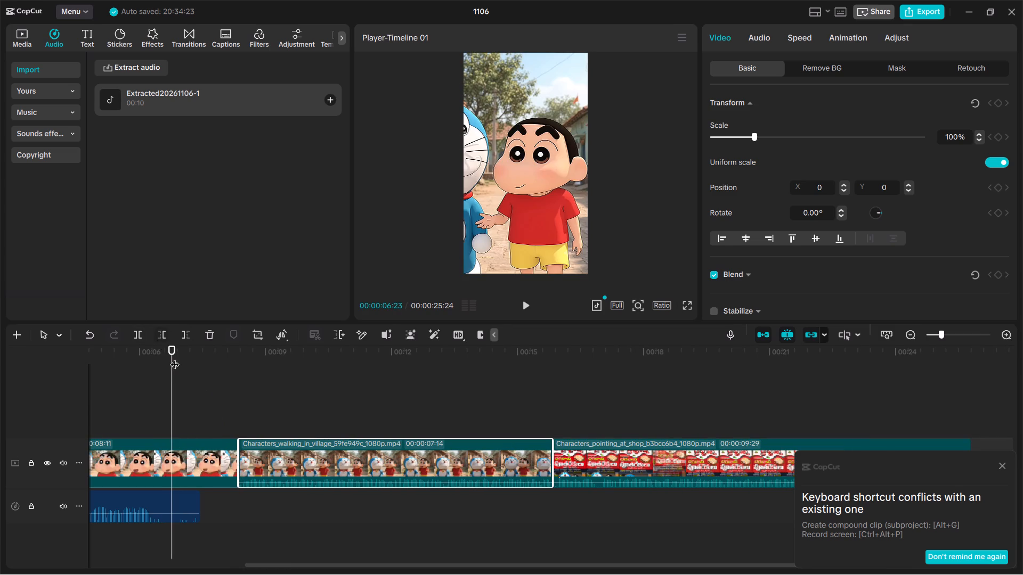
Trim the end of the first clip, Characters_walking_and_talking, so it lasts 00:00:07:00.
{"action": "left_click_drag", "start_coordinate": [176, 359], "coordinate": [27, 328]}
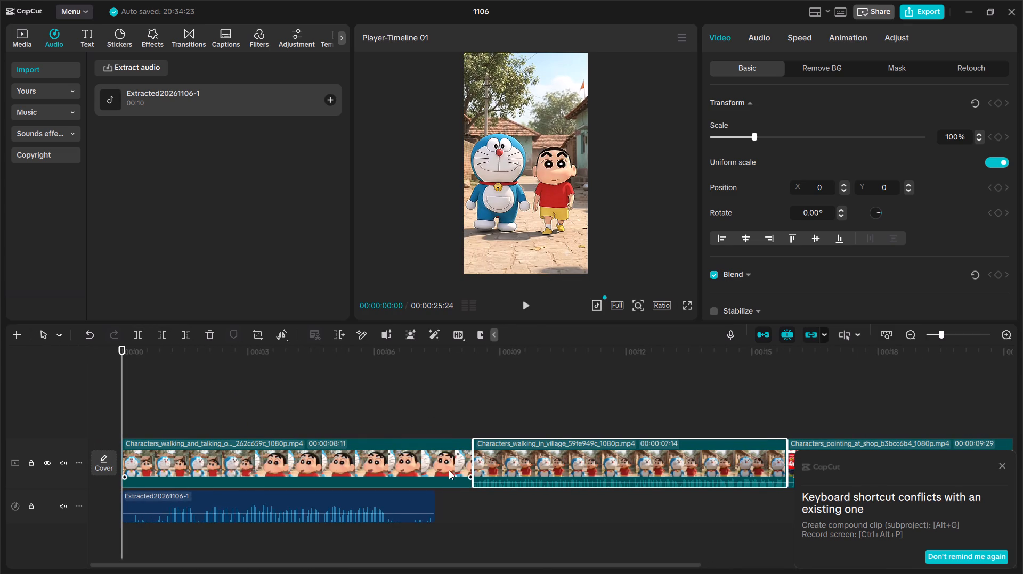
{"action": "left_click", "coordinate": [449, 470]}
{"action": "left_click_drag", "start_coordinate": [476, 462], "coordinate": [454, 463]}
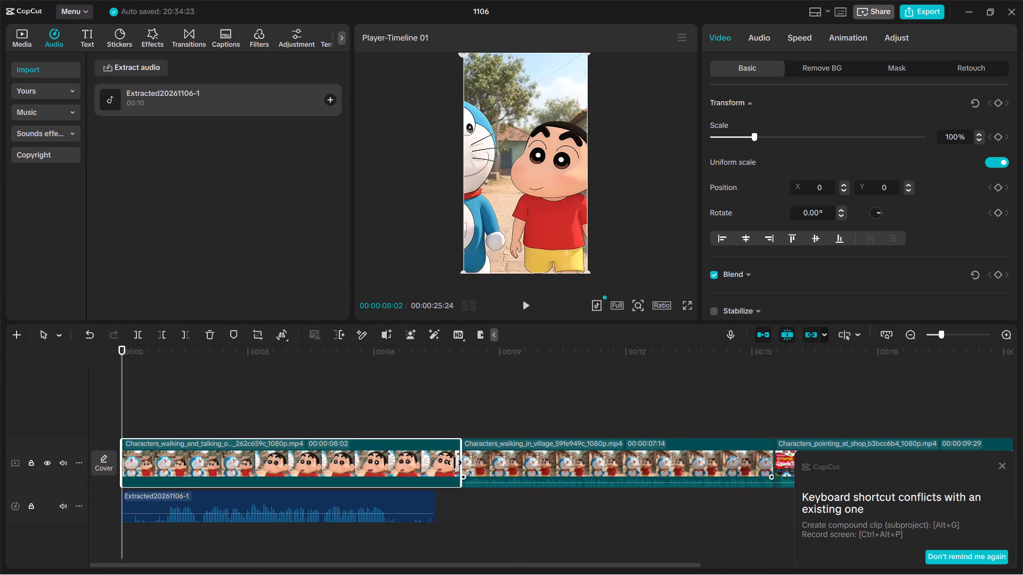
{"action": "left_click_drag", "start_coordinate": [454, 463], "coordinate": [415, 462]}
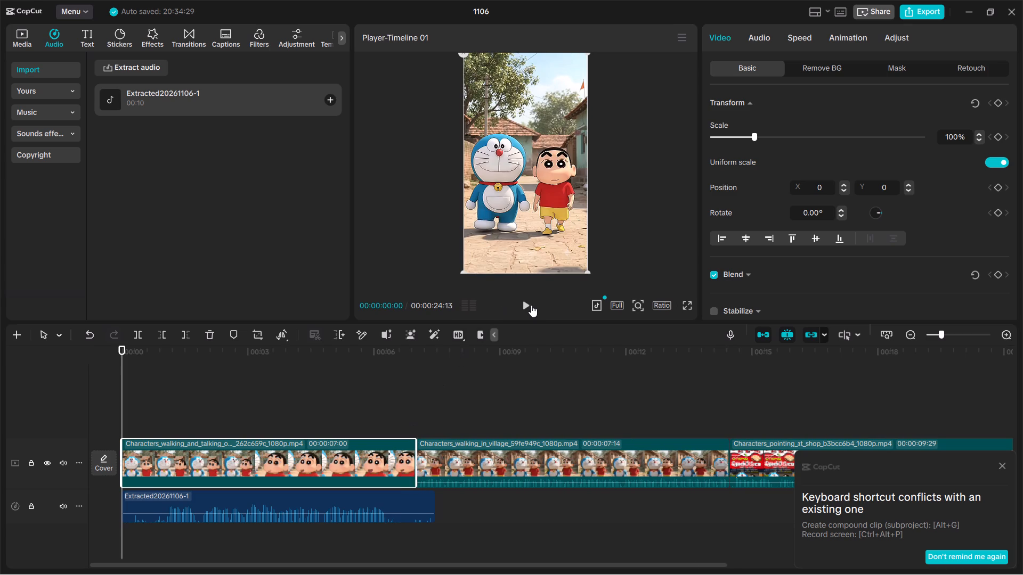
Trim about 0.6 seconds off the start of the extracted audio and move it back to the beginning of the timeline.
{"action": "left_click", "coordinate": [532, 305]}
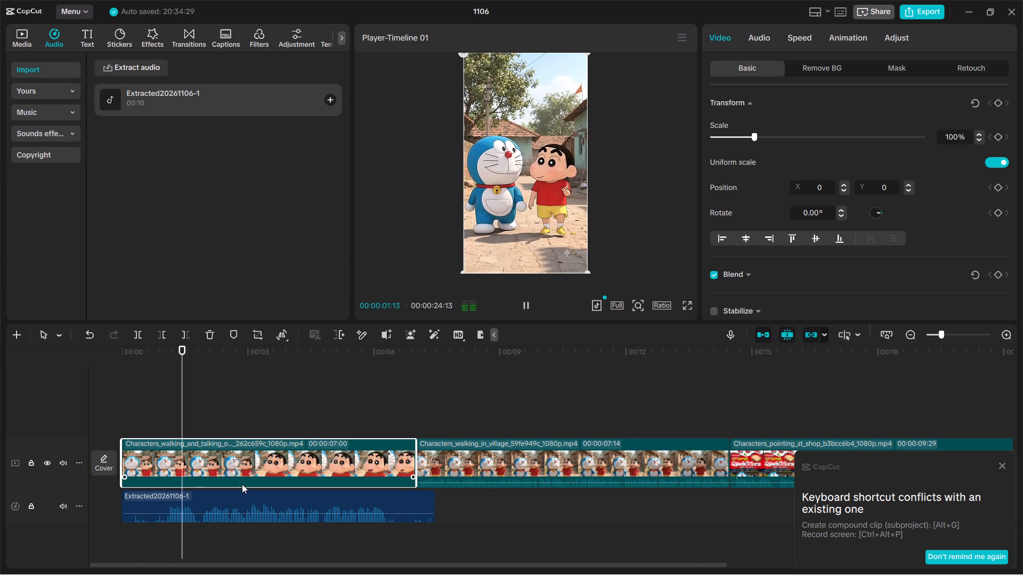
{"action": "left_click", "coordinate": [126, 504]}
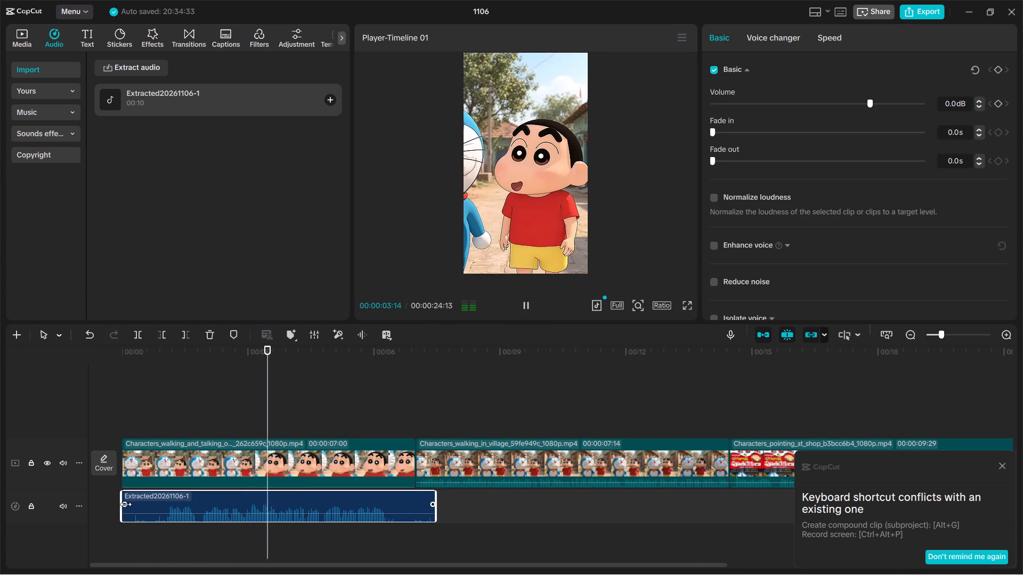
{"action": "left_click_drag", "start_coordinate": [123, 498], "coordinate": [136, 496]}
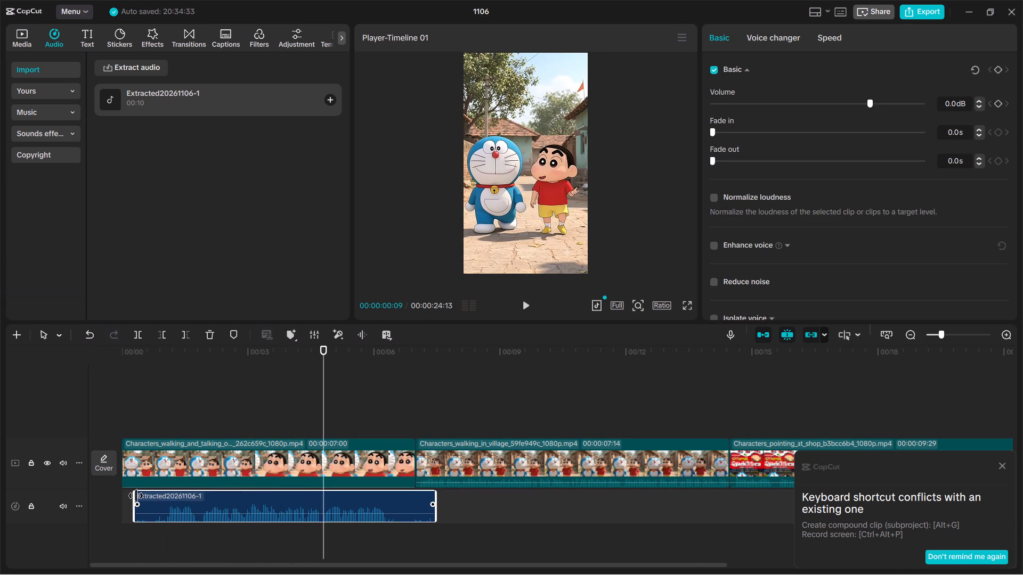
{"action": "left_click_drag", "start_coordinate": [136, 496], "coordinate": [149, 499]}
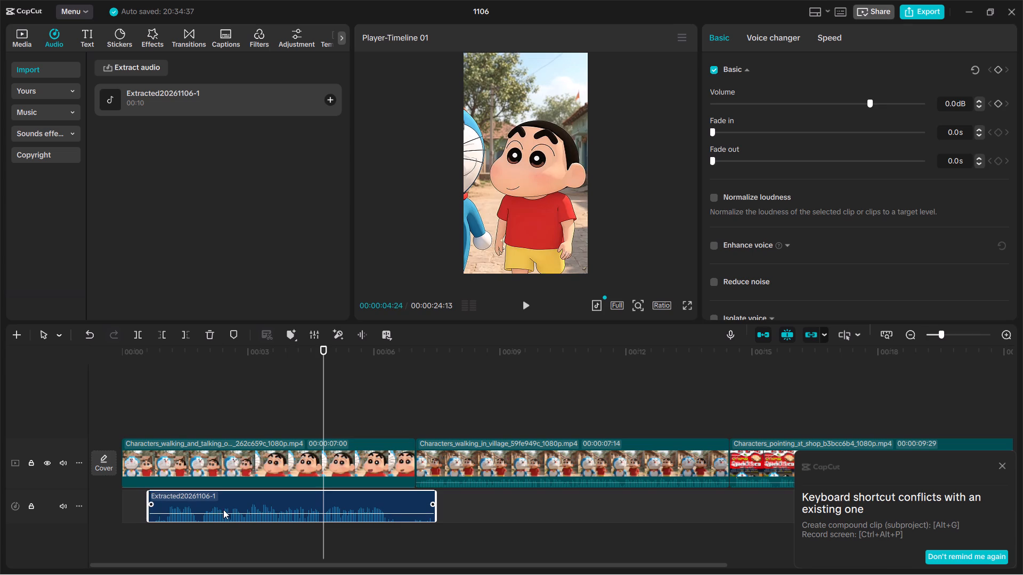
{"action": "left_click_drag", "start_coordinate": [223, 510], "coordinate": [191, 506]}
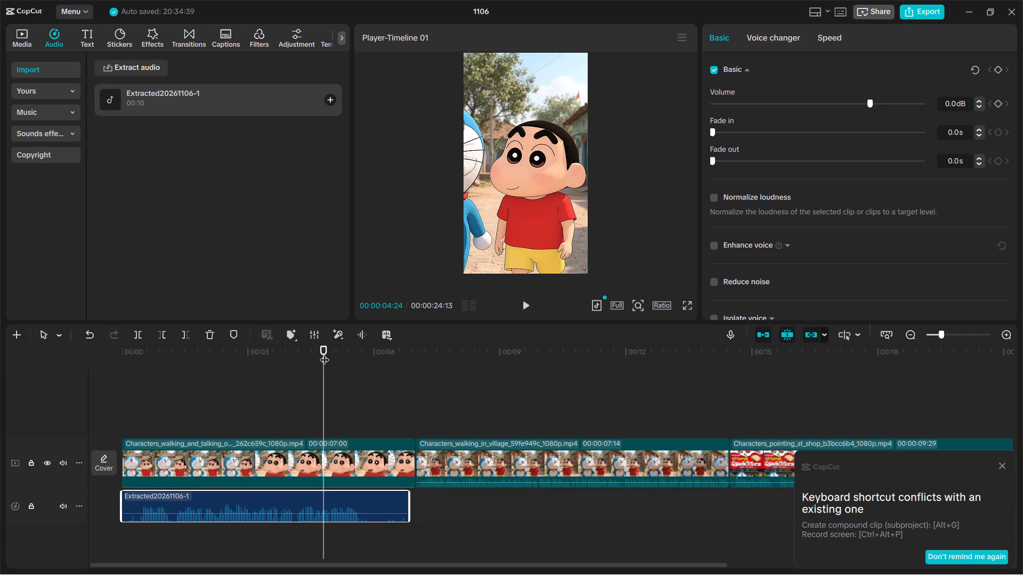
Play the timeline from the beginning into the village walking clip to check the audio sync and the cut.
{"action": "left_click_drag", "start_coordinate": [324, 353], "coordinate": [88, 320]}
{"action": "left_click", "coordinate": [88, 320]}
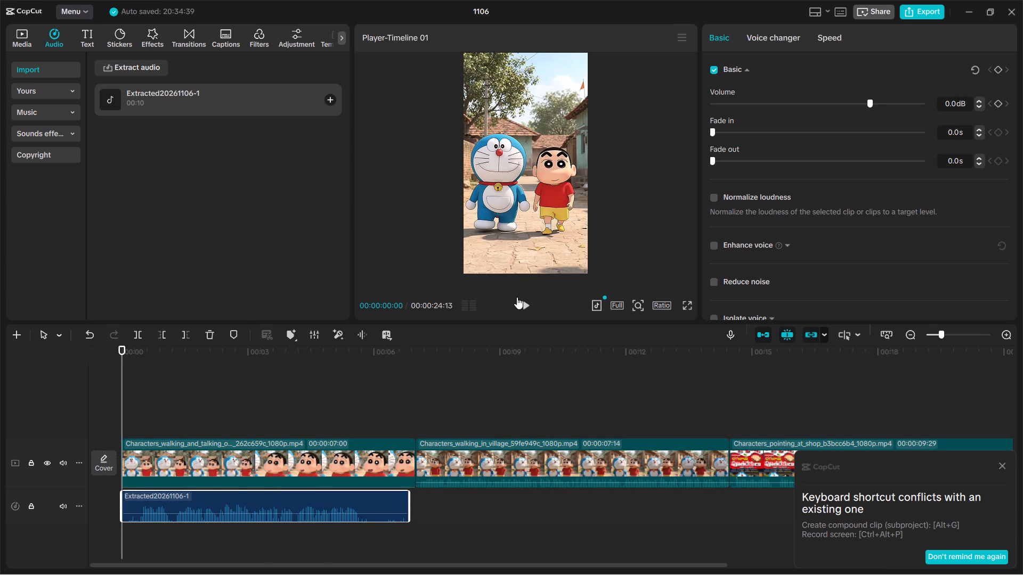
{"action": "left_click", "coordinate": [518, 297]}
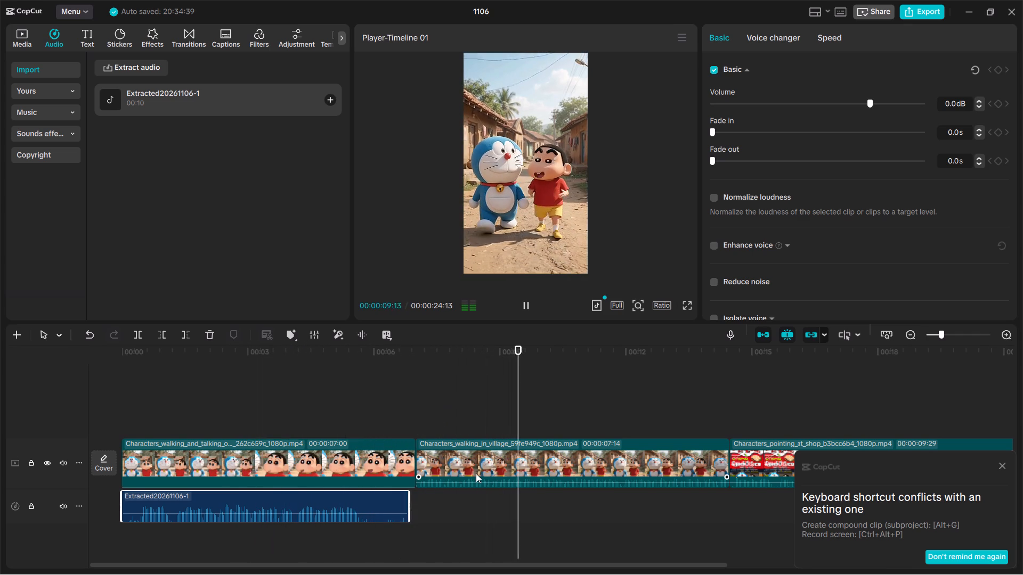
{"action": "left_click", "coordinate": [525, 302]}
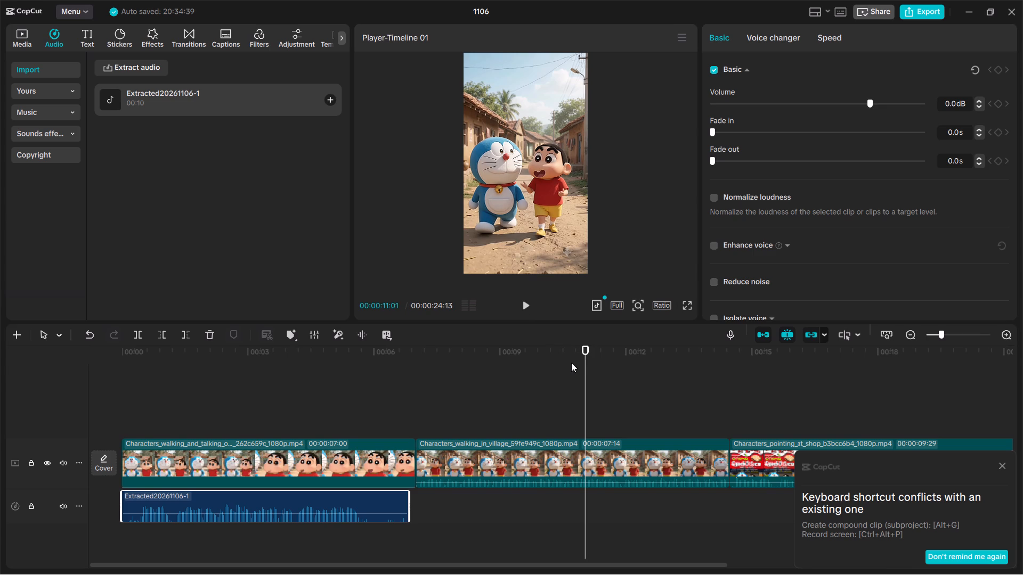
Trim about 2.9 seconds off the start of the second clip, Characters_walking_in_village, up to the playhead at 00:00:09:27.
{"action": "left_click_drag", "start_coordinate": [586, 371], "coordinate": [542, 368]}
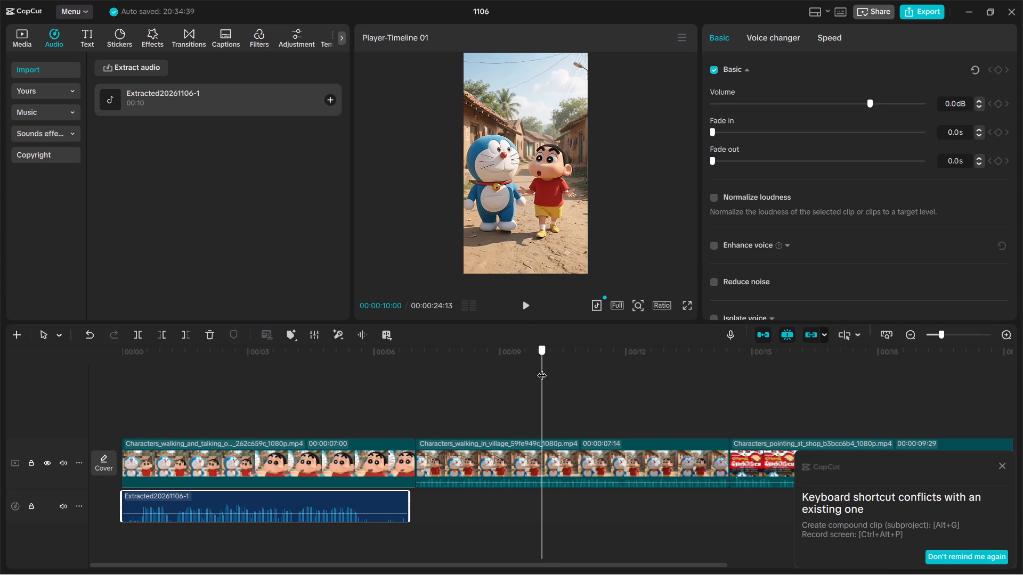
{"action": "left_click_drag", "start_coordinate": [542, 368], "coordinate": [538, 369]}
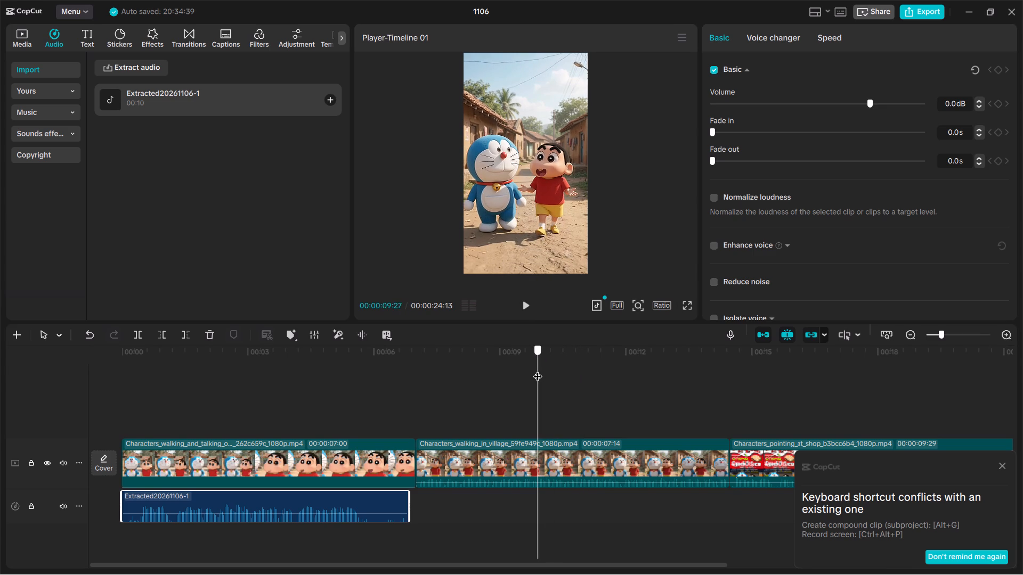
{"action": "left_click", "coordinate": [434, 461]}
{"action": "left_click_drag", "start_coordinate": [415, 458], "coordinate": [476, 459]}
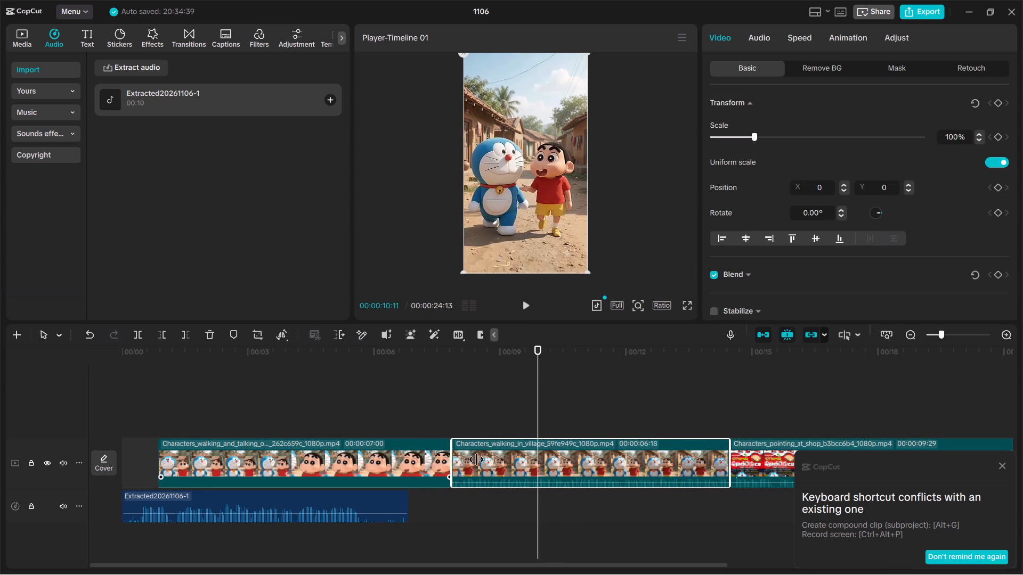
{"action": "left_click_drag", "start_coordinate": [476, 459], "coordinate": [538, 457]}
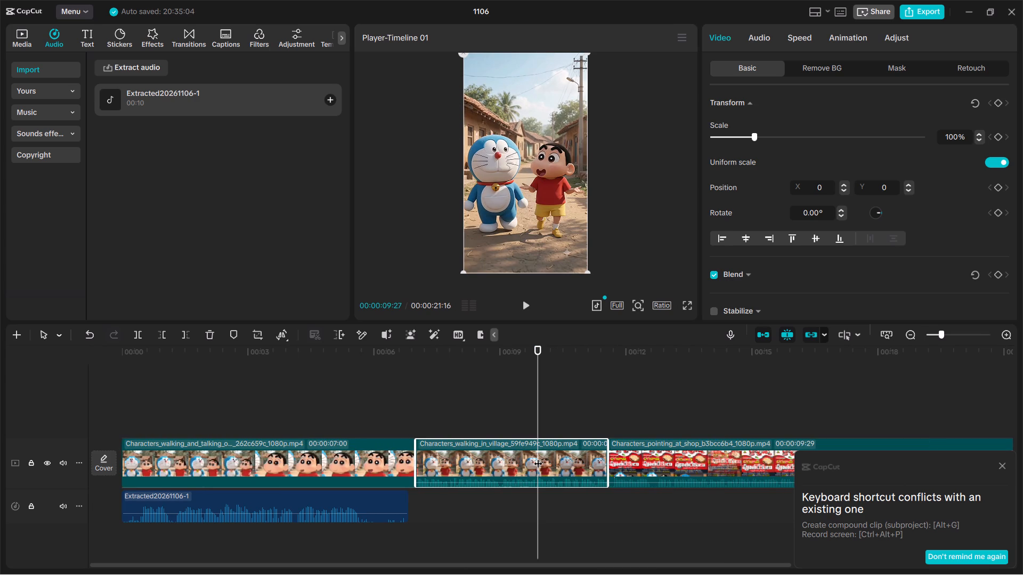
Trim the end of the first clip, Characters_walking_and_talking, so it lasts 00:00:06:00.
{"action": "left_click_drag", "start_coordinate": [539, 372], "coordinate": [267, 350]}
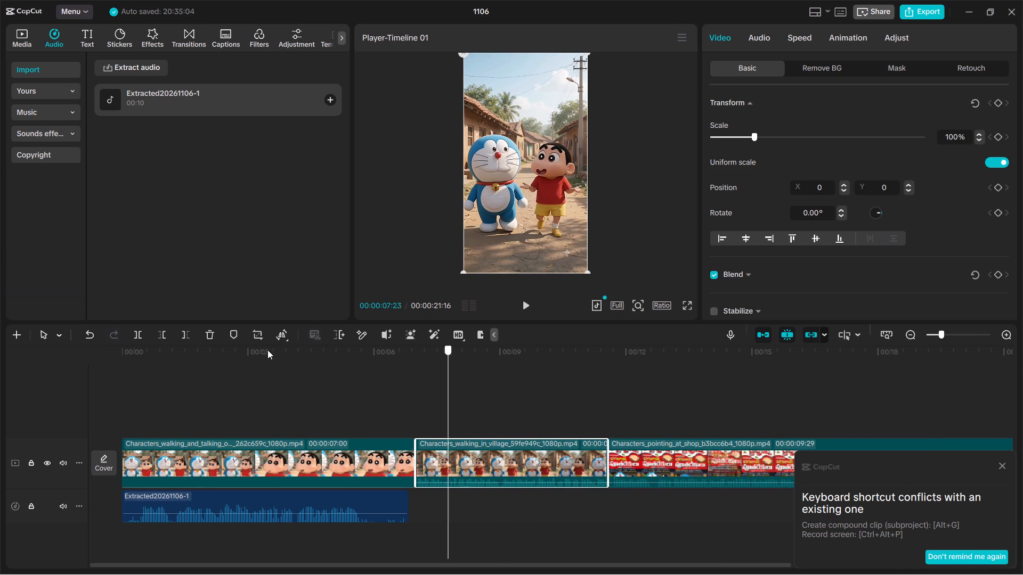
{"action": "left_click_drag", "start_coordinate": [267, 350], "coordinate": [94, 347]}
{"action": "left_click", "coordinate": [379, 466]}
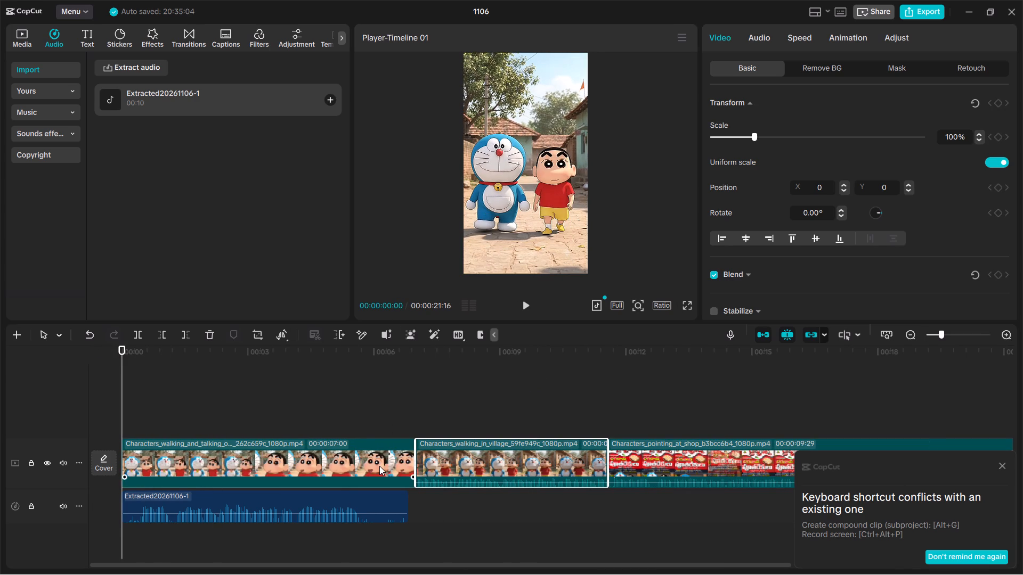
{"action": "left_click_drag", "start_coordinate": [417, 461], "coordinate": [389, 460]}
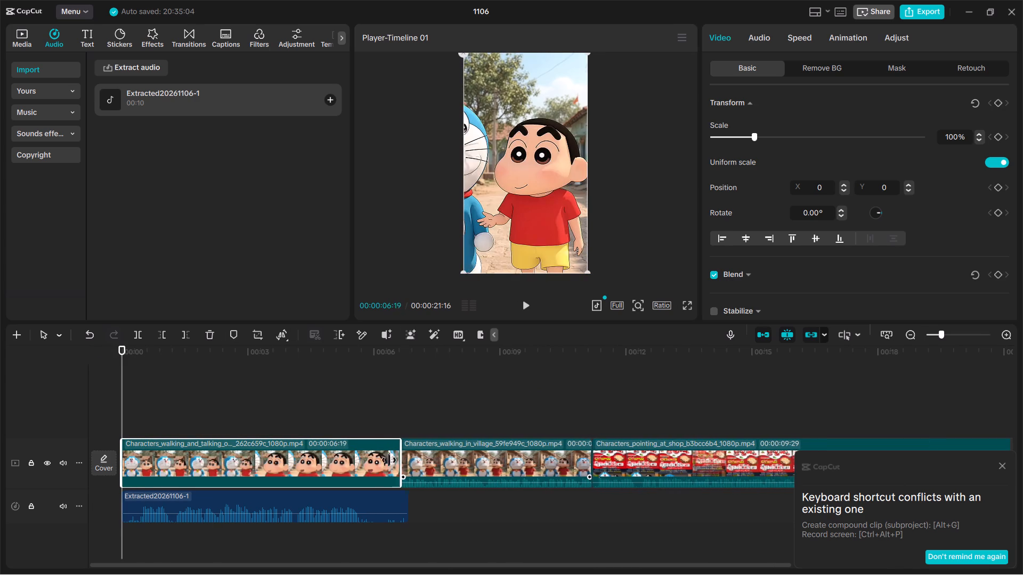
{"action": "left_click_drag", "start_coordinate": [389, 460], "coordinate": [371, 460]}
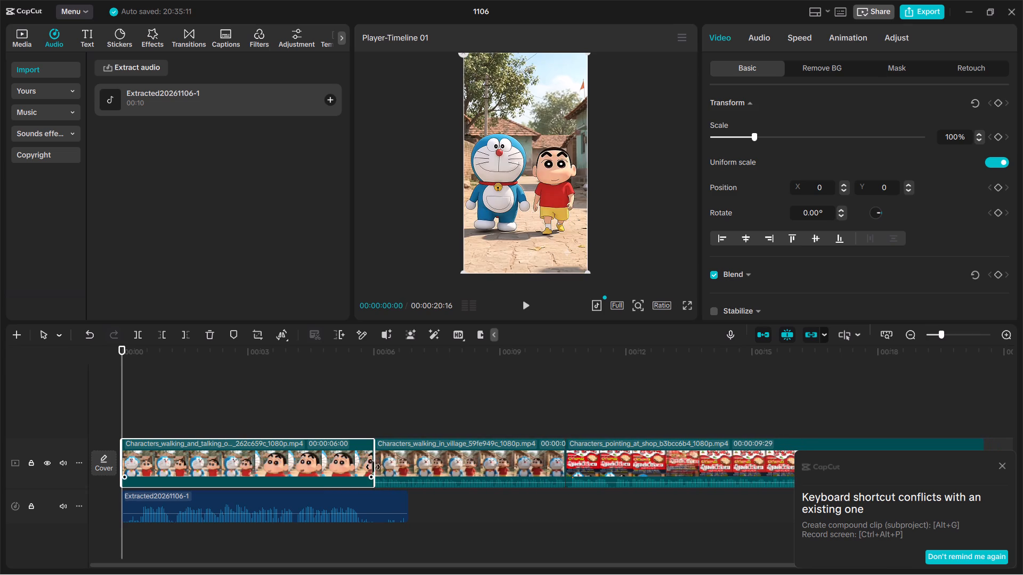
Trim the end of the extracted audio so it ends together with the first clip.
{"action": "left_click", "coordinate": [386, 497]}
{"action": "left_click_drag", "start_coordinate": [409, 497], "coordinate": [370, 490]}
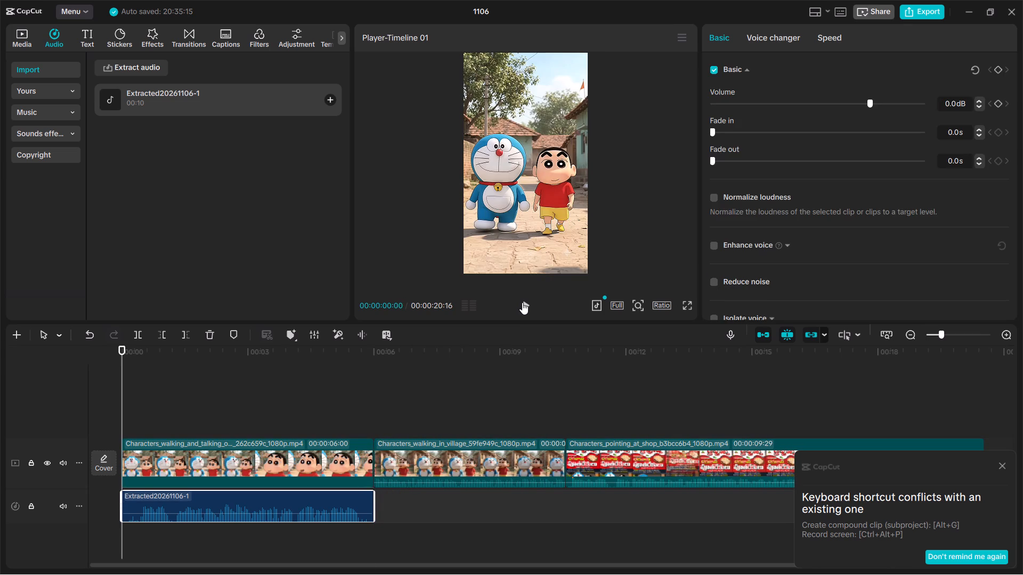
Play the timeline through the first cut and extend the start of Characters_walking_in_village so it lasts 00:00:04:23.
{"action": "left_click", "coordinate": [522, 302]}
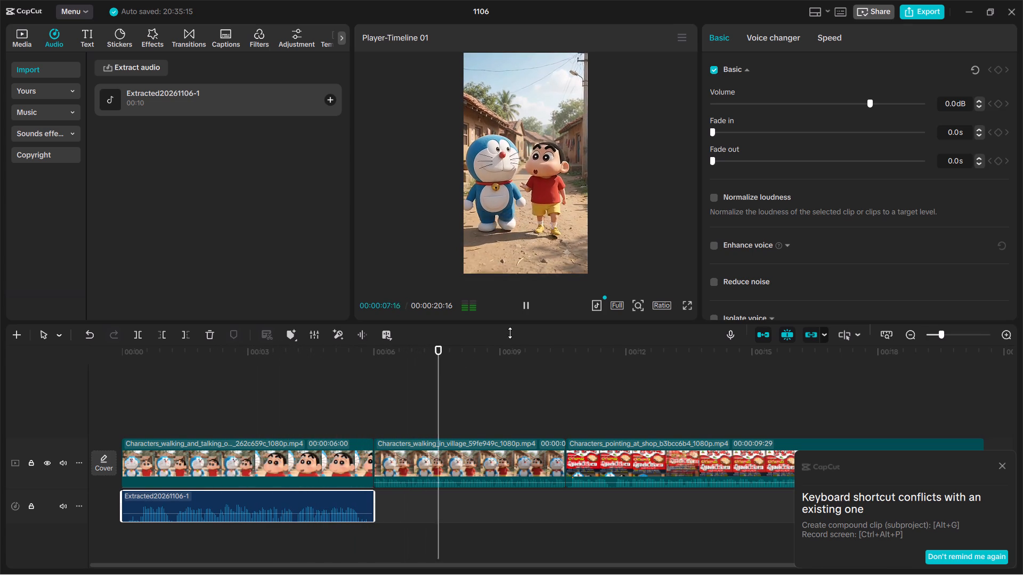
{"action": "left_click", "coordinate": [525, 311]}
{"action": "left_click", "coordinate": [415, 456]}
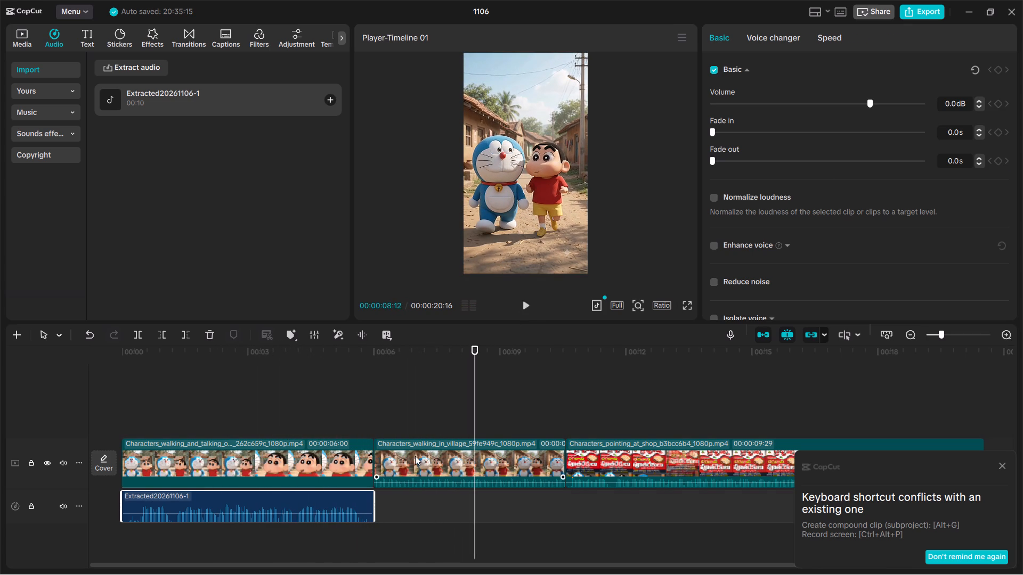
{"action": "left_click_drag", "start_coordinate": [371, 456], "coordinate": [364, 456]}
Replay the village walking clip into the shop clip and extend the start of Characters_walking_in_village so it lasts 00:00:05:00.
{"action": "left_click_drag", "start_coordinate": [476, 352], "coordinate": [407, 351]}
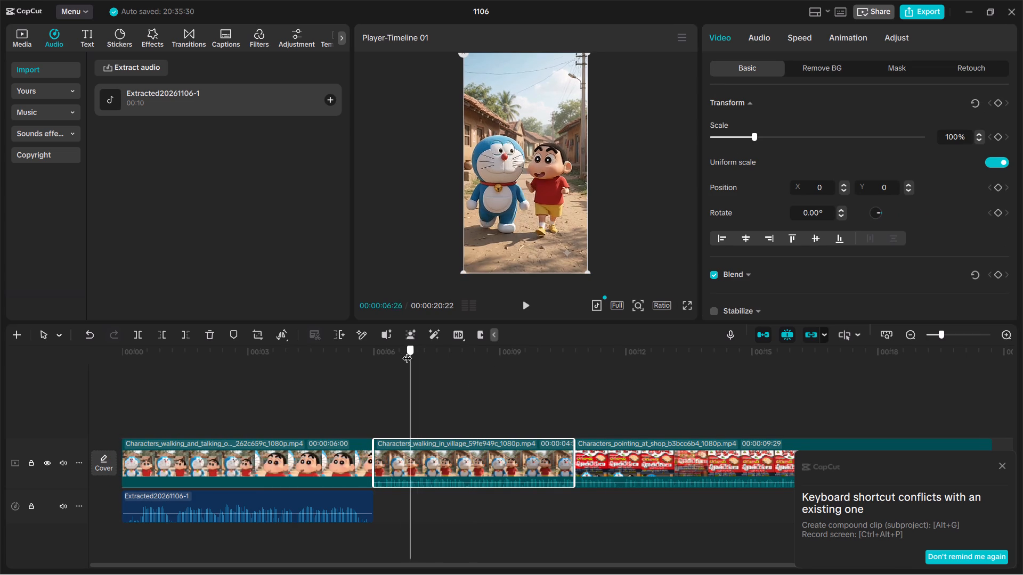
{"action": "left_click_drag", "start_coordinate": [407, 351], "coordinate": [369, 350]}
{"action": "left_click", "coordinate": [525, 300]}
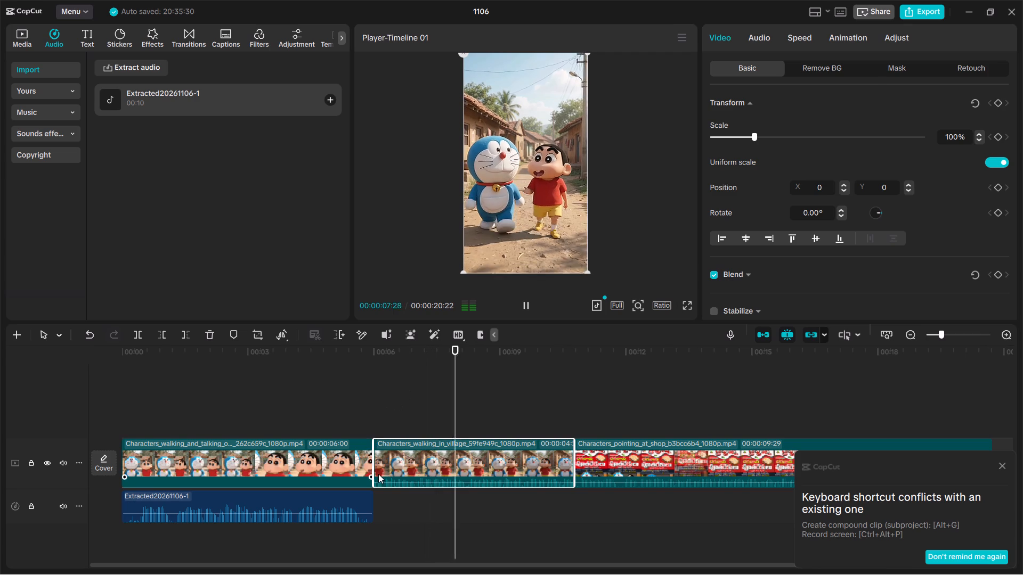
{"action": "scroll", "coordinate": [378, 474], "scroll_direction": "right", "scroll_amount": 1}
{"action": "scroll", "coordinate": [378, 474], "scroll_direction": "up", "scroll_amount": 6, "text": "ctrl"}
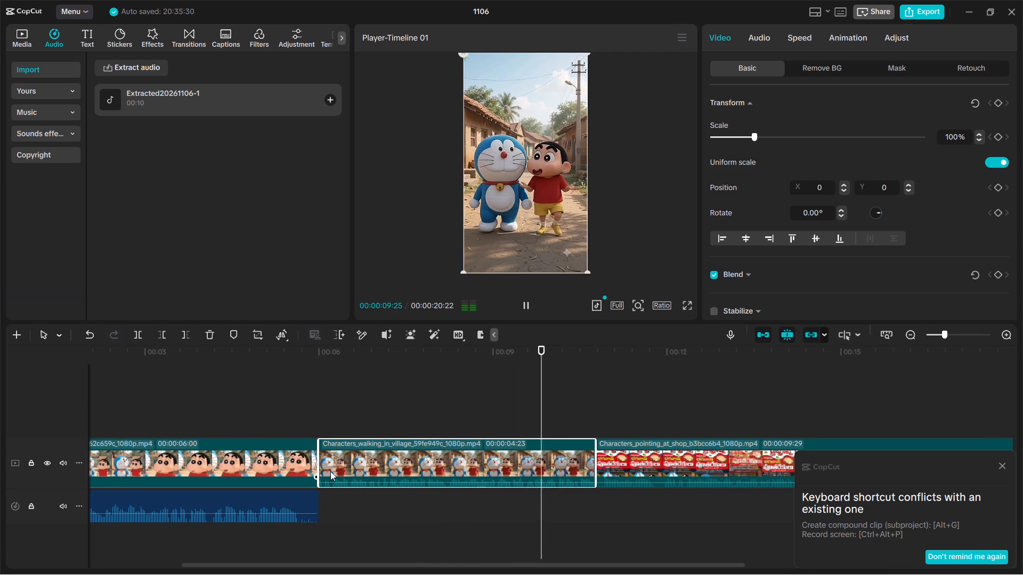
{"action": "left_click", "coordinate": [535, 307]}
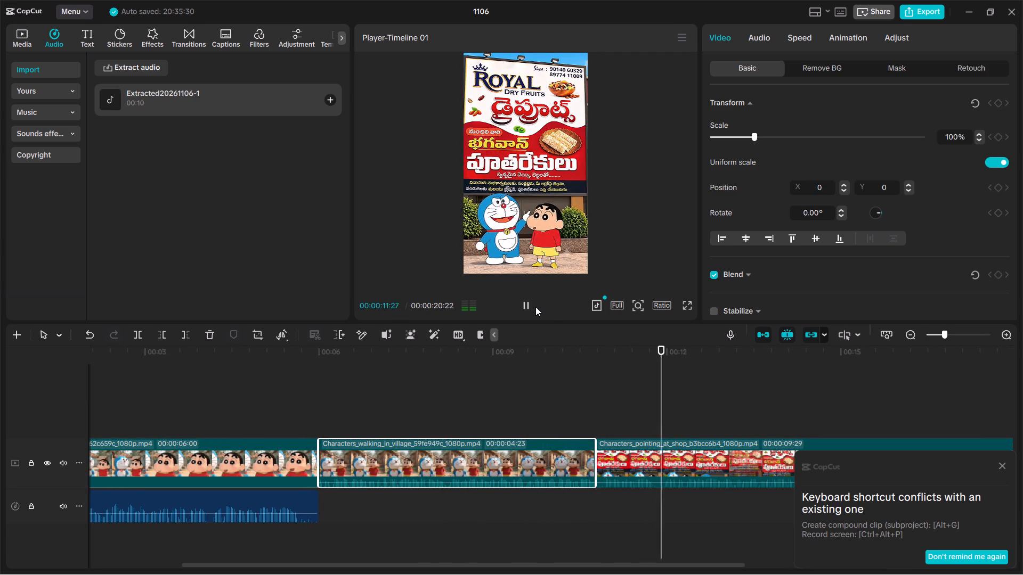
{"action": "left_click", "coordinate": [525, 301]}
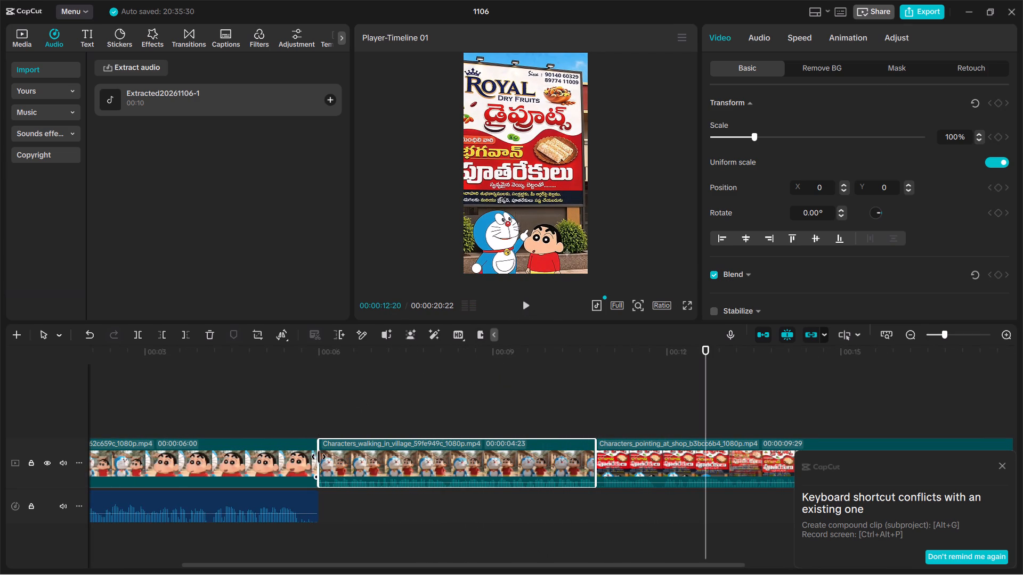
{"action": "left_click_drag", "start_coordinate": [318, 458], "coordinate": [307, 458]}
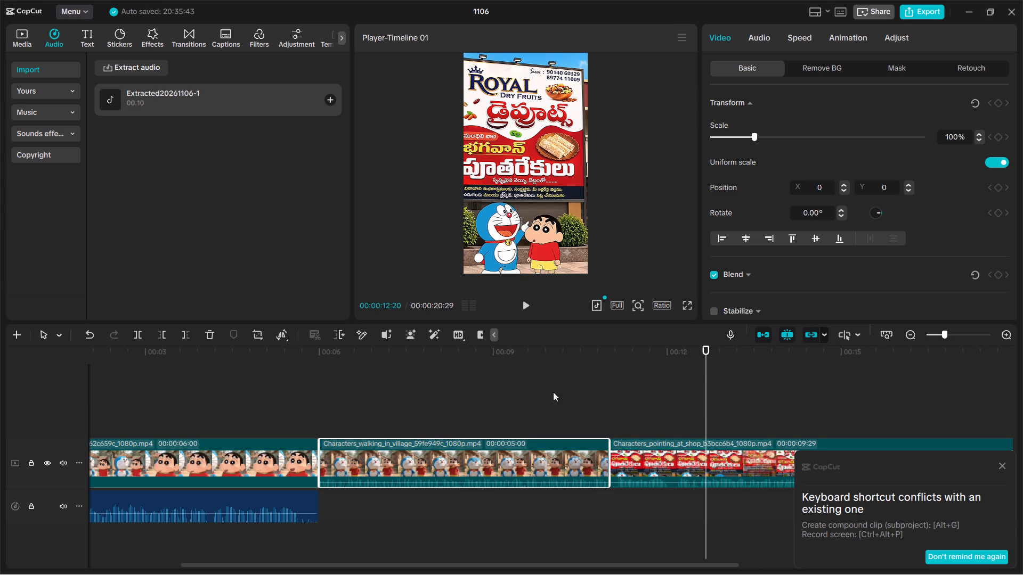
Replay the timeline from the beginning into the shop clip and extend the start of Characters_walking_in_village so it lasts 00:00:05:03.
{"action": "left_click_drag", "start_coordinate": [705, 363], "coordinate": [305, 338]}
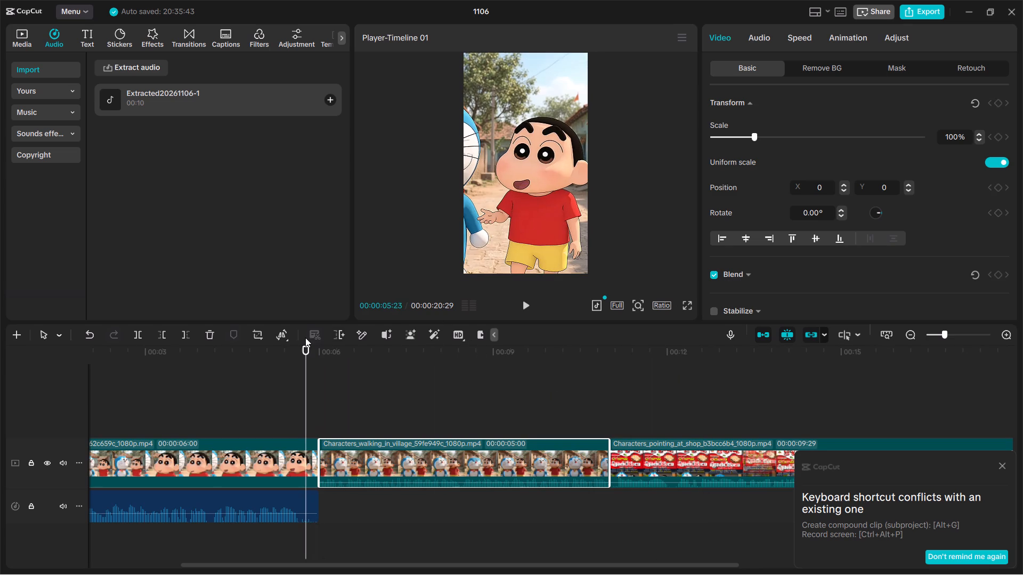
{"action": "left_click", "coordinate": [531, 303]}
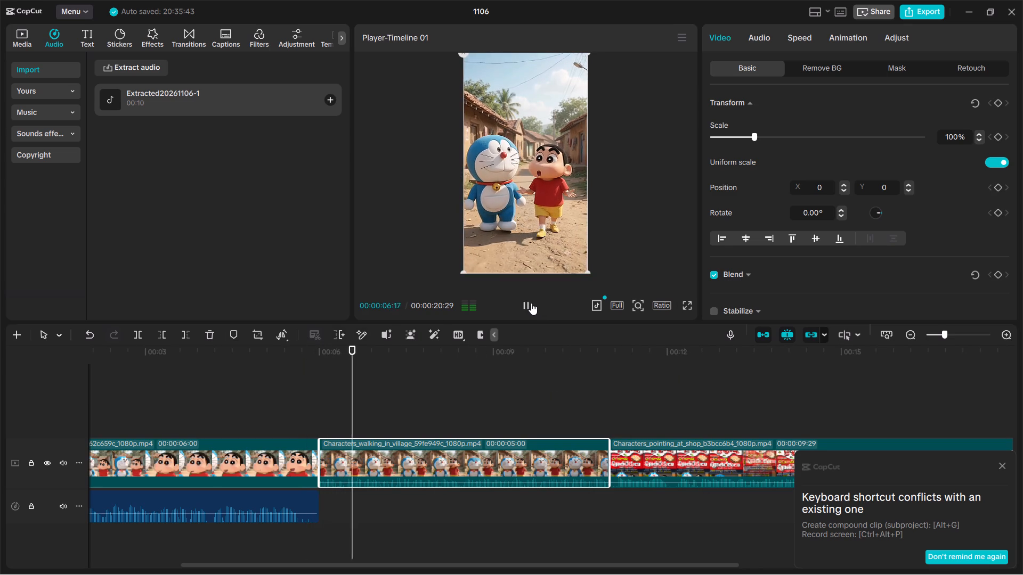
{"action": "left_click_drag", "start_coordinate": [423, 358], "coordinate": [0, 299]}
{"action": "left_click", "coordinate": [529, 304]}
{"action": "scroll", "coordinate": [506, 380], "scroll_direction": "left", "scroll_amount": 1}
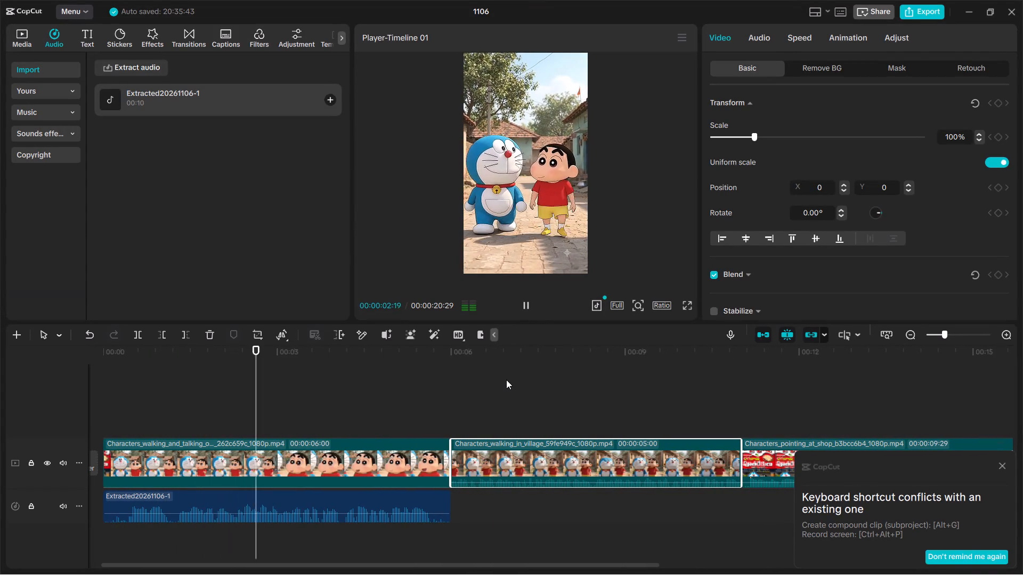
{"action": "scroll", "coordinate": [506, 380], "scroll_direction": "left", "scroll_amount": 1}
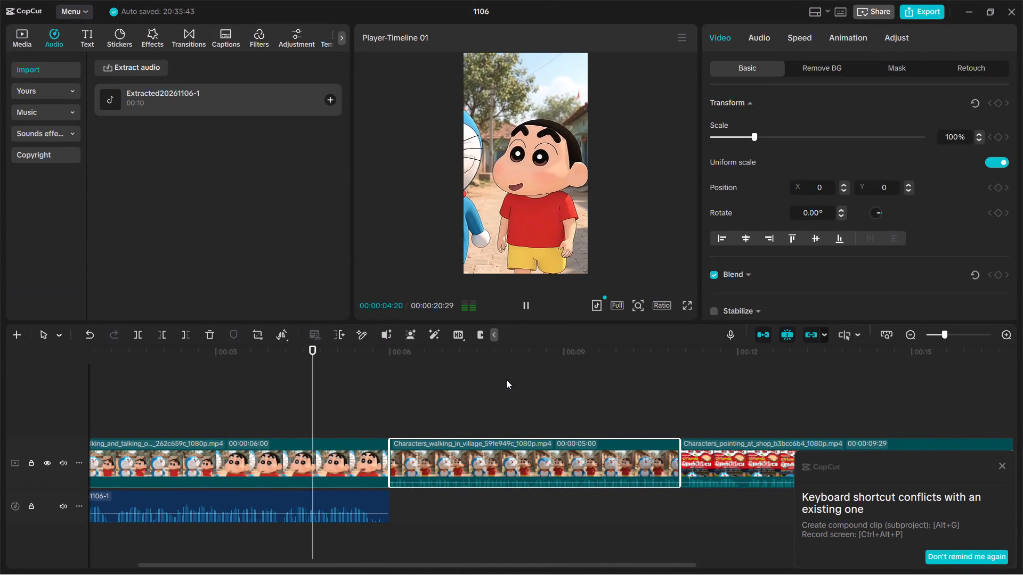
{"action": "scroll", "coordinate": [506, 380], "scroll_direction": "left", "scroll_amount": 1}
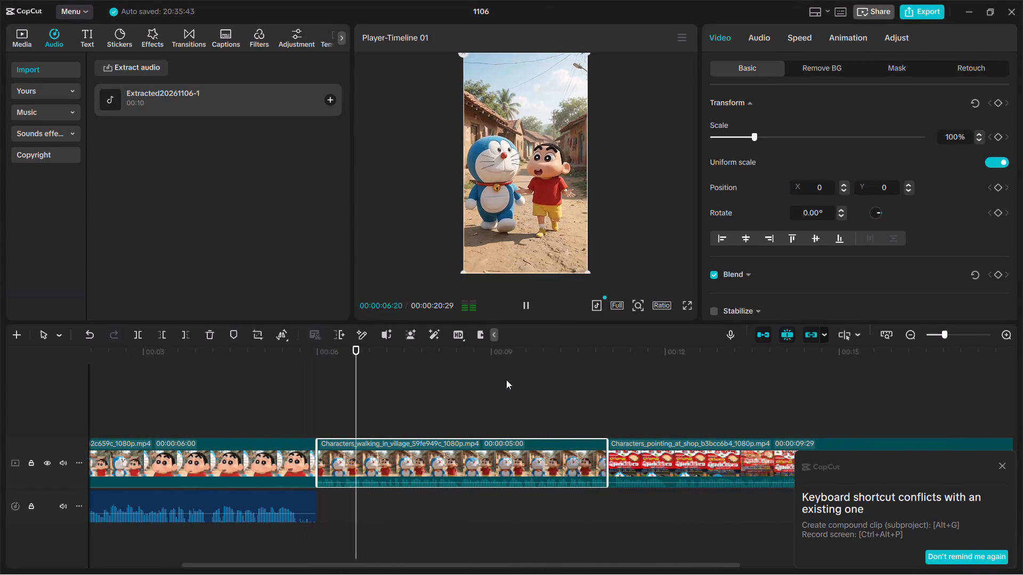
{"action": "scroll", "coordinate": [506, 380], "scroll_direction": "left", "scroll_amount": 1}
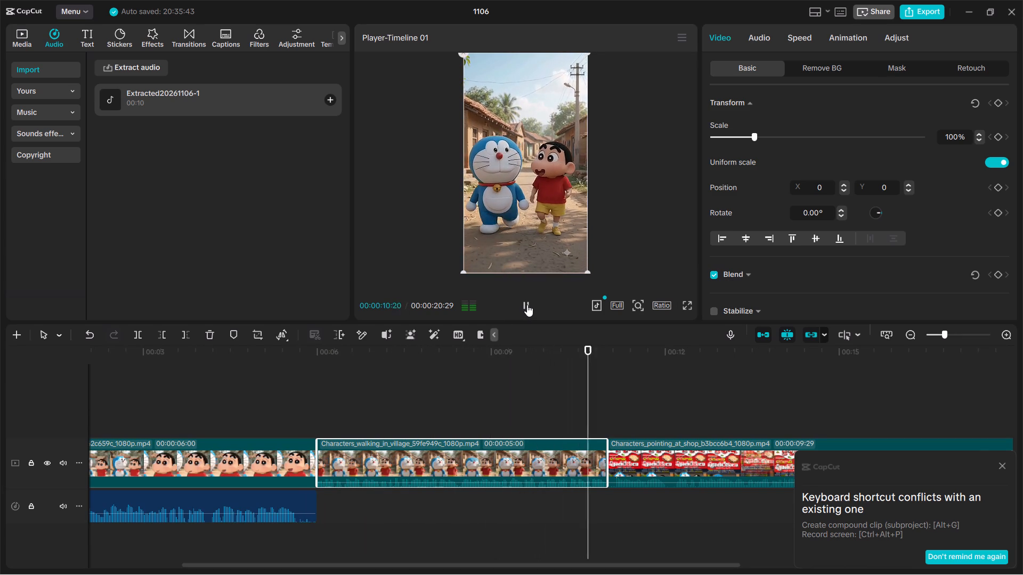
{"action": "left_click", "coordinate": [341, 451]}
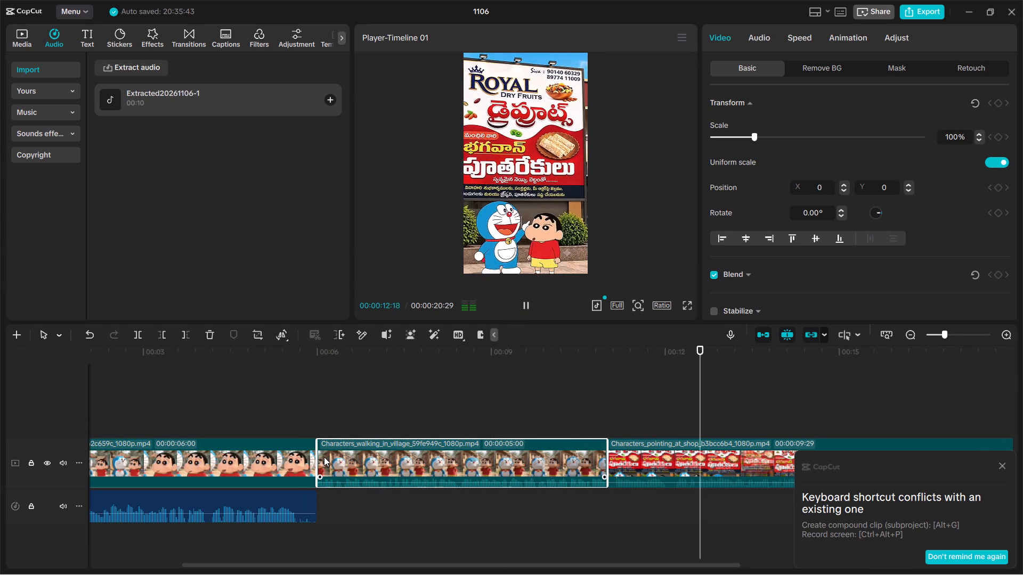
{"action": "left_click_drag", "start_coordinate": [318, 457], "coordinate": [312, 457]}
Replay the cut between the first clip and the village walking clip several times to check the transition and speech timing.
{"action": "left_click_drag", "start_coordinate": [766, 360], "coordinate": [710, 359]}
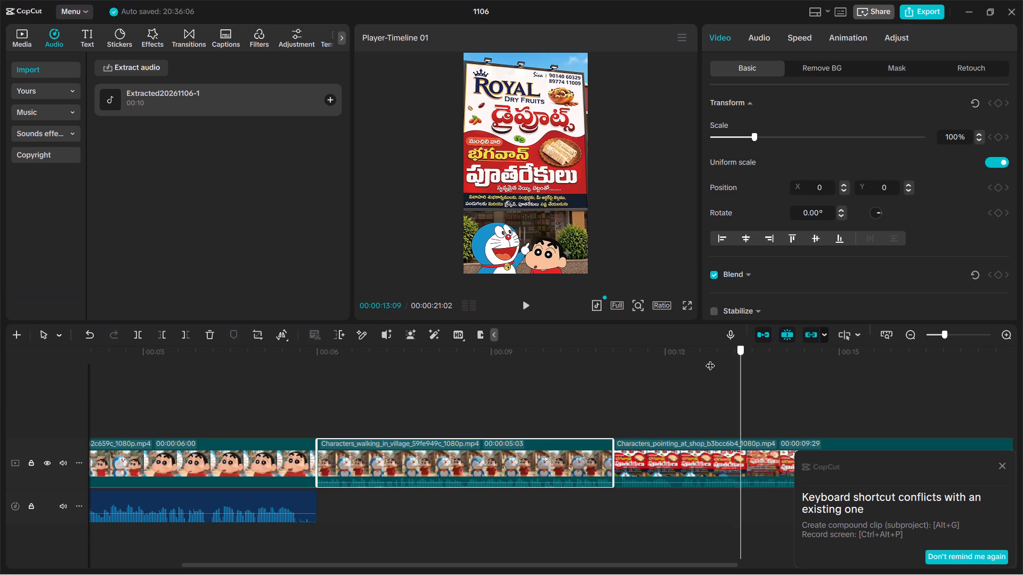
{"action": "left_click_drag", "start_coordinate": [710, 359], "coordinate": [247, 422]}
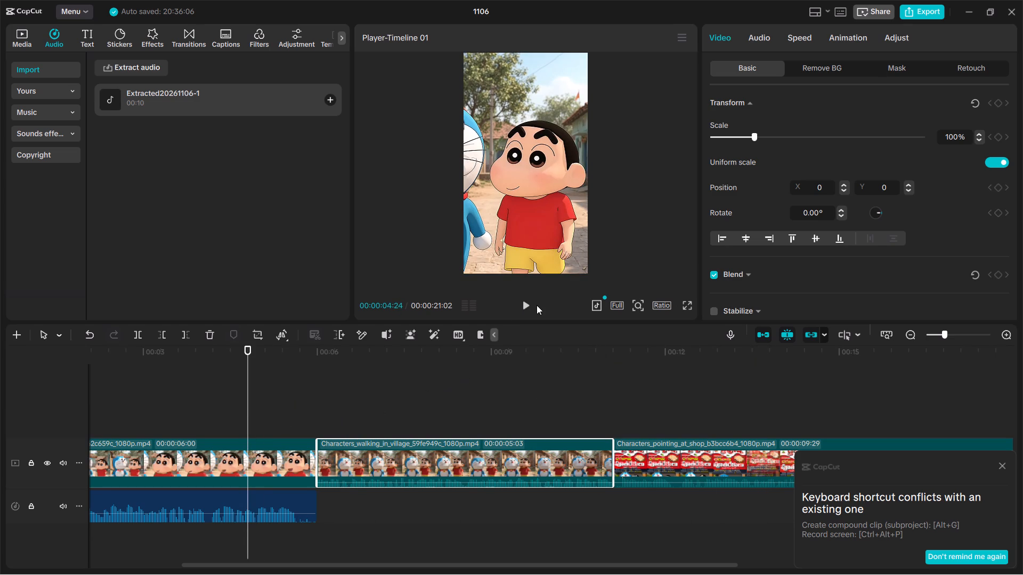
{"action": "left_click", "coordinate": [537, 305]}
{"action": "left_click", "coordinate": [533, 303]}
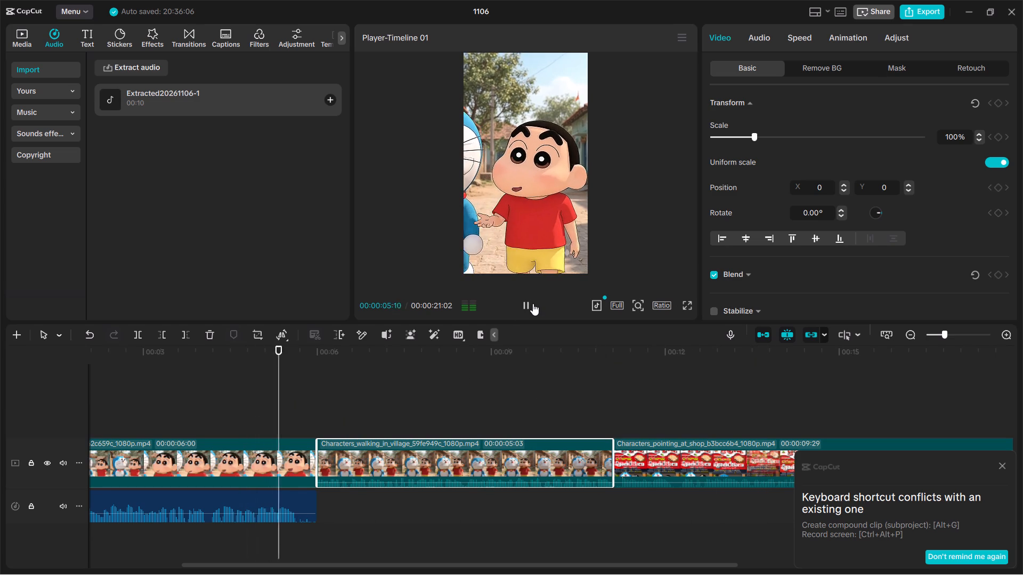
{"action": "left_click", "coordinate": [533, 303]}
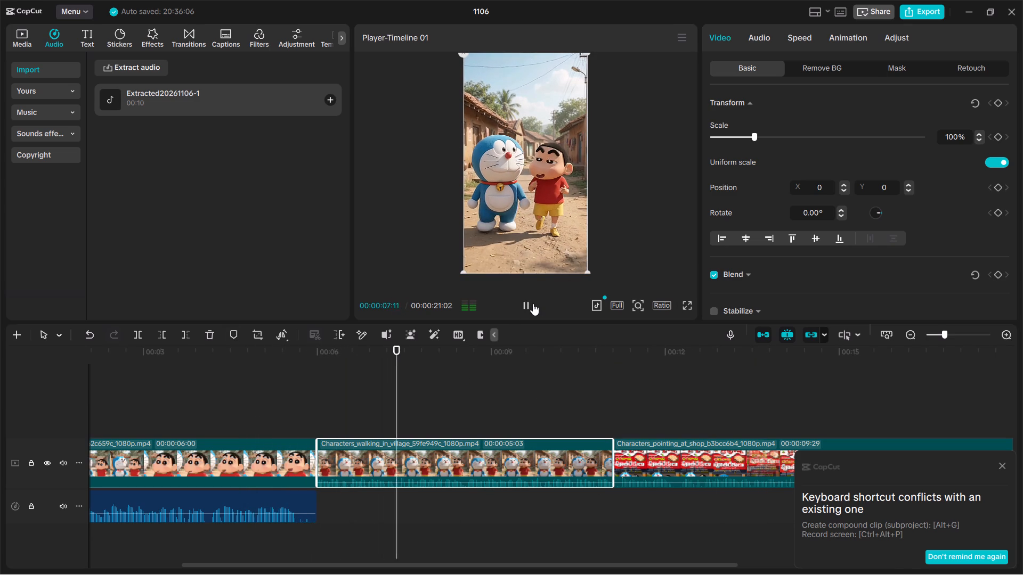
{"action": "scroll", "coordinate": [344, 456], "scroll_direction": "up", "scroll_amount": 9, "text": "ctrl"}
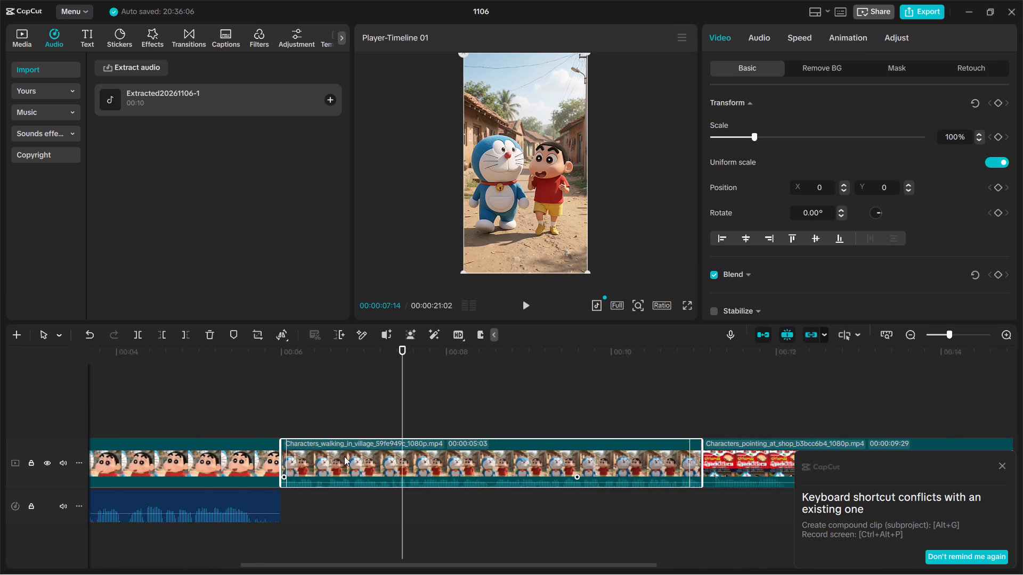
{"action": "scroll", "coordinate": [344, 456], "scroll_direction": "up", "scroll_amount": 3, "text": "ctrl"}
{"action": "left_click_drag", "start_coordinate": [404, 360], "coordinate": [380, 356]}
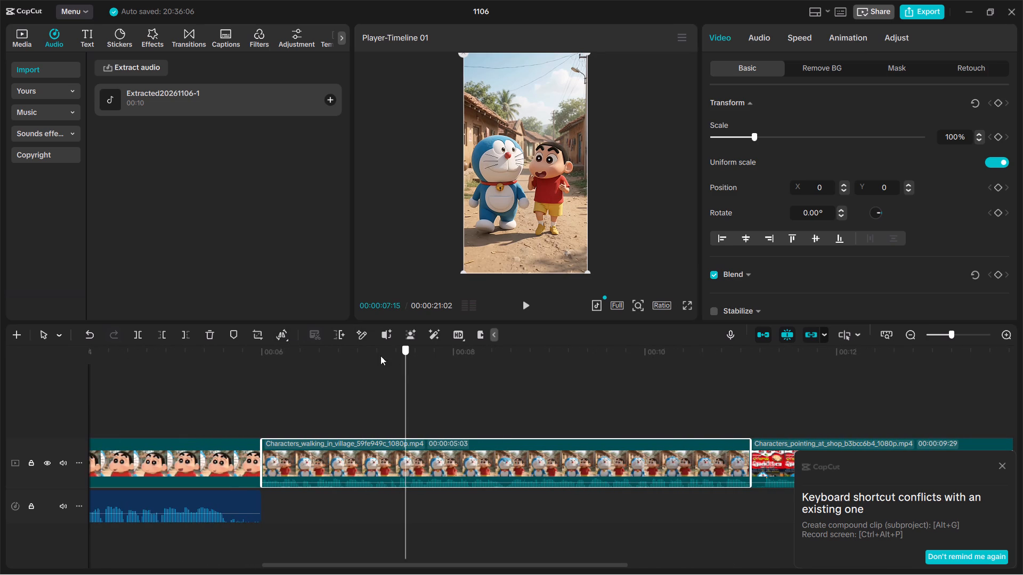
{"action": "left_click_drag", "start_coordinate": [380, 356], "coordinate": [239, 322]}
{"action": "left_click", "coordinate": [521, 313]}
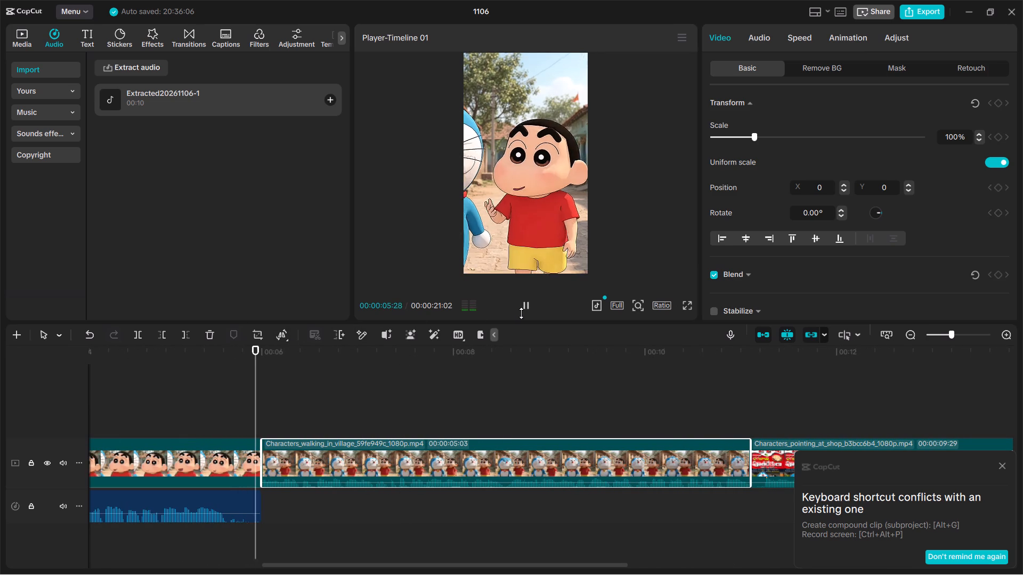
{"action": "left_click", "coordinate": [523, 309]}
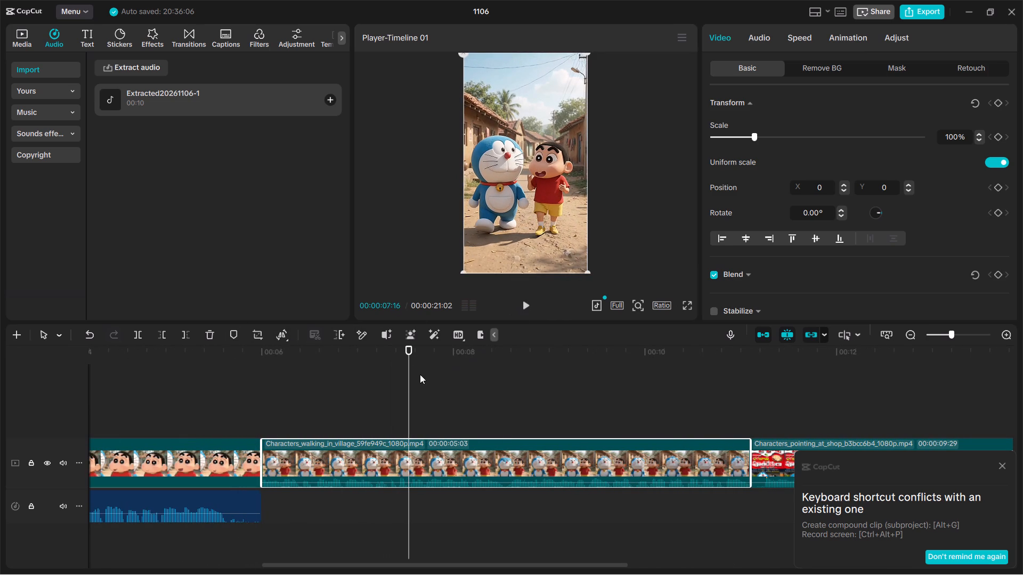
{"action": "left_click_drag", "start_coordinate": [408, 349], "coordinate": [214, 365]}
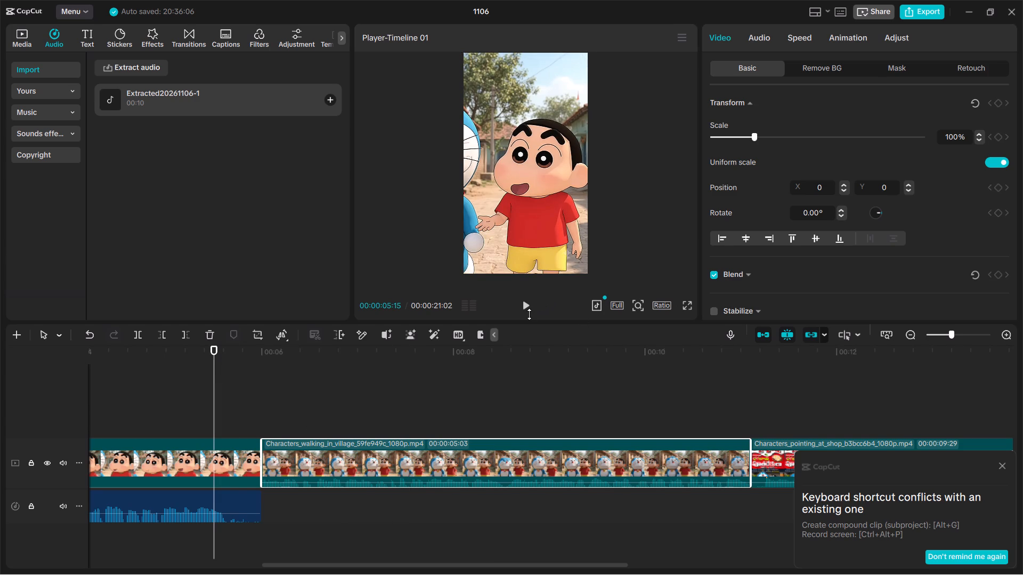
{"action": "left_click", "coordinate": [529, 314]}
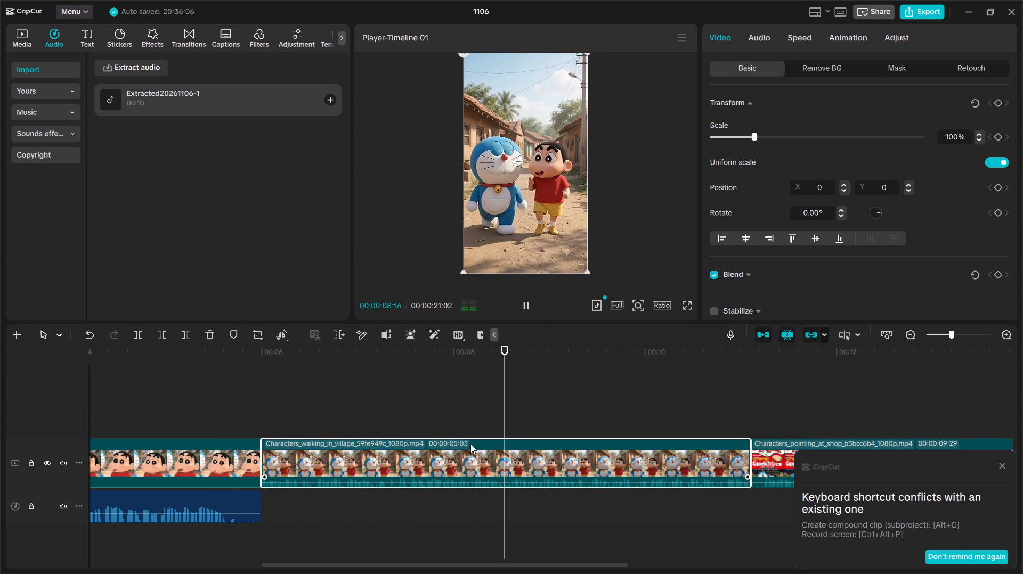
Trim the start of the Characters_walking_in_village clip so it lasts 00:00:05:01.
{"action": "left_click_drag", "start_coordinate": [262, 461], "coordinate": [265, 461]}
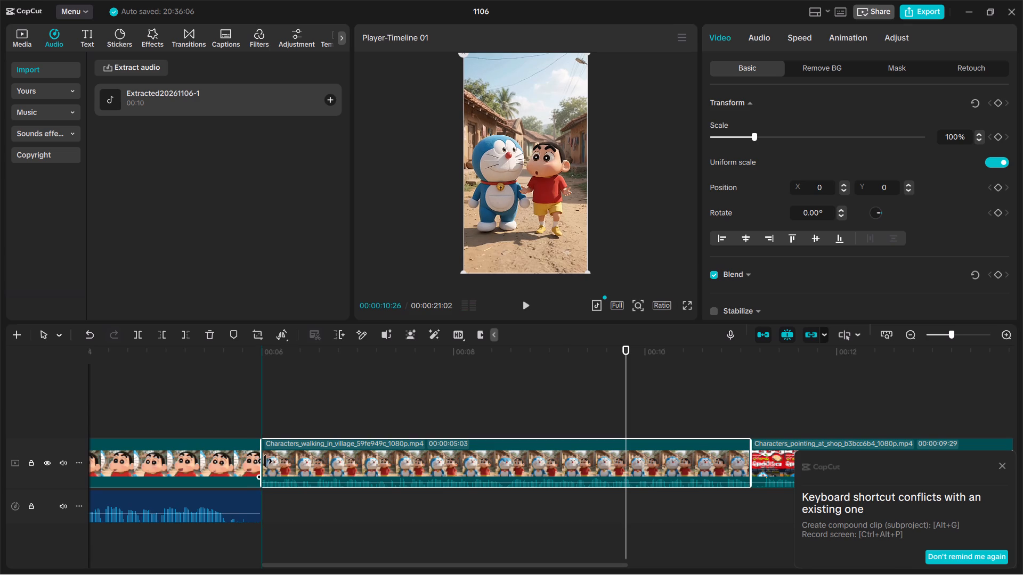
{"action": "left_click_drag", "start_coordinate": [265, 461], "coordinate": [269, 463]}
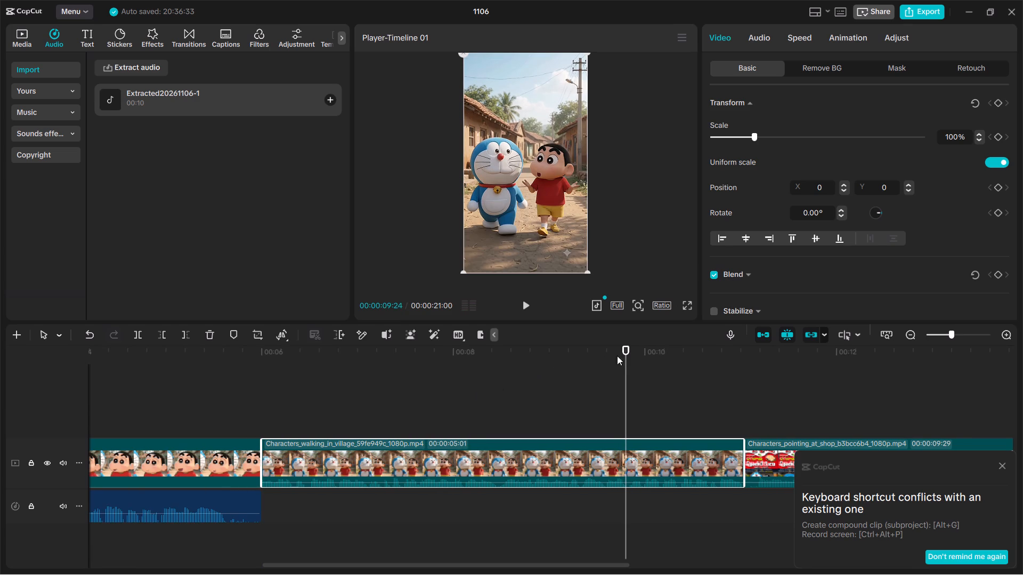
Replay the timeline from just before the village walking clip into the shop clip to check both cuts.
{"action": "left_click_drag", "start_coordinate": [628, 351], "coordinate": [243, 328]}
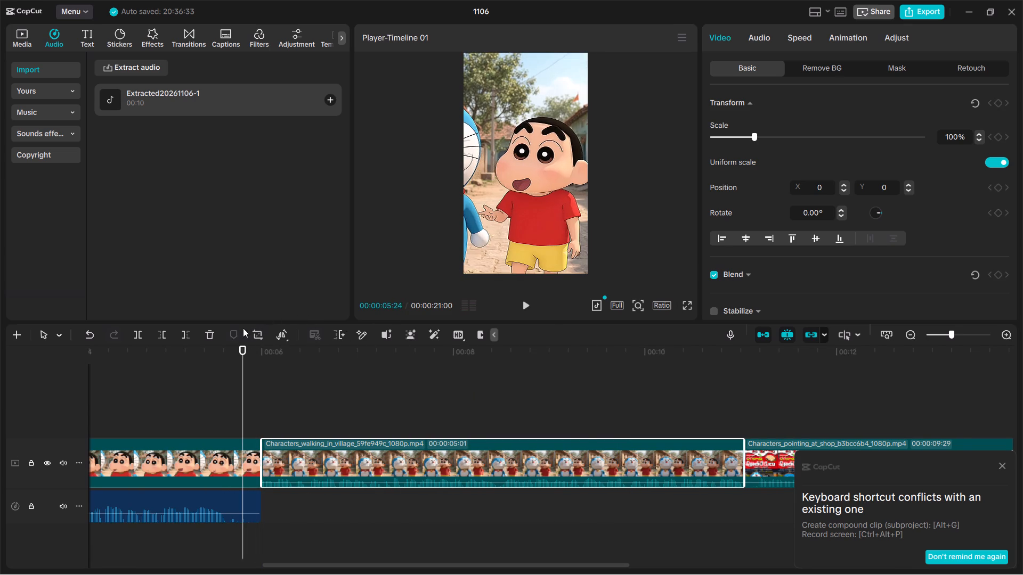
{"action": "left_click", "coordinate": [525, 305]}
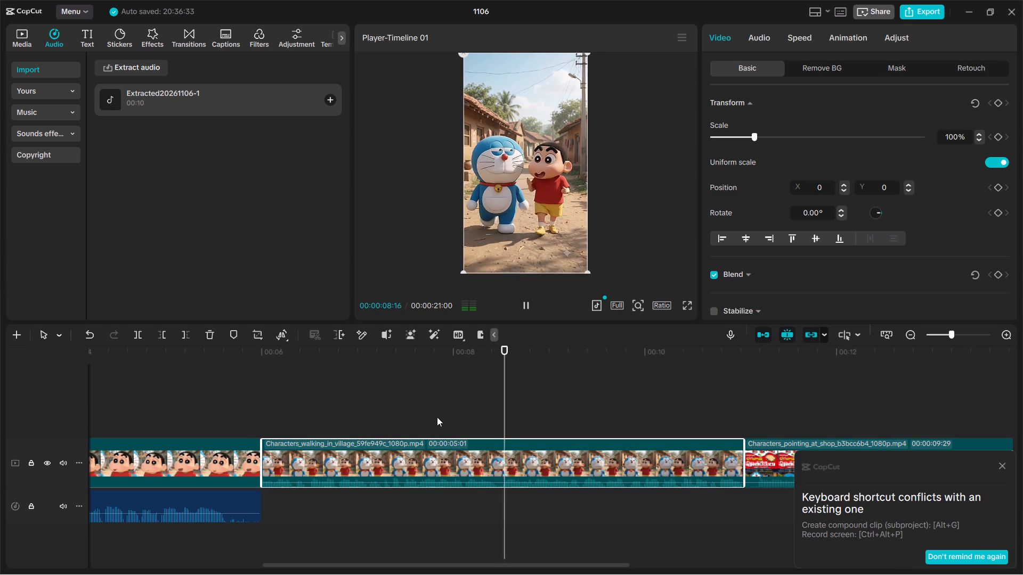
{"action": "scroll", "coordinate": [437, 417], "scroll_direction": "down", "scroll_amount": 7, "text": "ctrl"}
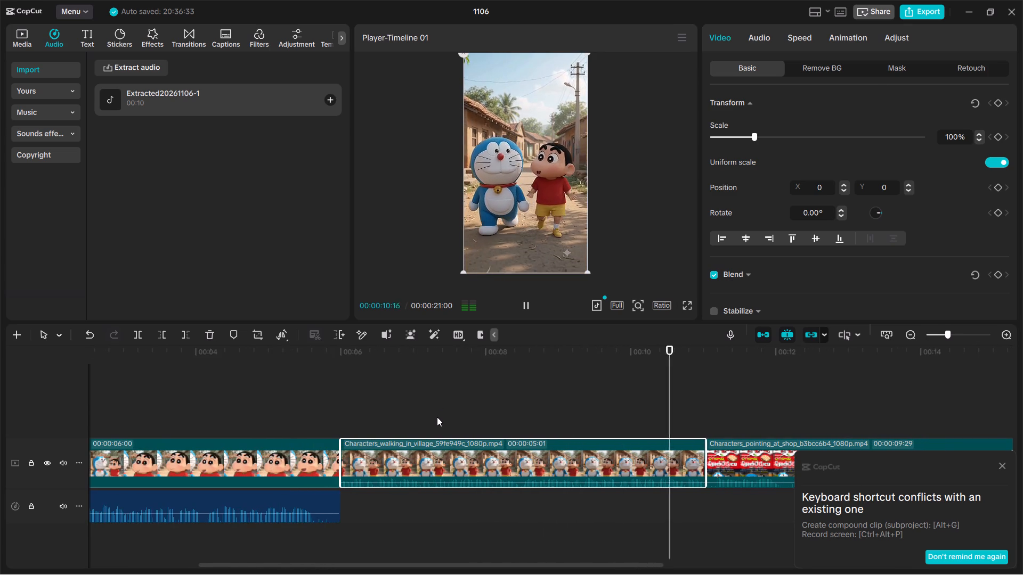
{"action": "scroll", "coordinate": [437, 417], "scroll_direction": "down", "scroll_amount": 1, "text": "ctrl"}
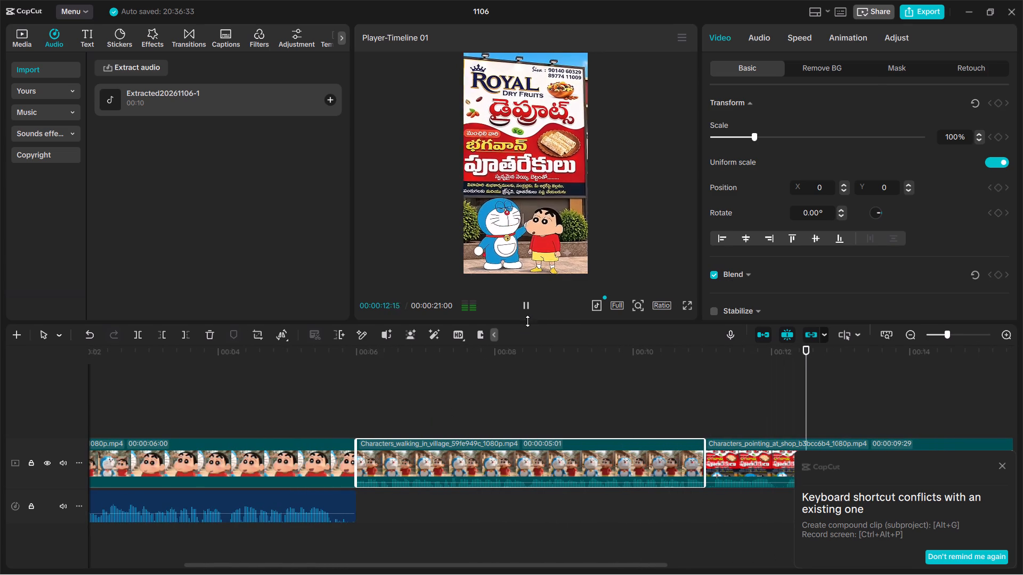
{"action": "left_click", "coordinate": [525, 298]}
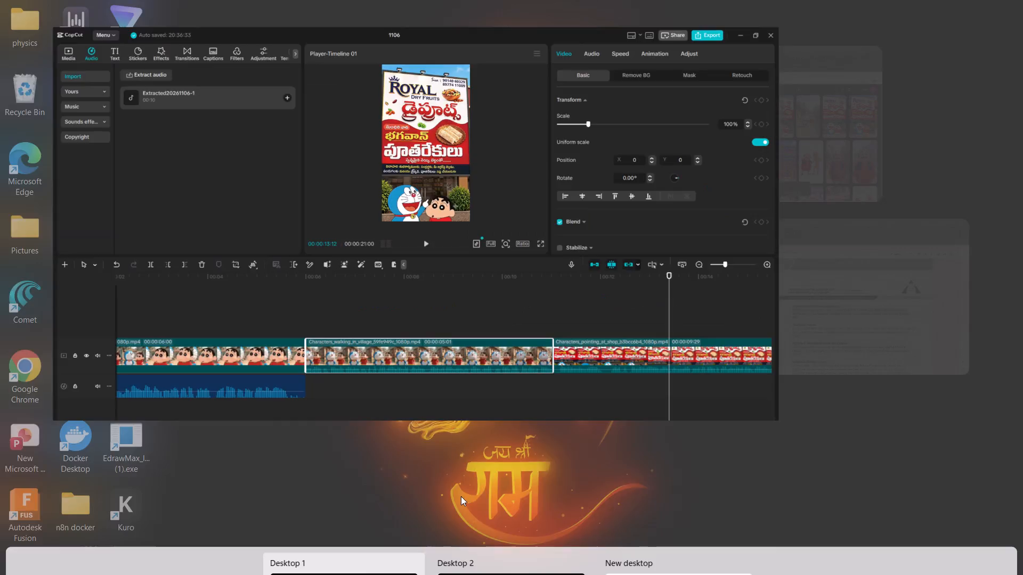
Switch to File Explorer's Downloads folder and preview the Royal Dry Fruits shop images and the two Characters_pointing videos.
{"action": "left_click", "coordinate": [458, 160]}
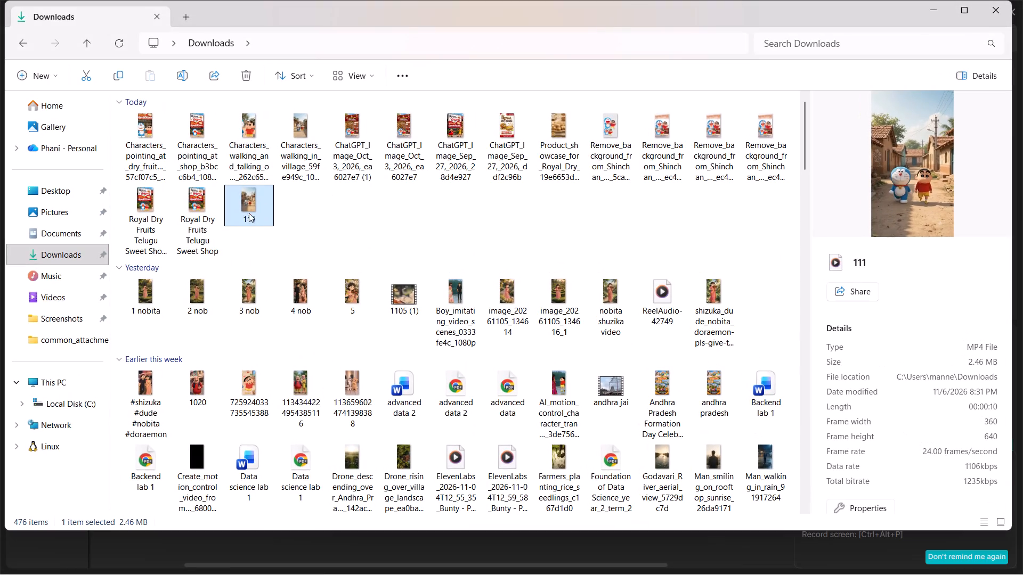
{"action": "left_click", "coordinate": [202, 221]}
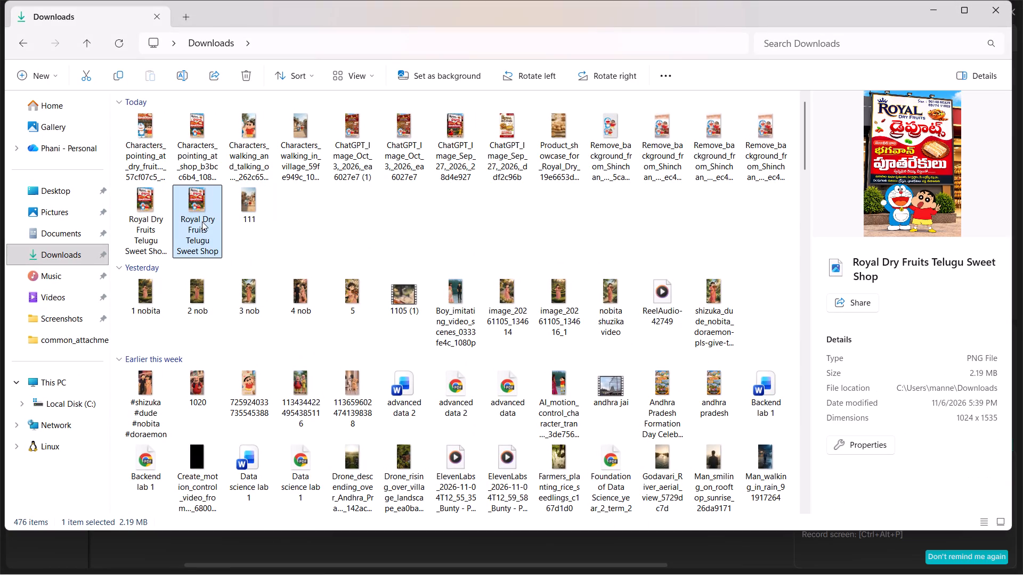
{"action": "double_click", "coordinate": [202, 221]}
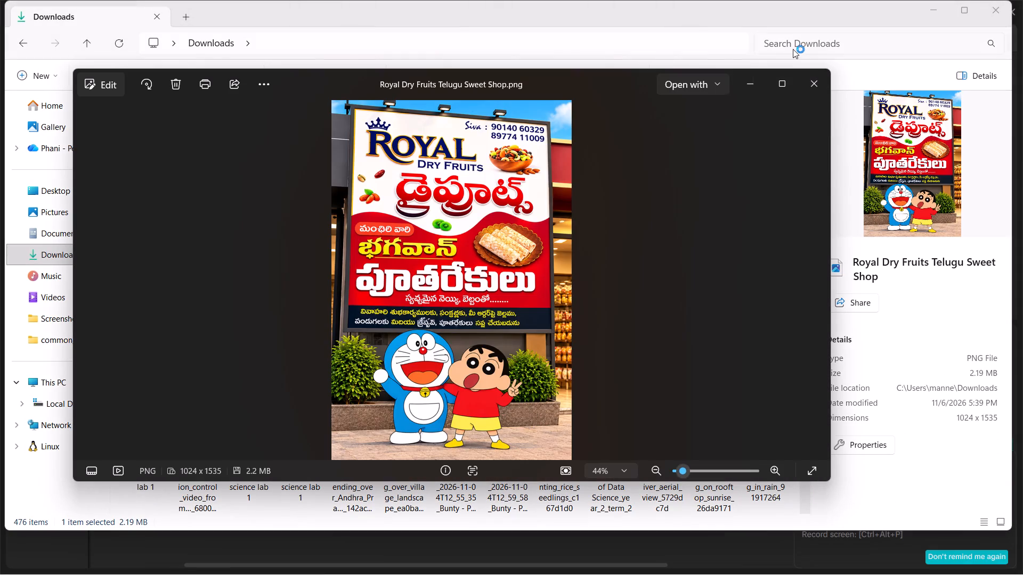
{"action": "left_click", "coordinate": [807, 77]}
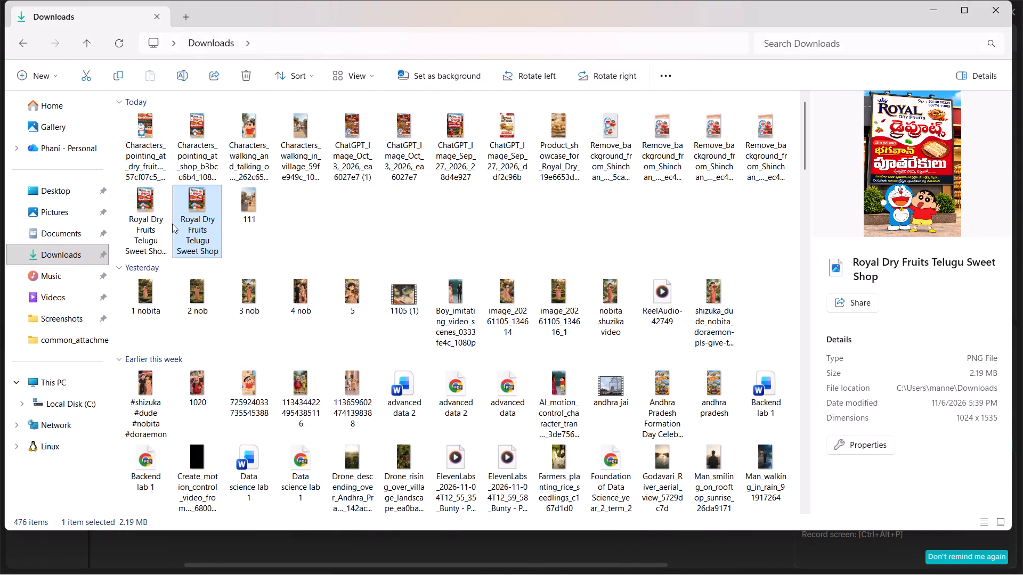
{"action": "left_click", "coordinate": [143, 224]}
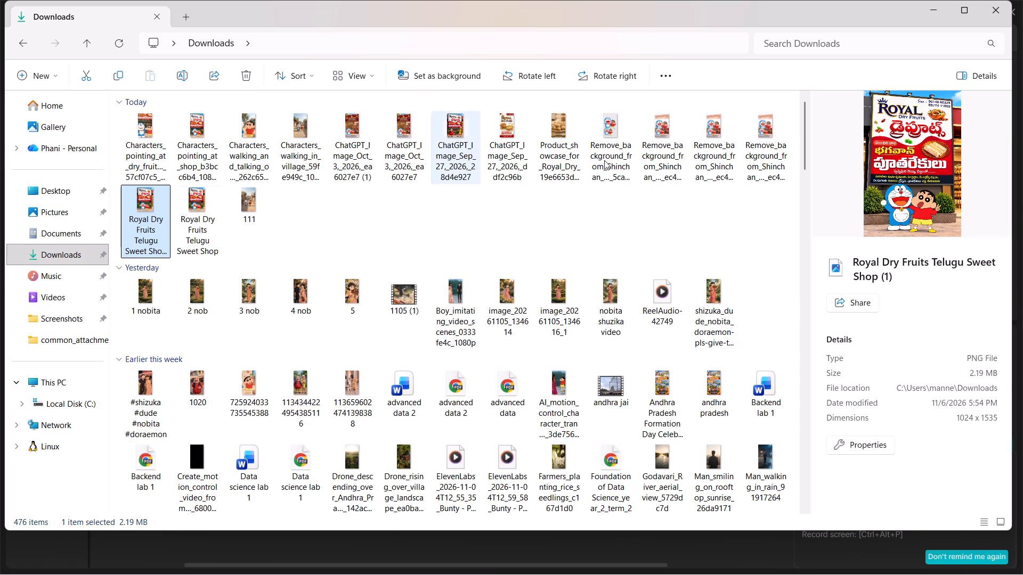
{"action": "left_click", "coordinate": [749, 144]}
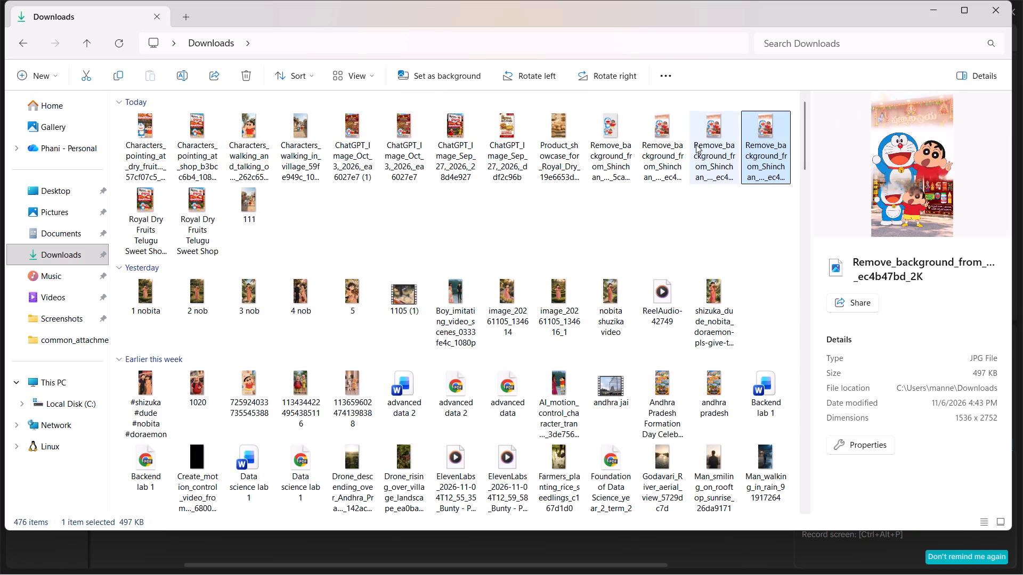
{"action": "left_click", "coordinate": [696, 144]}
{"action": "left_click", "coordinate": [190, 143]}
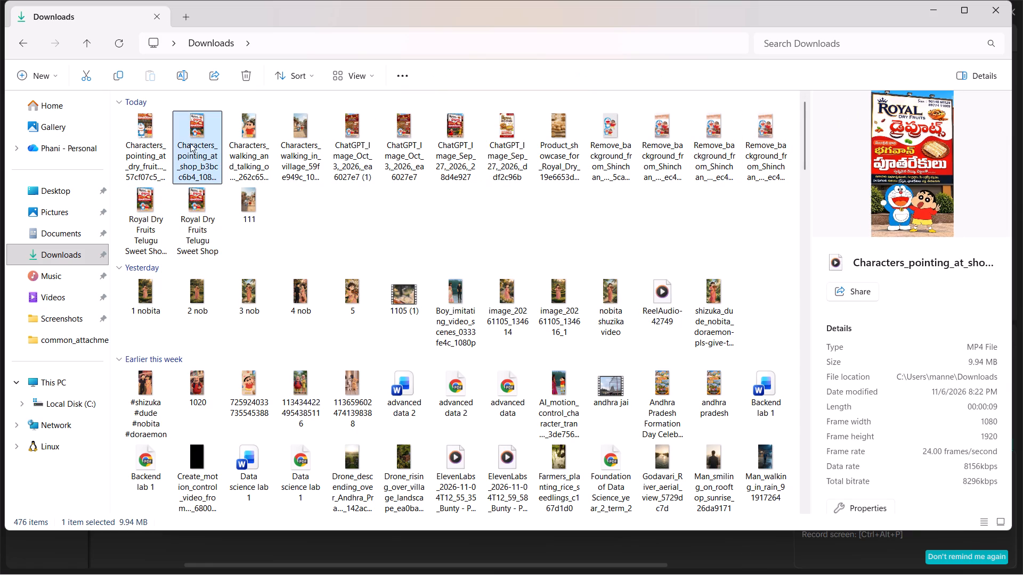
{"action": "double_click", "coordinate": [190, 143]}
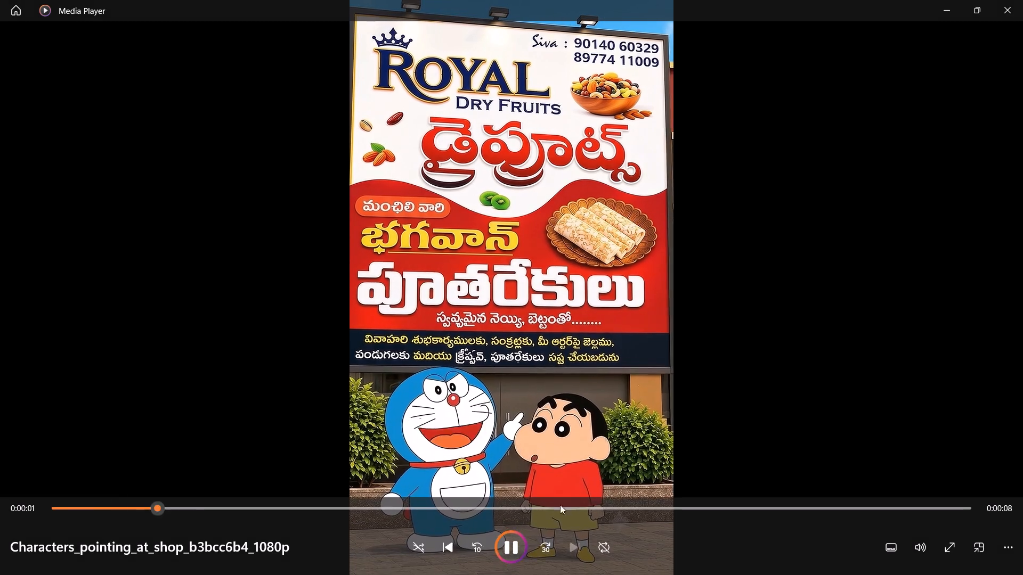
{"action": "left_click", "coordinate": [1016, 15]}
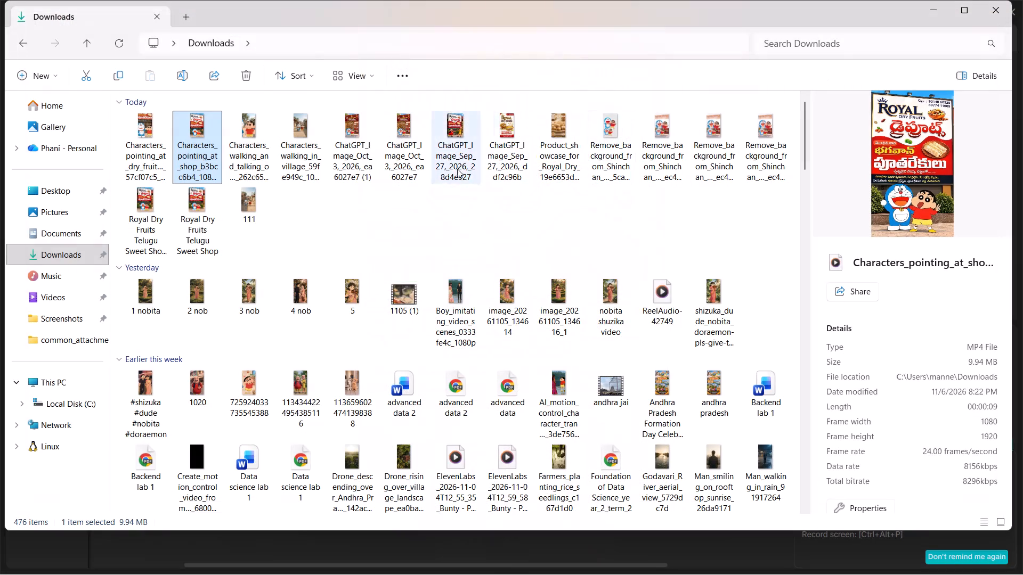
{"action": "double_click", "coordinate": [127, 132]}
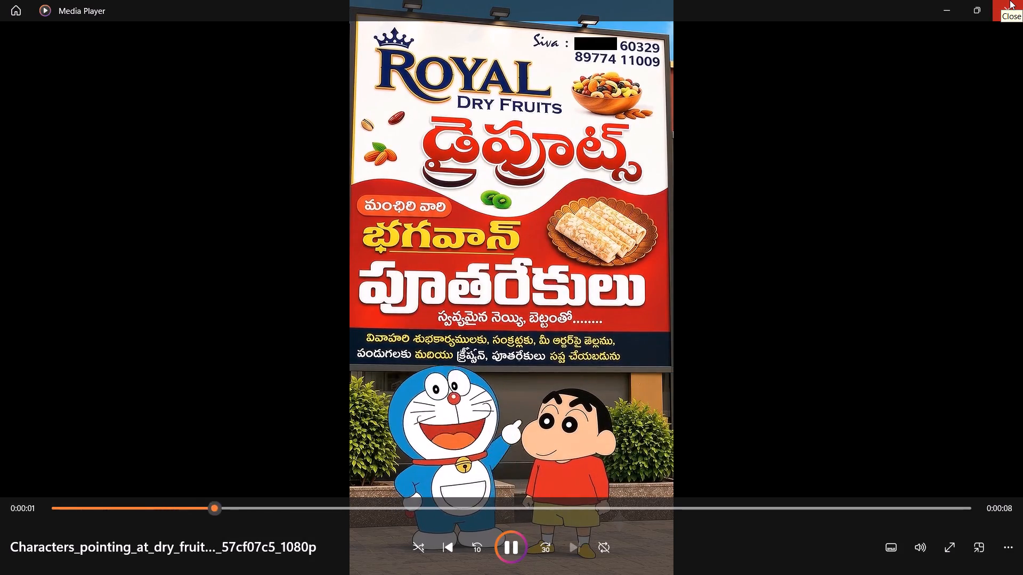
{"action": "left_click", "coordinate": [1010, 0]}
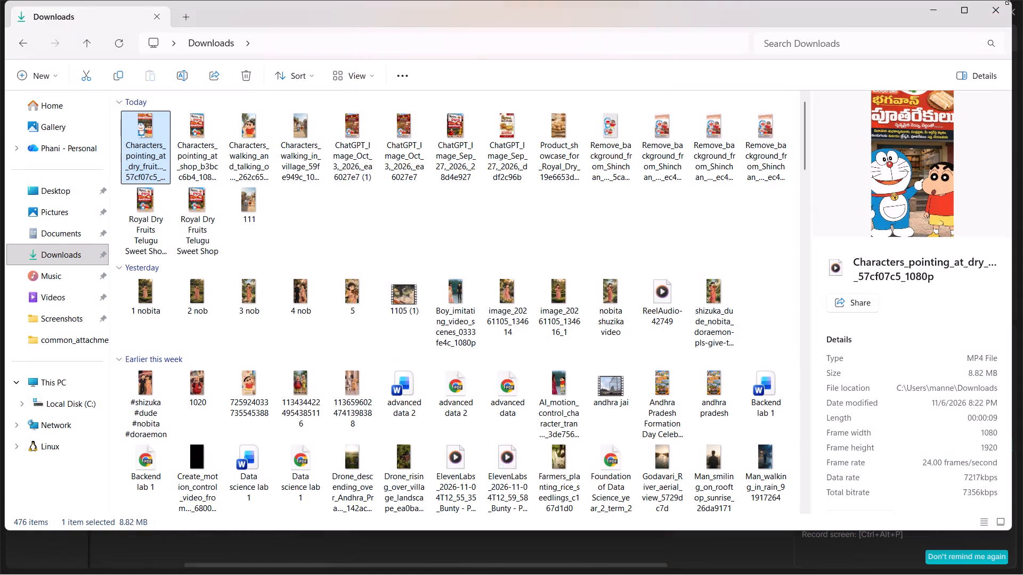
Rename the Characters_pointing_at_dry_fruit video ending in 57cf07c5_1080p as 2222222.
{"action": "left_click", "coordinate": [136, 151]}
{"action": "key", "text": "BackSpace"}
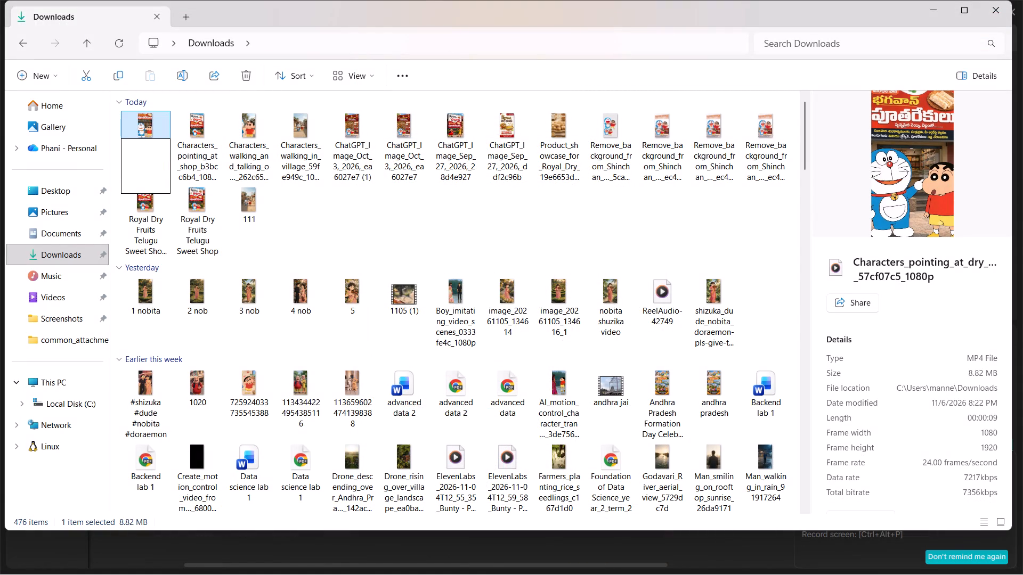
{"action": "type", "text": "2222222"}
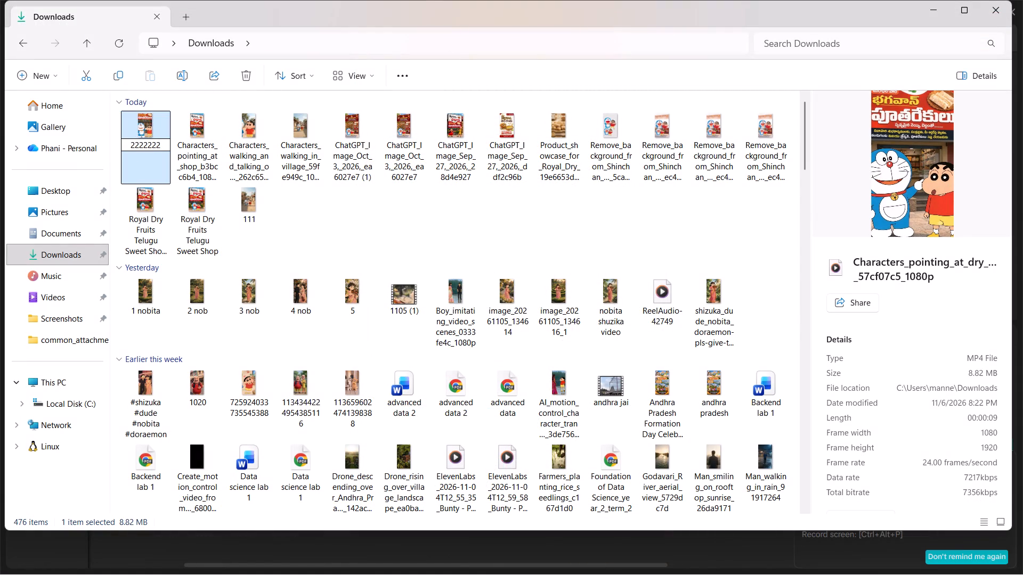
{"action": "left_click_drag", "start_coordinate": [140, 186], "coordinate": [145, 155]}
{"action": "left_click", "coordinate": [145, 155]}
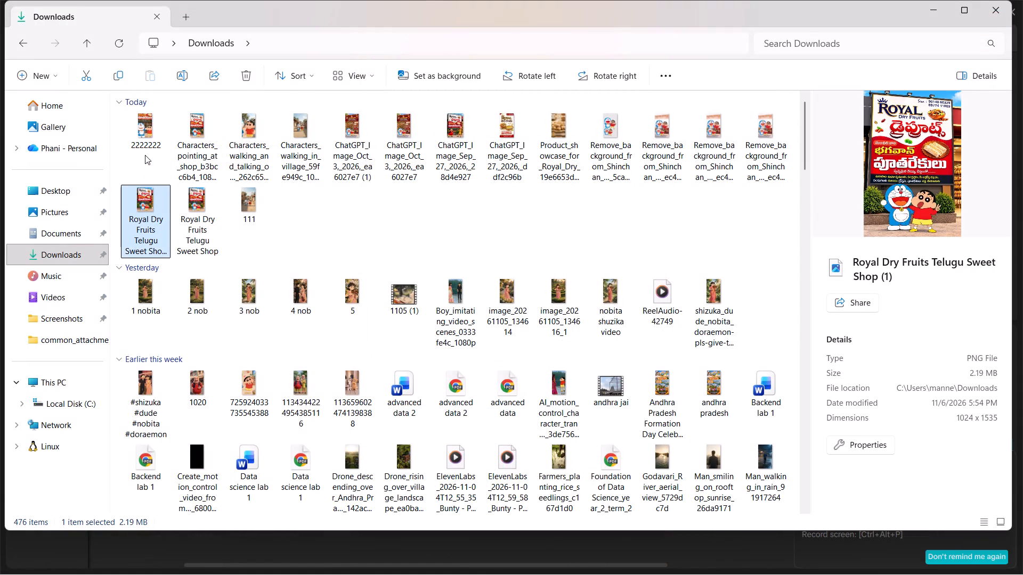
{"action": "left_click", "coordinate": [145, 150]}
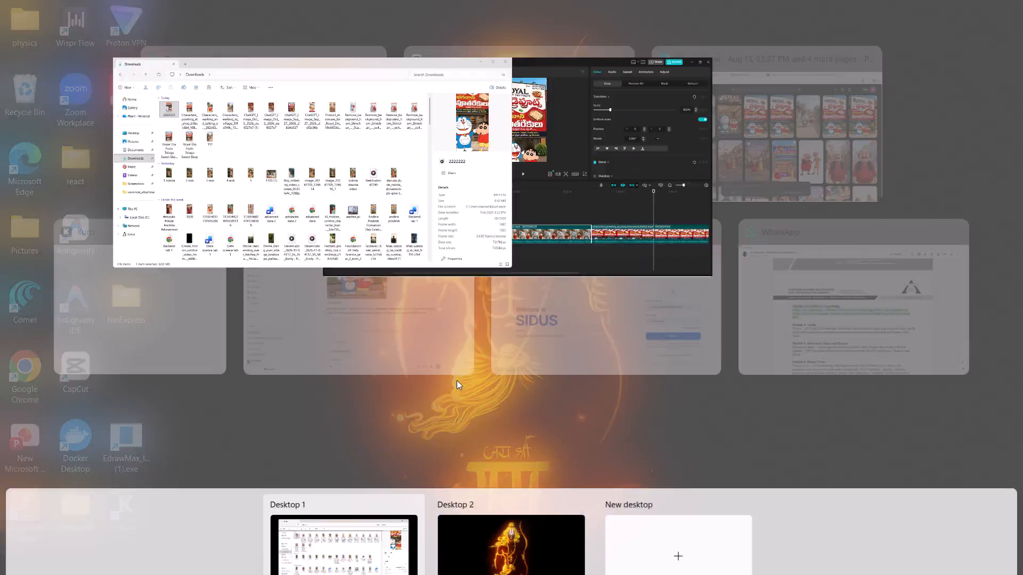
Switch to CapCut and import the video 2222222 from the Downloads folder into the project media.
{"action": "left_click", "coordinate": [509, 161]}
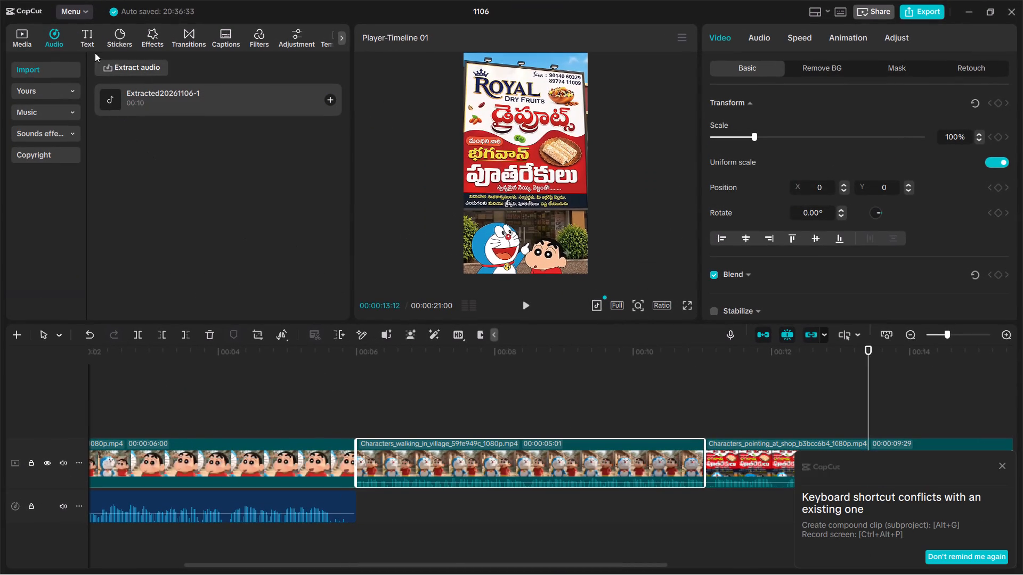
{"action": "left_click", "coordinate": [24, 26]}
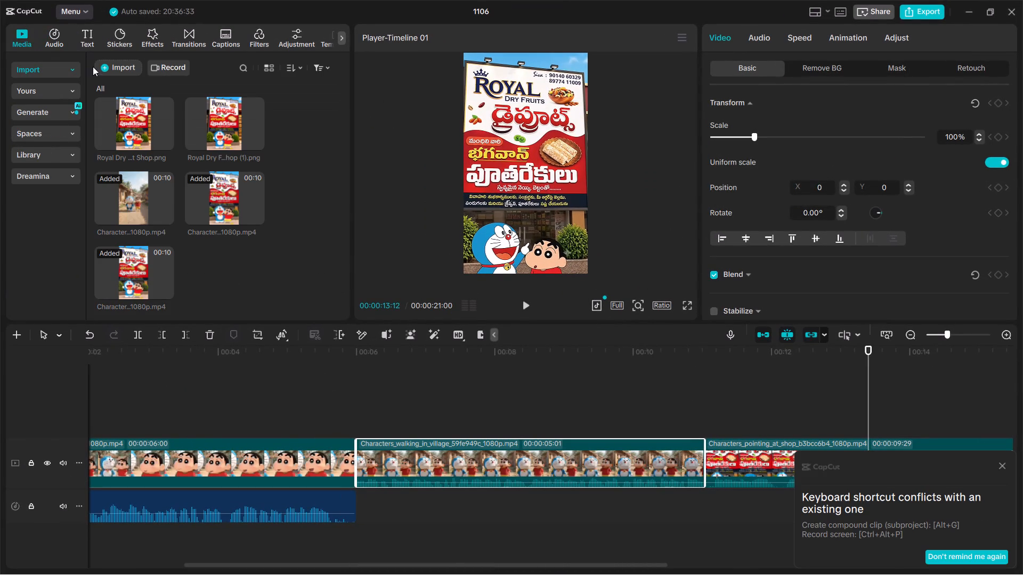
{"action": "left_click", "coordinate": [107, 65]}
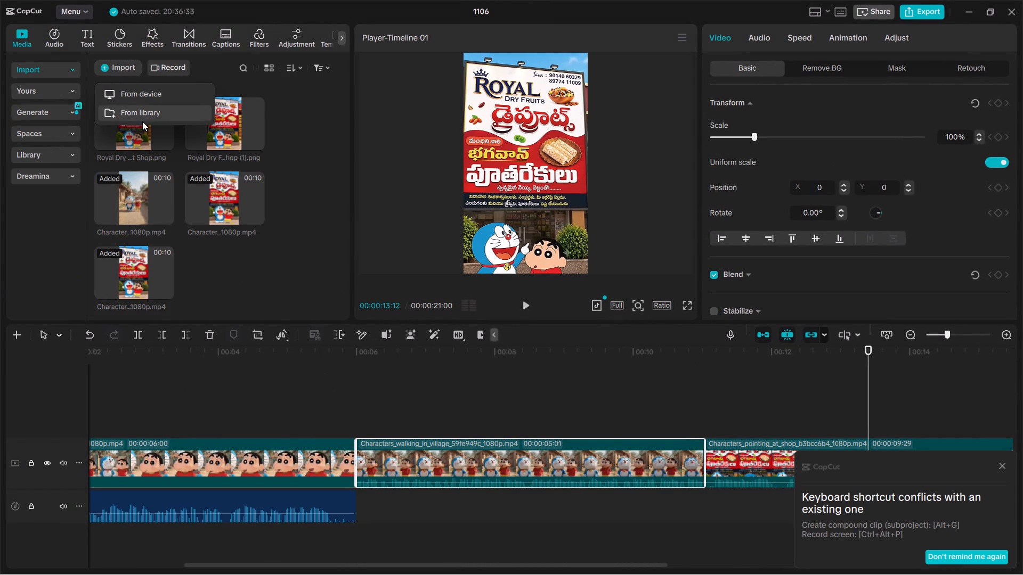
{"action": "left_click", "coordinate": [160, 96]}
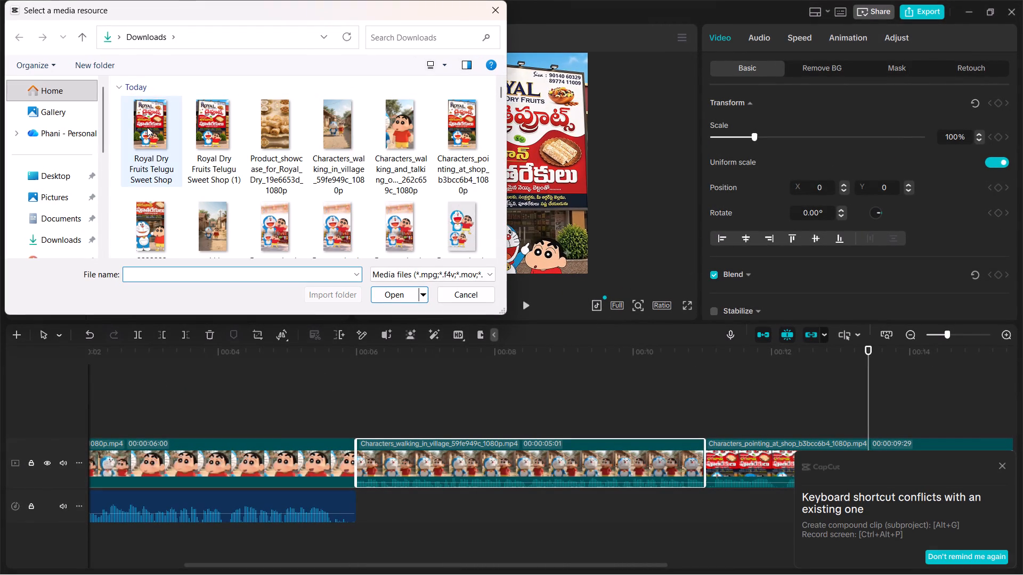
{"action": "scroll", "coordinate": [355, 159], "scroll_direction": "down", "scroll_amount": 1}
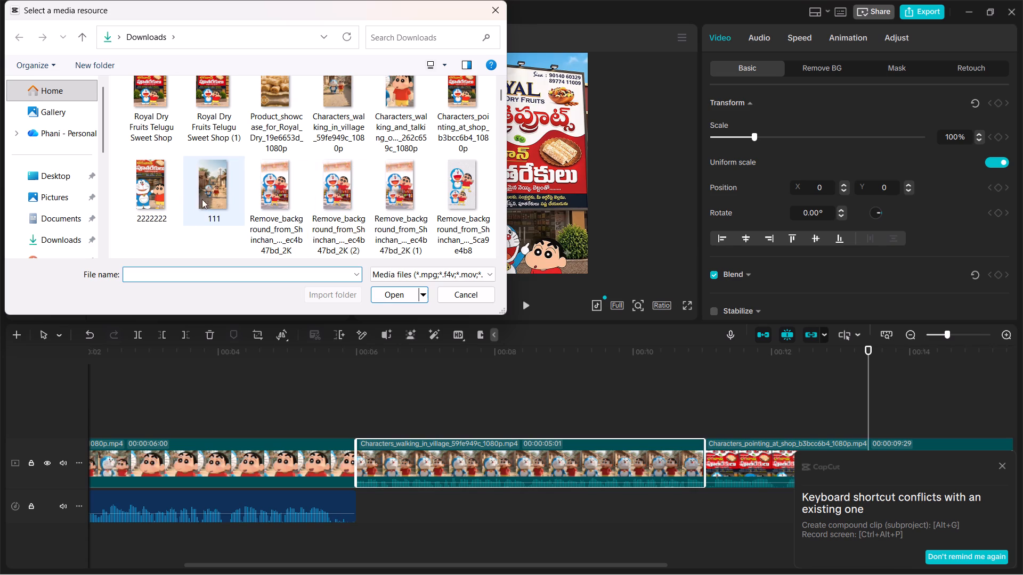
{"action": "left_click", "coordinate": [162, 230]}
{"action": "left_click", "coordinate": [160, 194]}
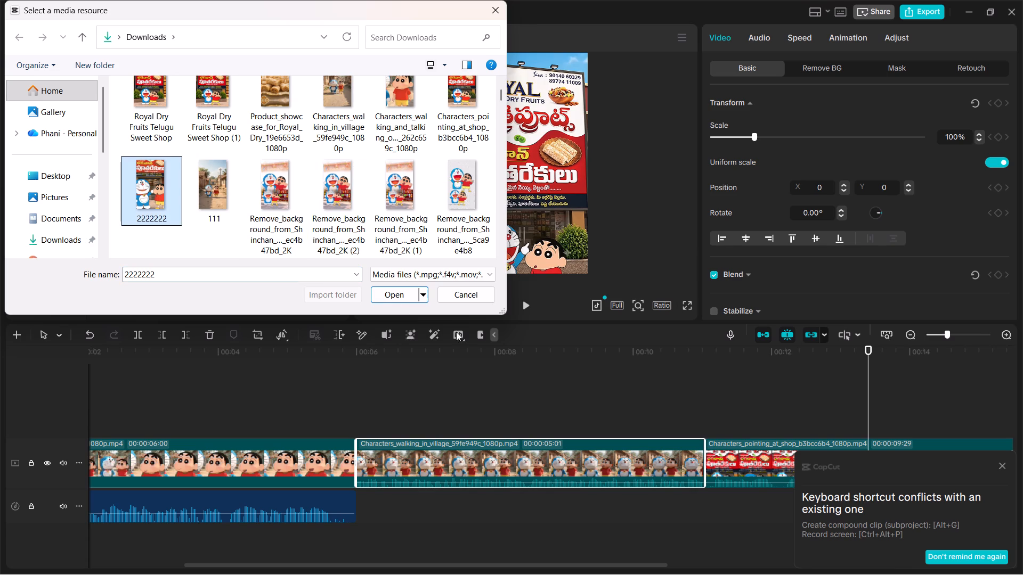
{"action": "left_click", "coordinate": [388, 297]}
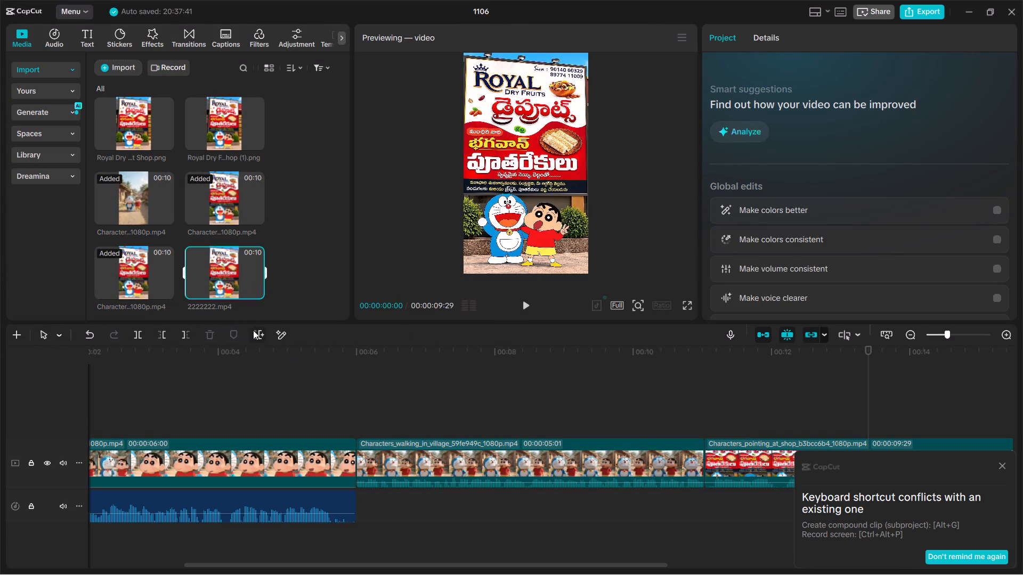
Insert 2222222.mp4 on the main track between the village walking clip and the Characters_pointing_at_shop clip.
{"action": "left_click_drag", "start_coordinate": [229, 281], "coordinate": [688, 438]}
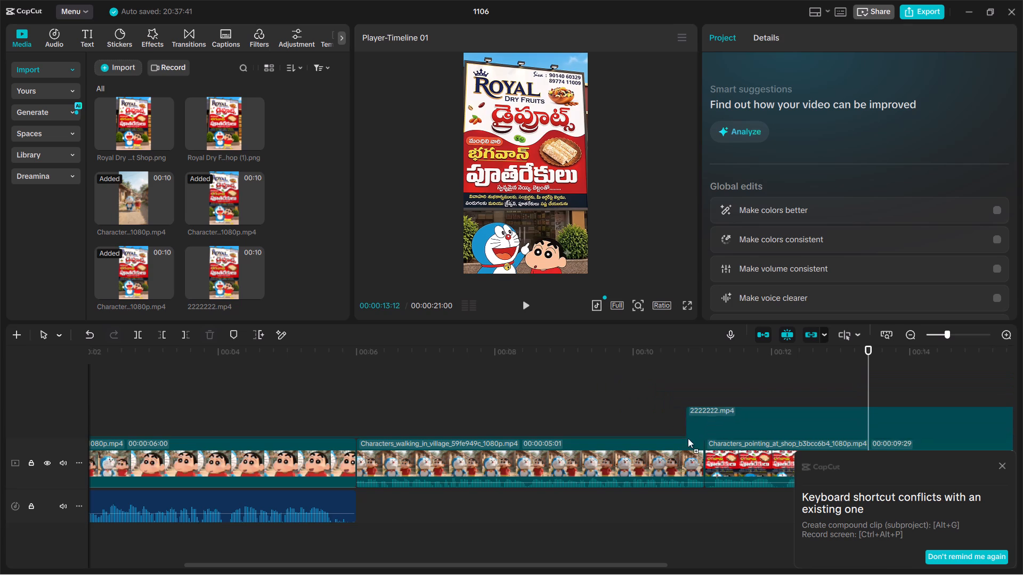
{"action": "left_click_drag", "start_coordinate": [688, 438], "coordinate": [698, 457]}
Play the timeline from the start of 2222222.mp4 and trim the clip's start so it lasts 00:00:08:06.
{"action": "scroll", "coordinate": [698, 457], "scroll_direction": "left", "scroll_amount": 1}
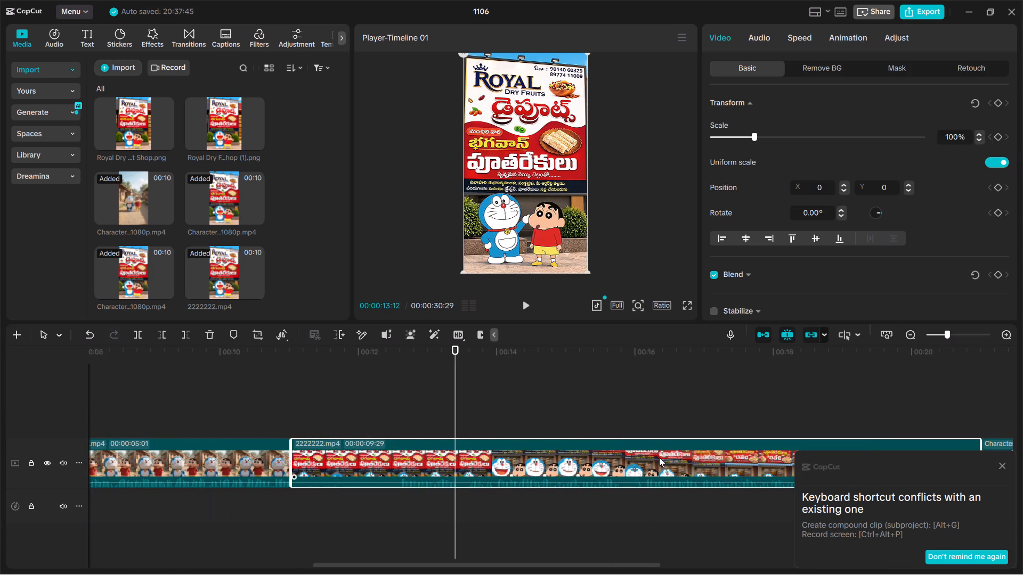
{"action": "left_click_drag", "start_coordinate": [457, 357], "coordinate": [316, 325]}
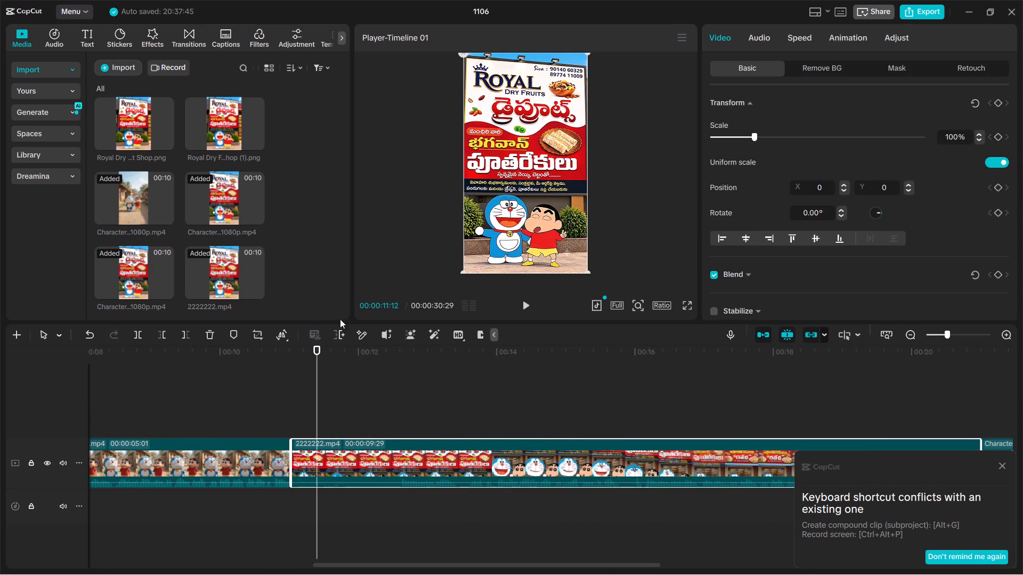
{"action": "left_click", "coordinate": [531, 304]}
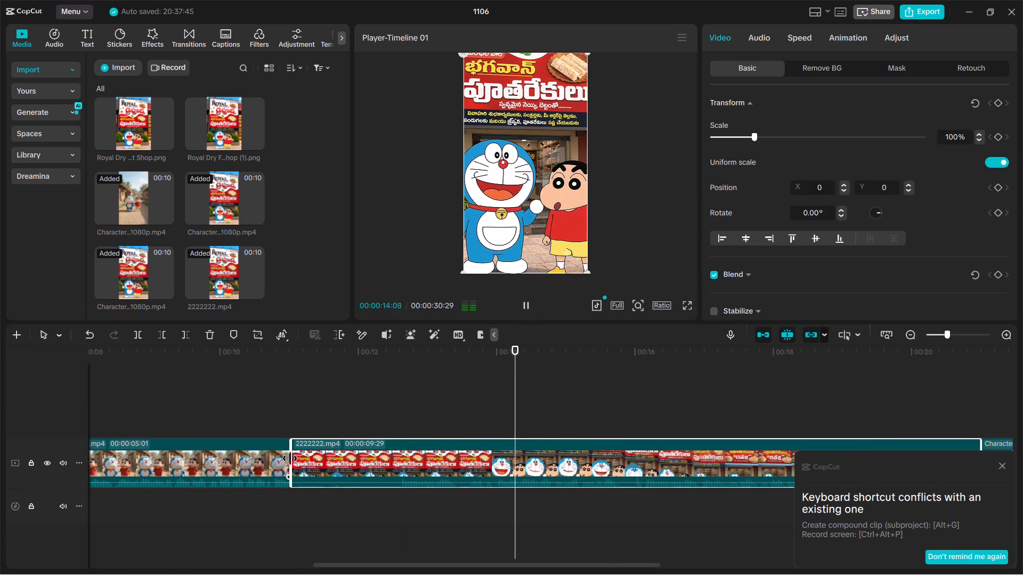
{"action": "left_click_drag", "start_coordinate": [290, 458], "coordinate": [415, 458]}
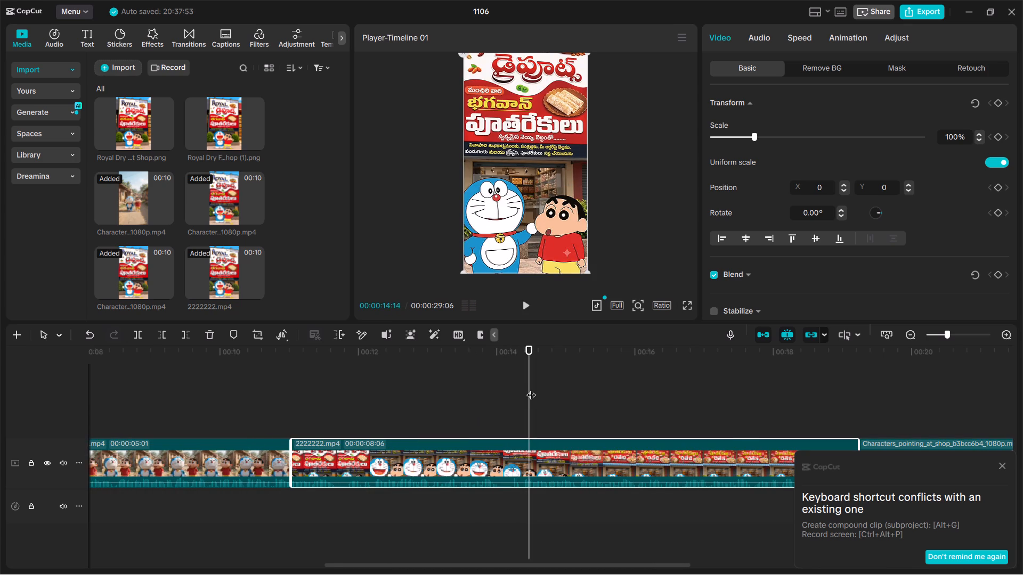
Play across the cut into 2222222.mp4 and extend the clip's start so it lasts 00:00:08:14.
{"action": "left_click_drag", "start_coordinate": [531, 386], "coordinate": [255, 383]}
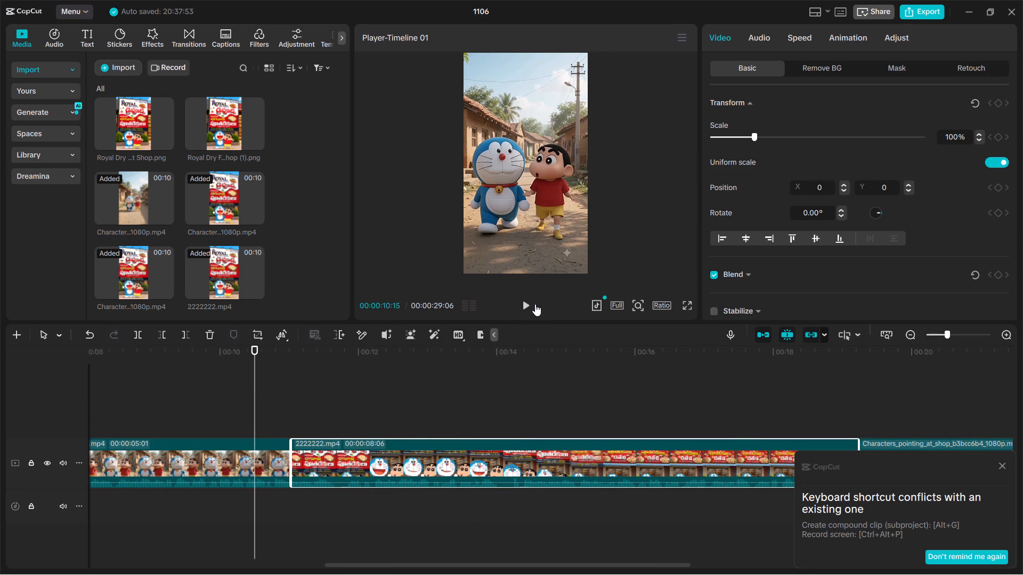
{"action": "left_click", "coordinate": [532, 304]}
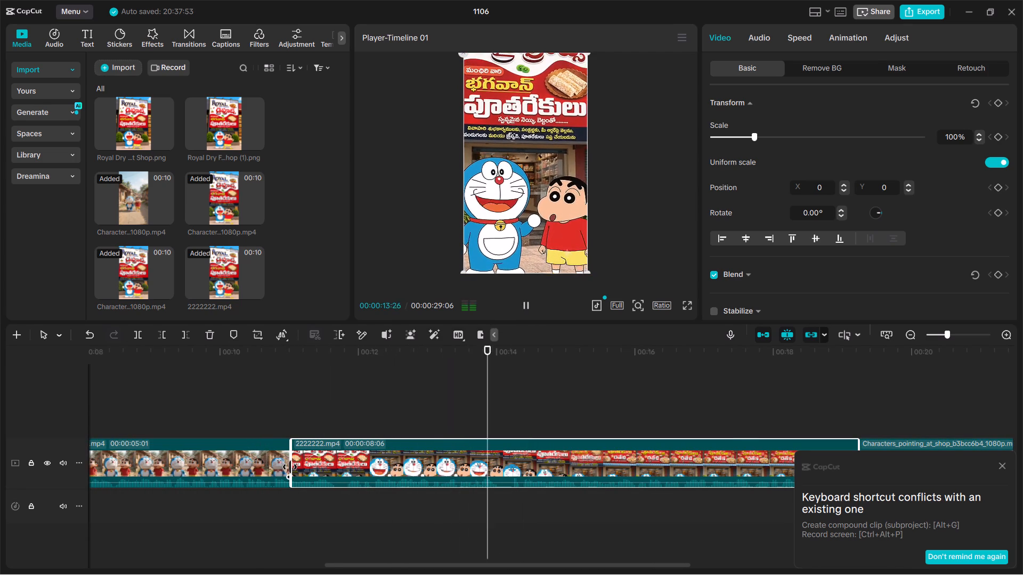
{"action": "left_click_drag", "start_coordinate": [290, 468], "coordinate": [274, 468]}
Play the timeline from just before 2222222.mp4 to the end to check the adjusted cut and the clips that follow.
{"action": "left_click_drag", "start_coordinate": [513, 356], "coordinate": [205, 343]}
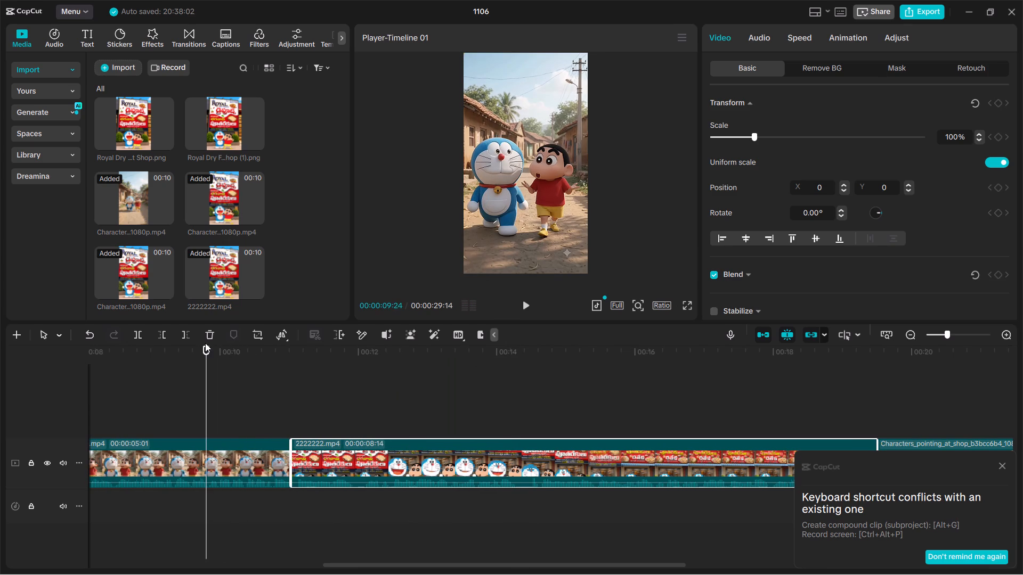
{"action": "left_click", "coordinate": [523, 302]}
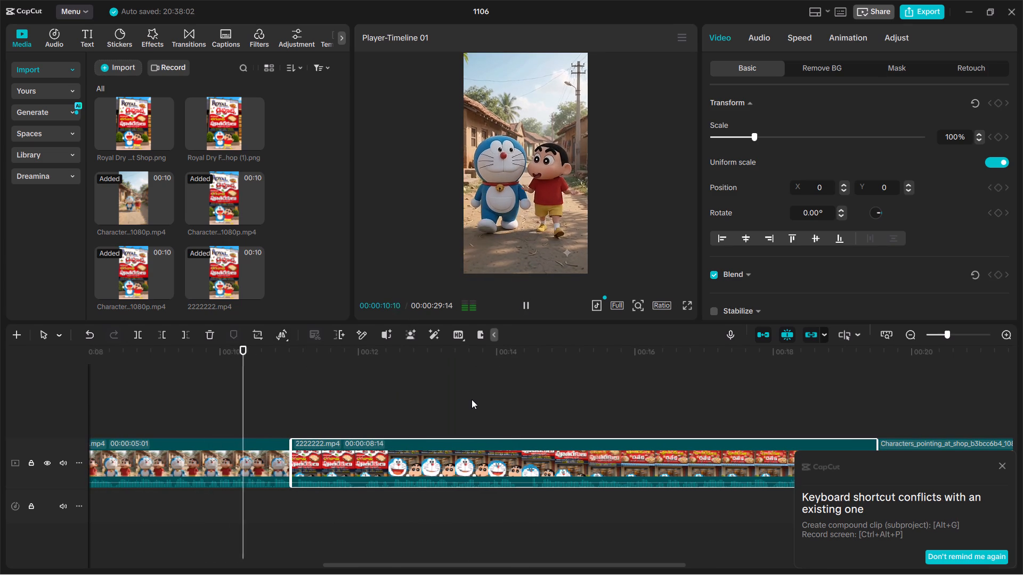
{"action": "scroll", "coordinate": [472, 399], "scroll_direction": "left", "scroll_amount": 2}
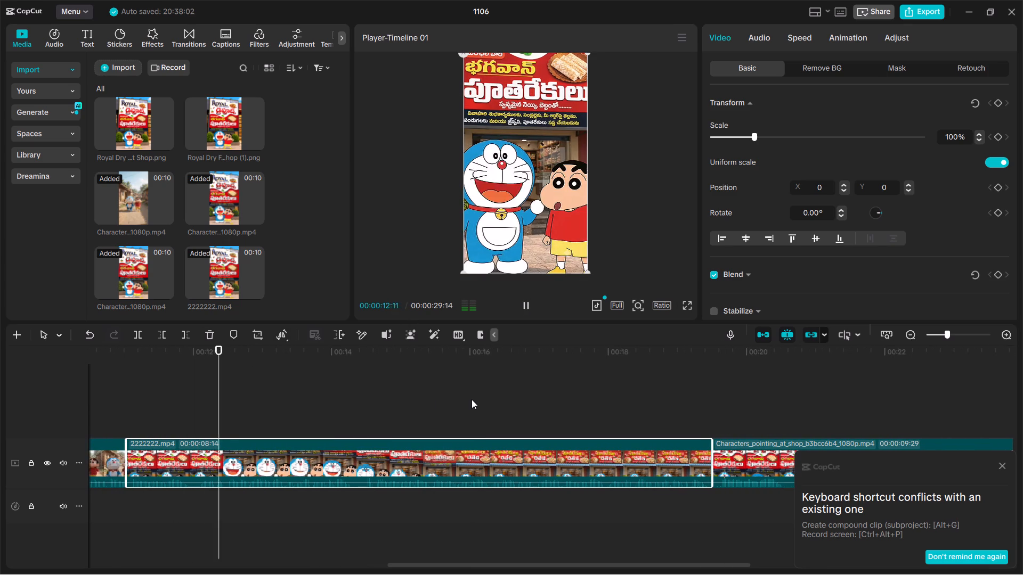
{"action": "scroll", "coordinate": [472, 399], "scroll_direction": "left", "scroll_amount": 1}
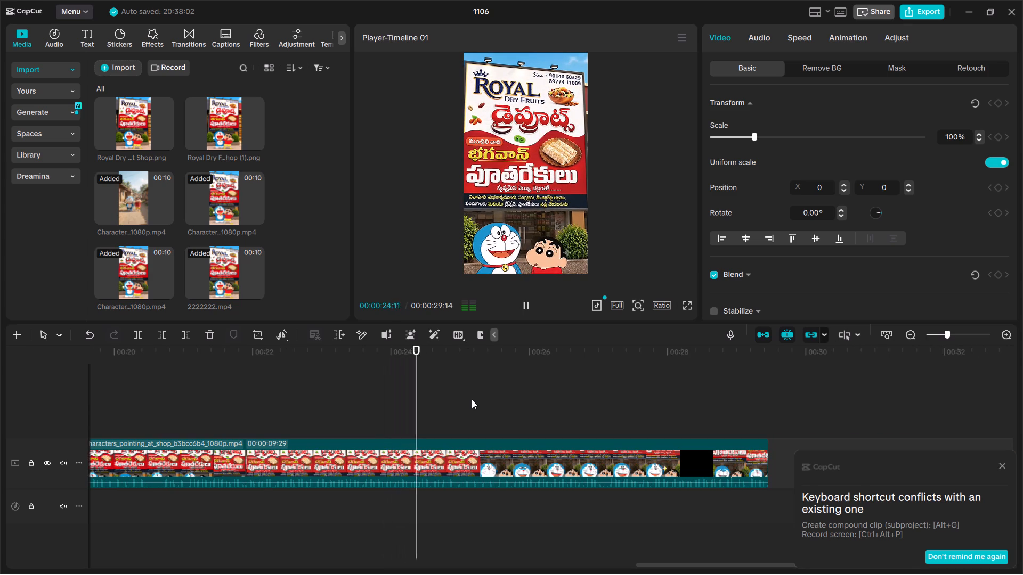
{"action": "scroll", "coordinate": [472, 399], "scroll_direction": "left", "scroll_amount": 1}
{"action": "left_click", "coordinate": [525, 311]}
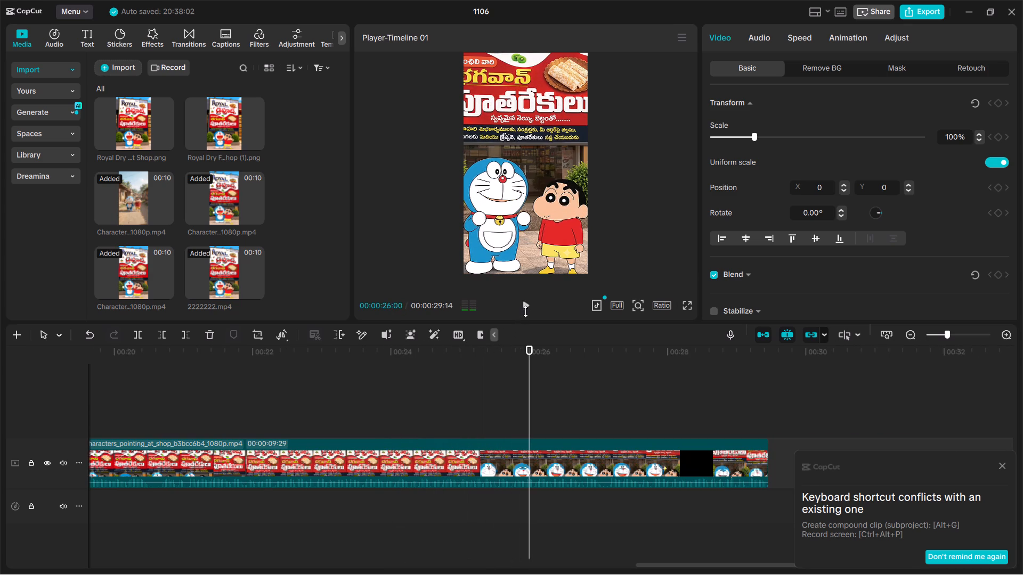
{"action": "left_click", "coordinate": [525, 311]}
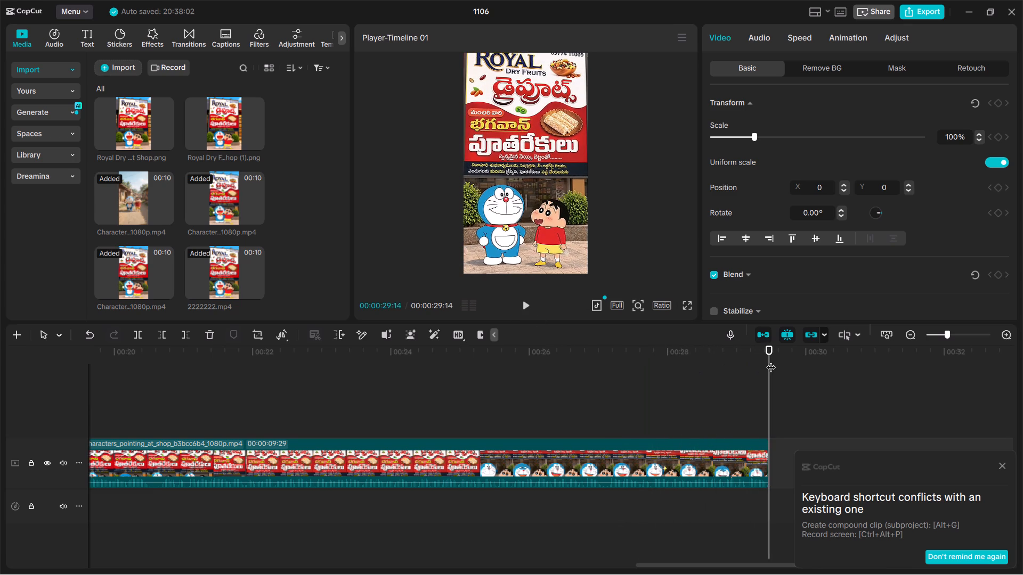
Replay the transition from 2222222.mp4 into the Characters_pointing_at_shop clip several times to examine picture and dialogue continuity.
{"action": "left_click_drag", "start_coordinate": [771, 360], "coordinate": [263, 336]}
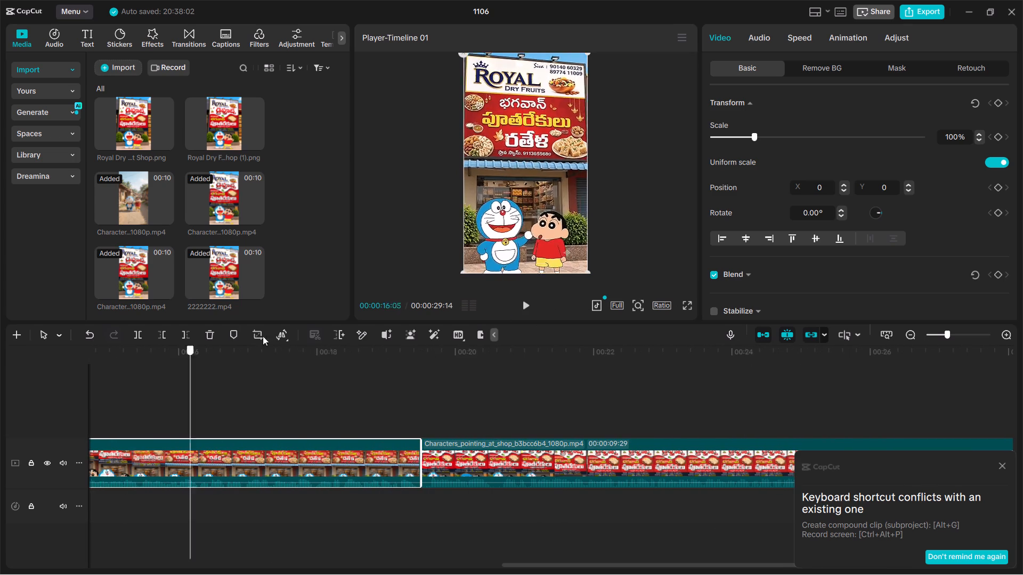
{"action": "left_click_drag", "start_coordinate": [263, 336], "coordinate": [556, 401]}
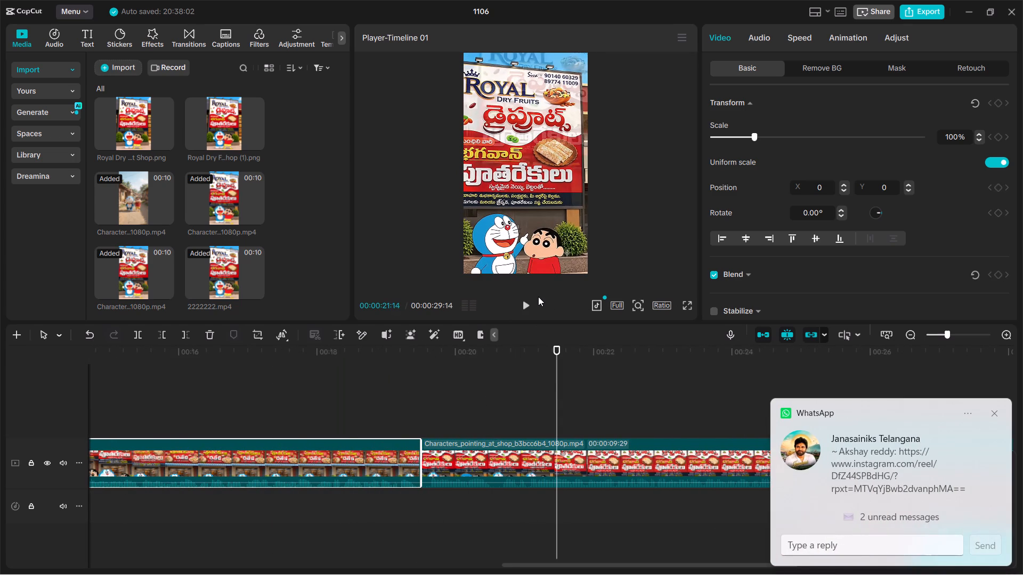
{"action": "left_click", "coordinate": [538, 297]}
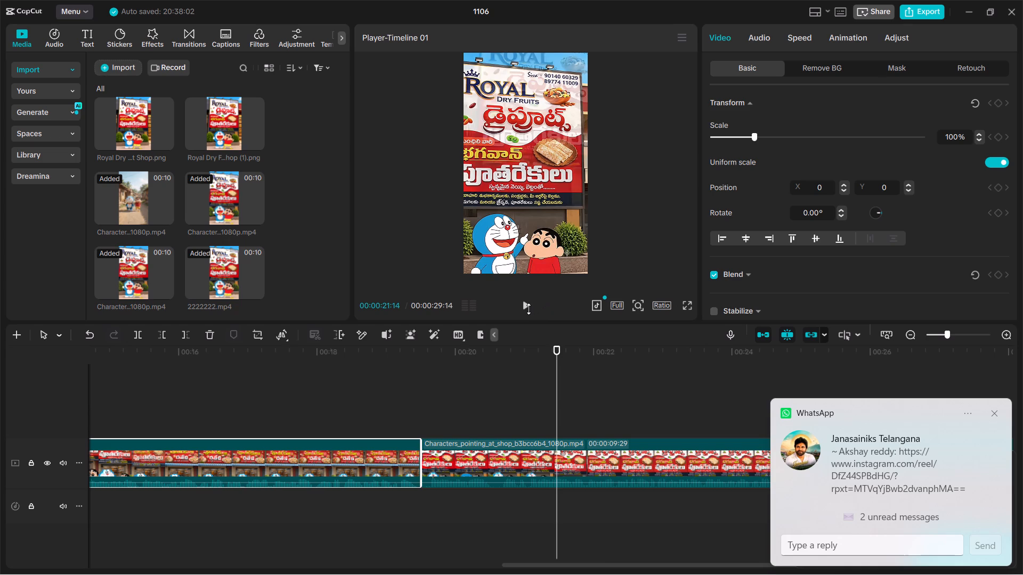
{"action": "left_click", "coordinate": [529, 309]}
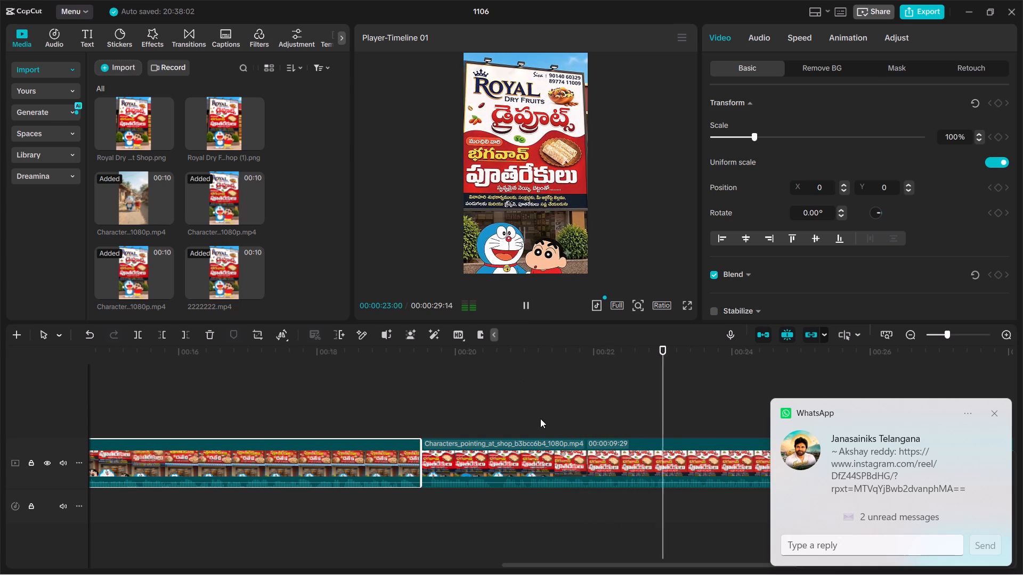
{"action": "left_click_drag", "start_coordinate": [787, 355], "coordinate": [379, 358]}
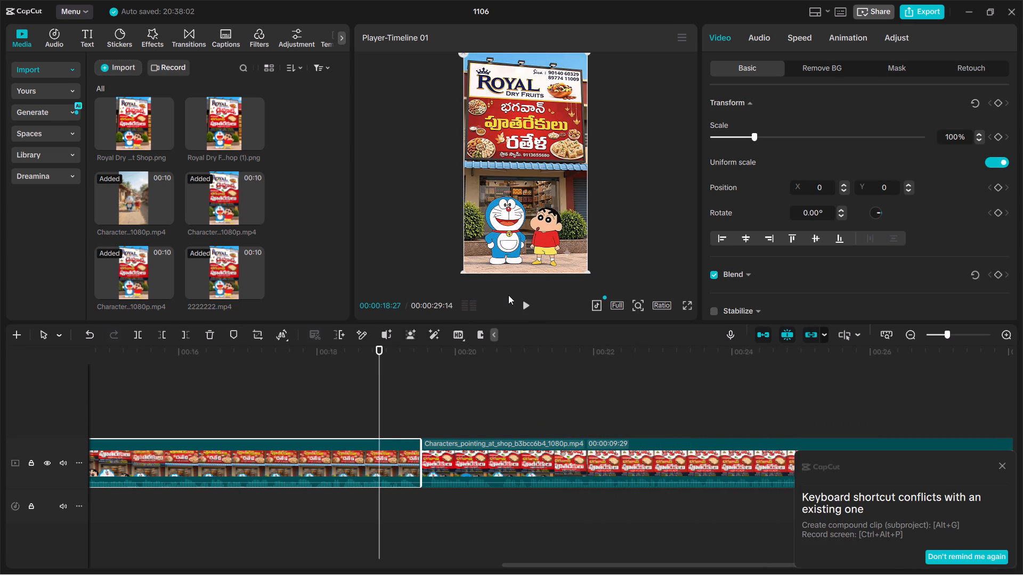
{"action": "left_click", "coordinate": [526, 308]}
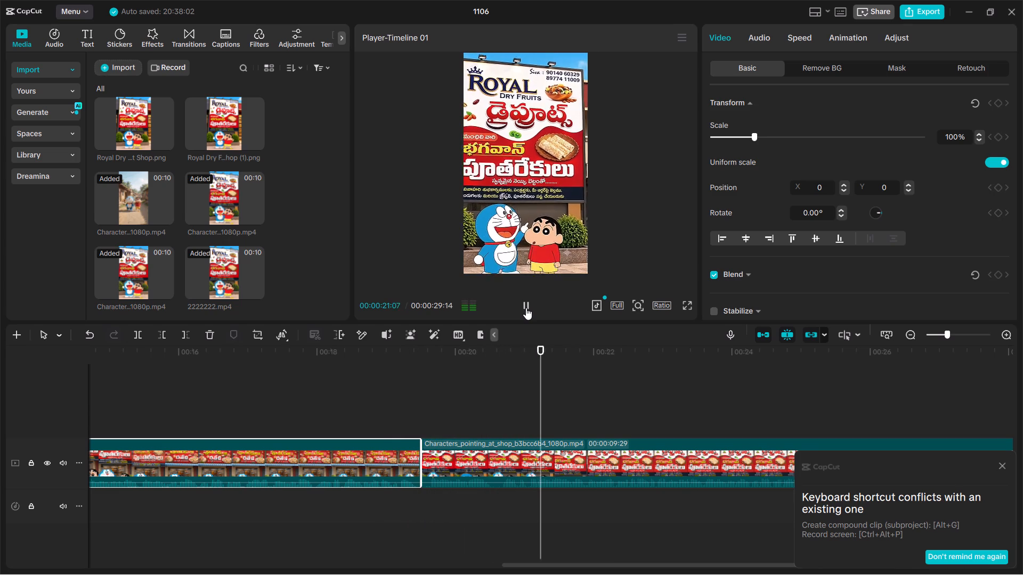
{"action": "left_click", "coordinate": [526, 308]}
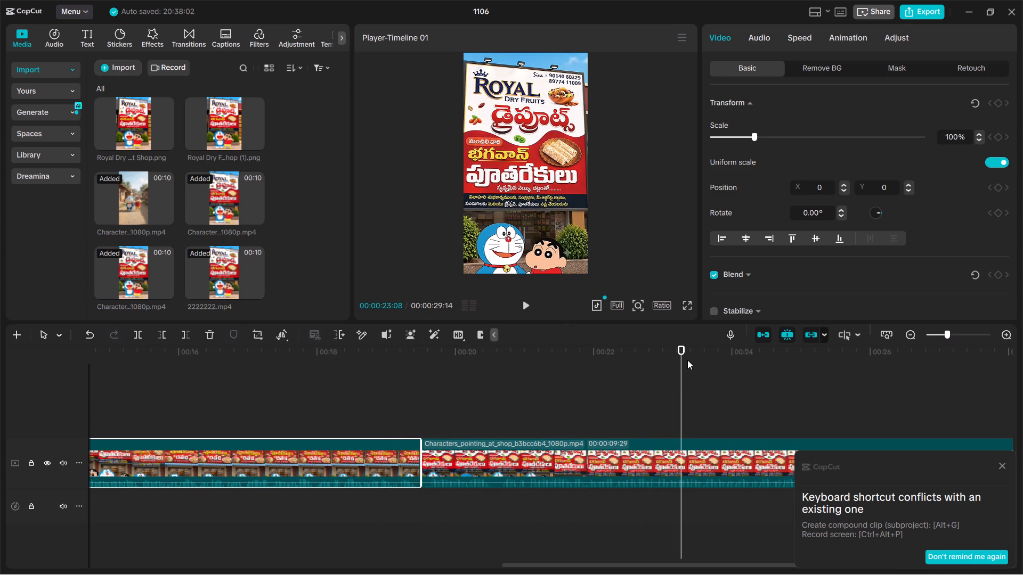
{"action": "left_click_drag", "start_coordinate": [676, 359], "coordinate": [482, 318]}
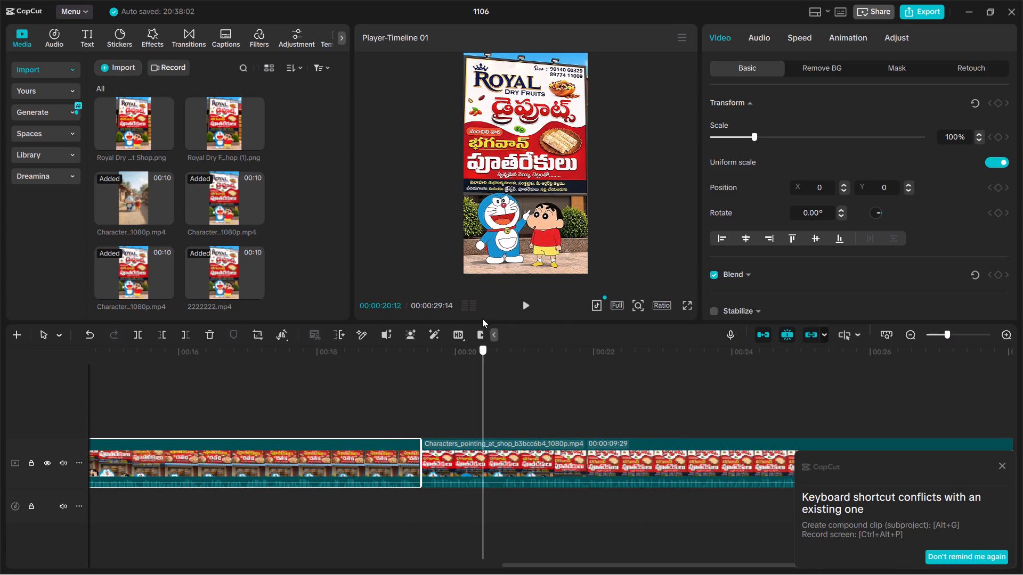
{"action": "left_click_drag", "start_coordinate": [482, 318], "coordinate": [407, 314]}
{"action": "left_click", "coordinate": [529, 313]}
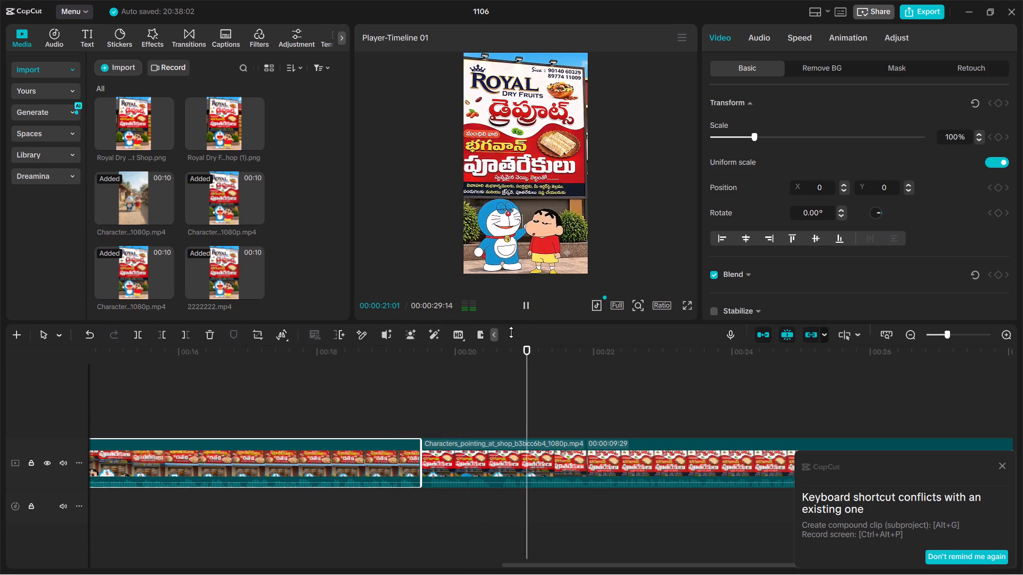
{"action": "left_click_drag", "start_coordinate": [566, 371], "coordinate": [402, 451]}
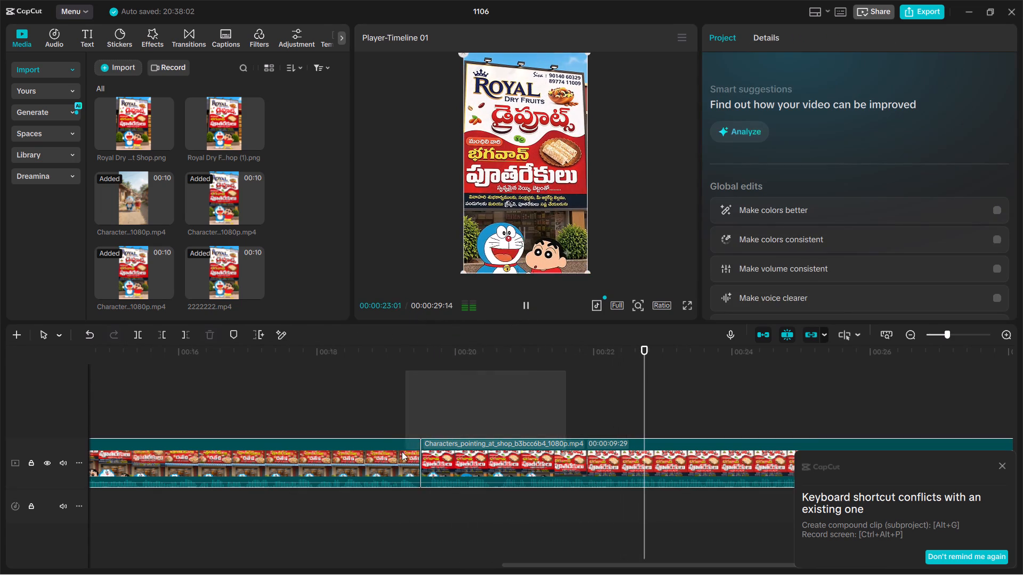
{"action": "left_click_drag", "start_coordinate": [402, 451], "coordinate": [548, 410]}
{"action": "left_click", "coordinate": [405, 451]}
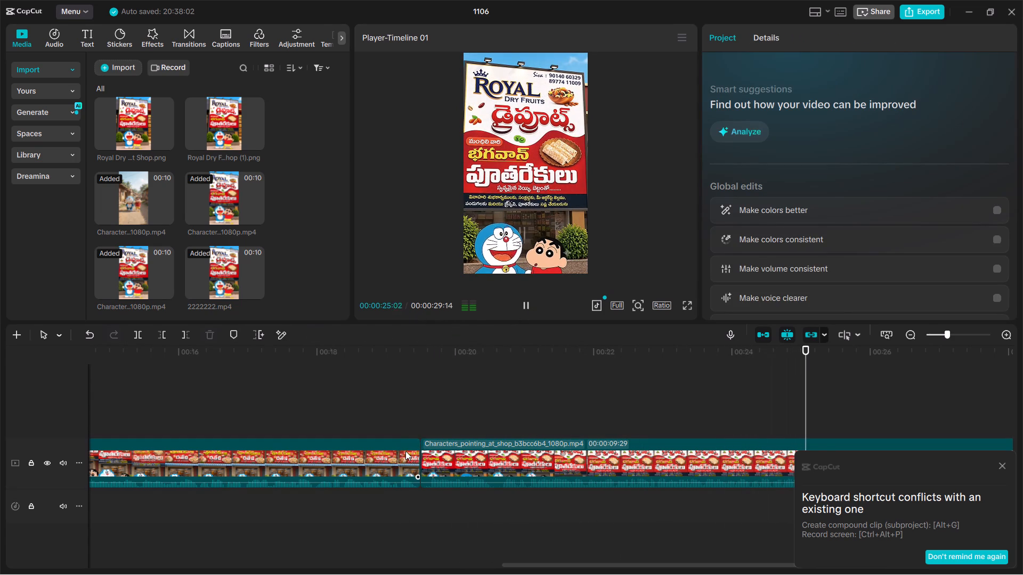
{"action": "left_click_drag", "start_coordinate": [912, 353], "coordinate": [896, 353]}
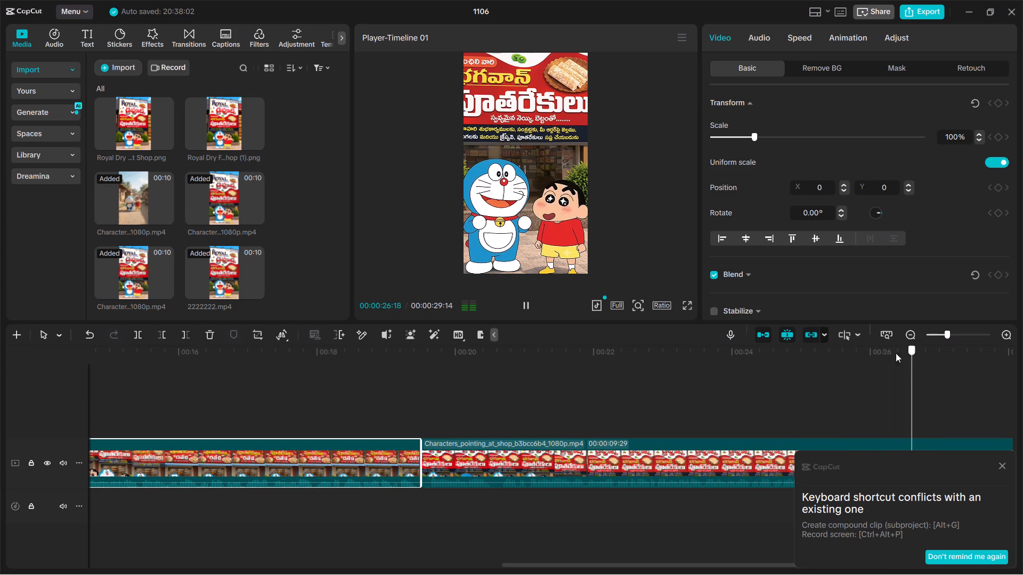
Review the sequence from the village walking clip through 2222222.mp4, and replay the Characters_pointing_at_shop clip from near its start.
{"action": "left_click_drag", "start_coordinate": [896, 353], "coordinate": [324, 365]}
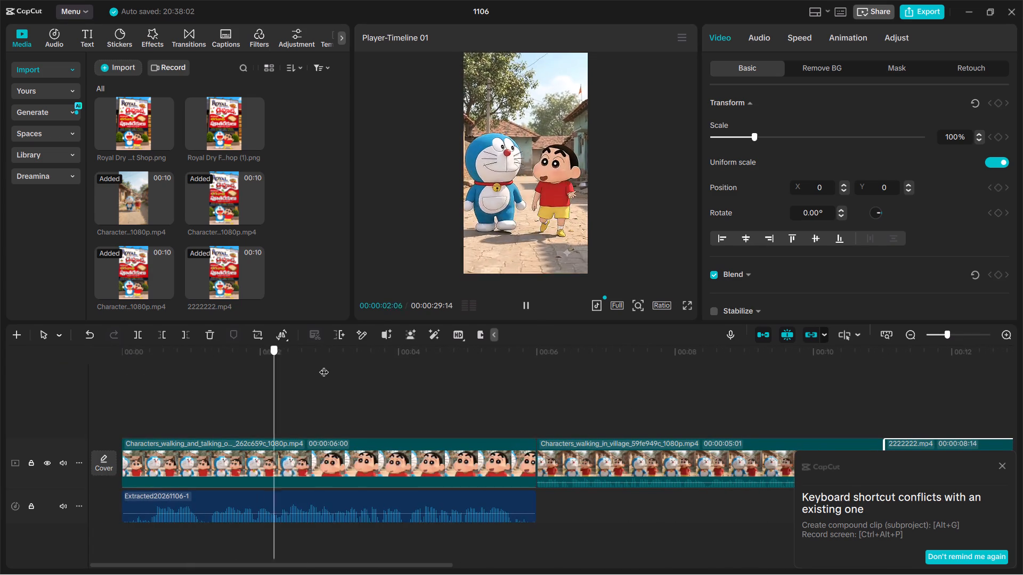
{"action": "left_click_drag", "start_coordinate": [324, 365], "coordinate": [559, 355]}
{"action": "scroll", "coordinate": [559, 355], "scroll_direction": "left", "scroll_amount": 1}
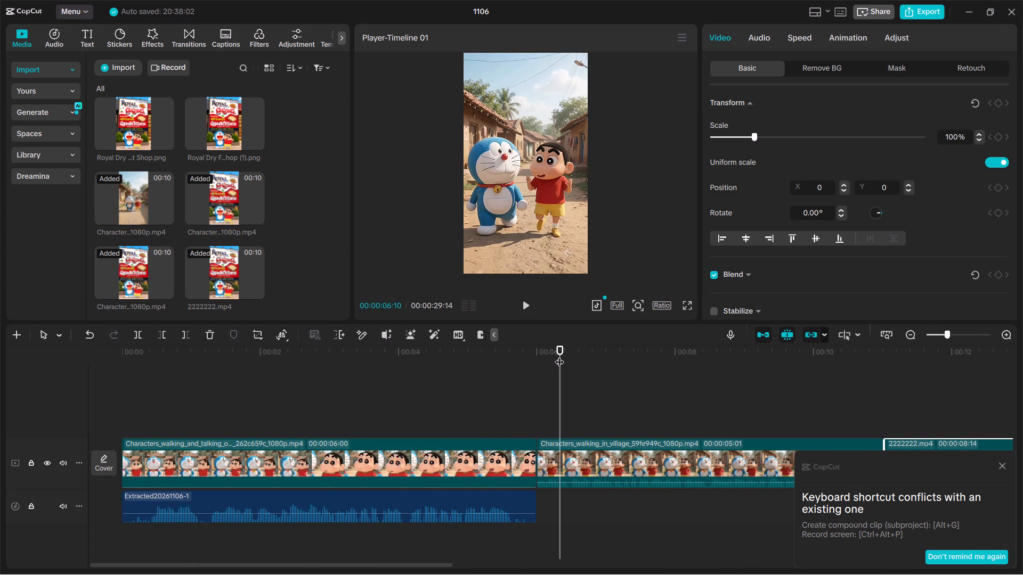
{"action": "scroll", "coordinate": [559, 355], "scroll_direction": "left", "scroll_amount": 1}
{"action": "scroll", "coordinate": [561, 422], "scroll_direction": "left", "scroll_amount": 1}
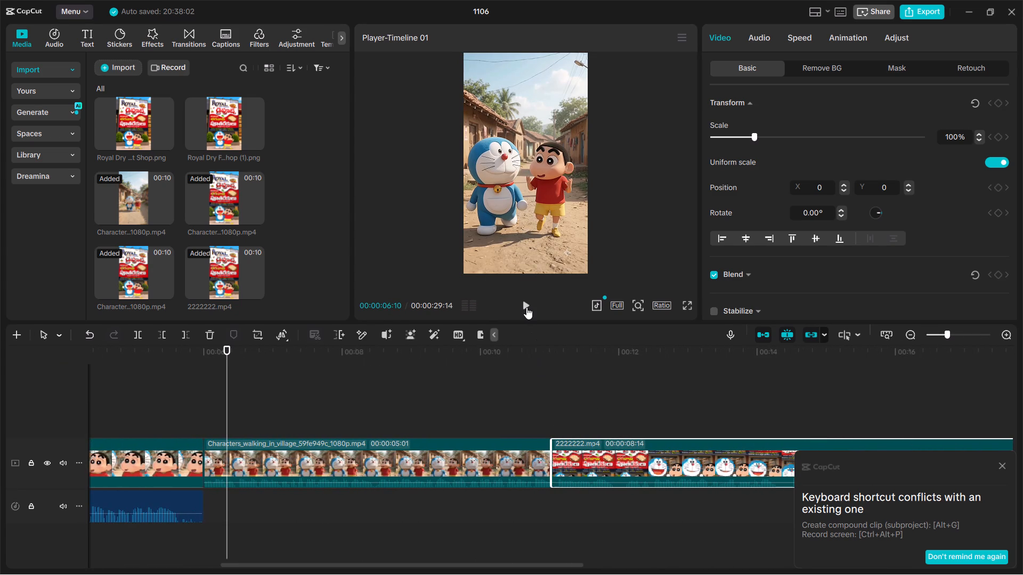
{"action": "left_click", "coordinate": [526, 307]}
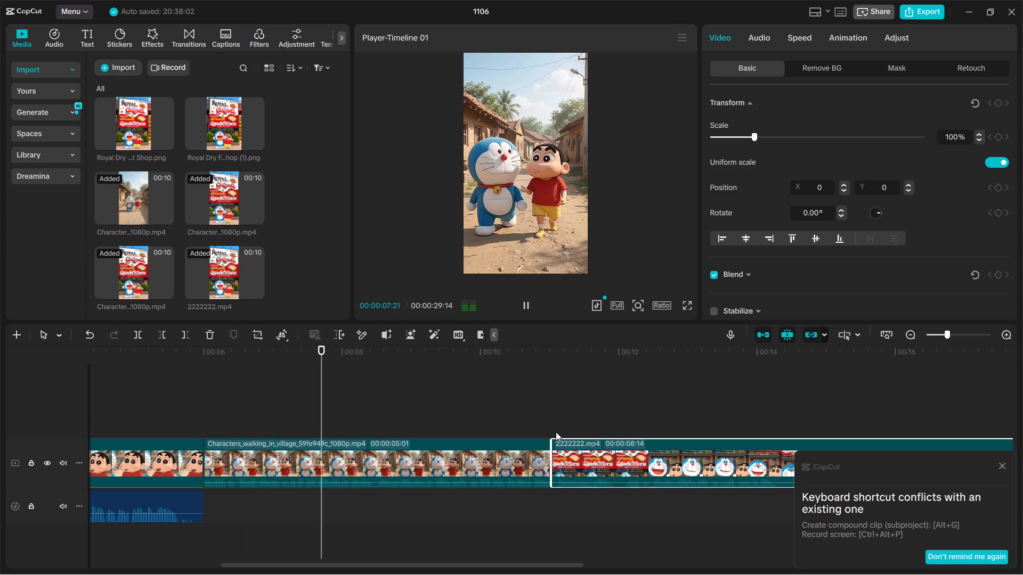
{"action": "scroll", "coordinate": [556, 432], "scroll_direction": "left", "scroll_amount": 2}
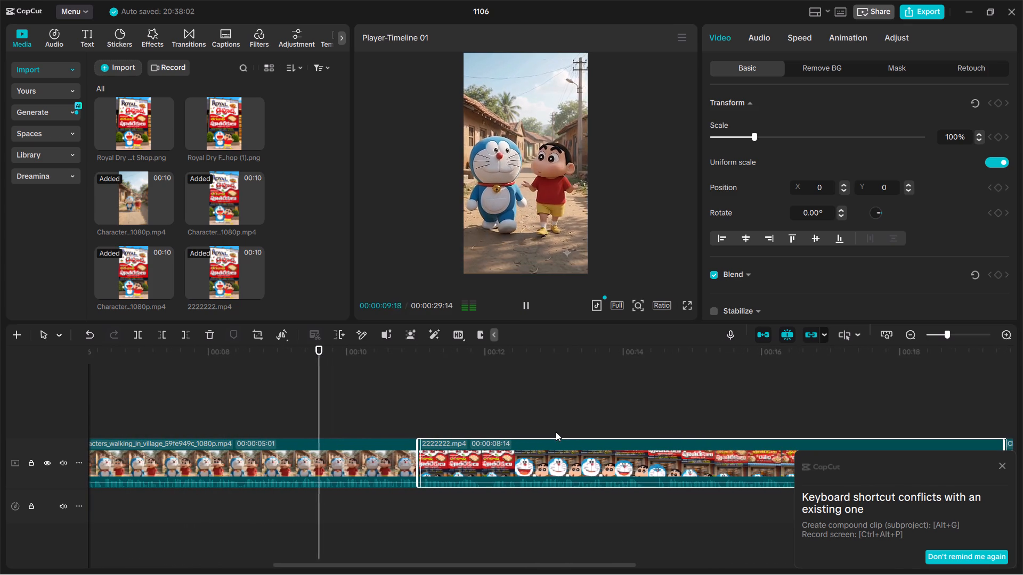
{"action": "scroll", "coordinate": [556, 432], "scroll_direction": "left", "scroll_amount": 1}
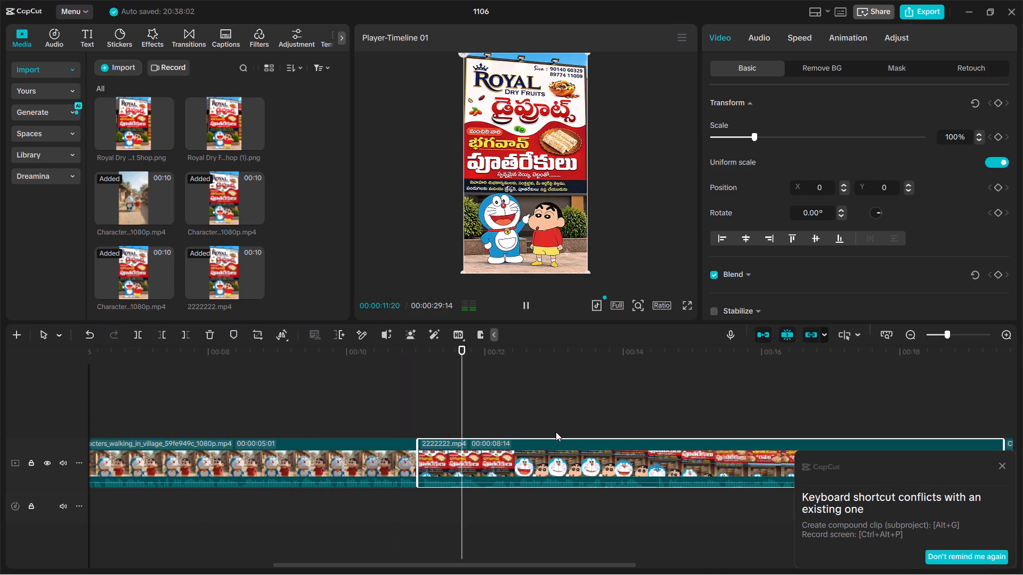
{"action": "scroll", "coordinate": [556, 432], "scroll_direction": "left", "scroll_amount": 1}
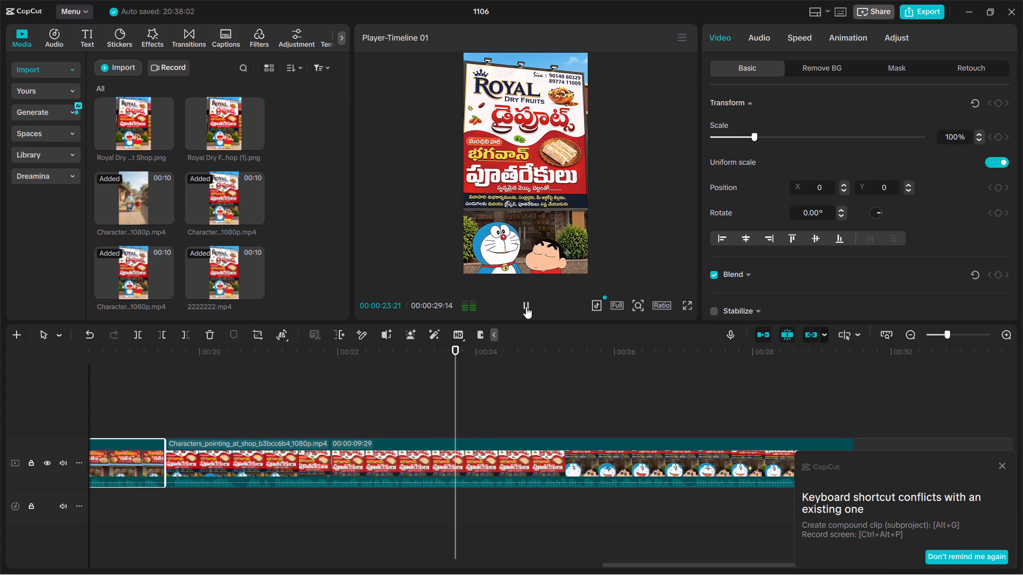
{"action": "left_click", "coordinate": [526, 307]}
{"action": "left_click_drag", "start_coordinate": [534, 356], "coordinate": [197, 325]}
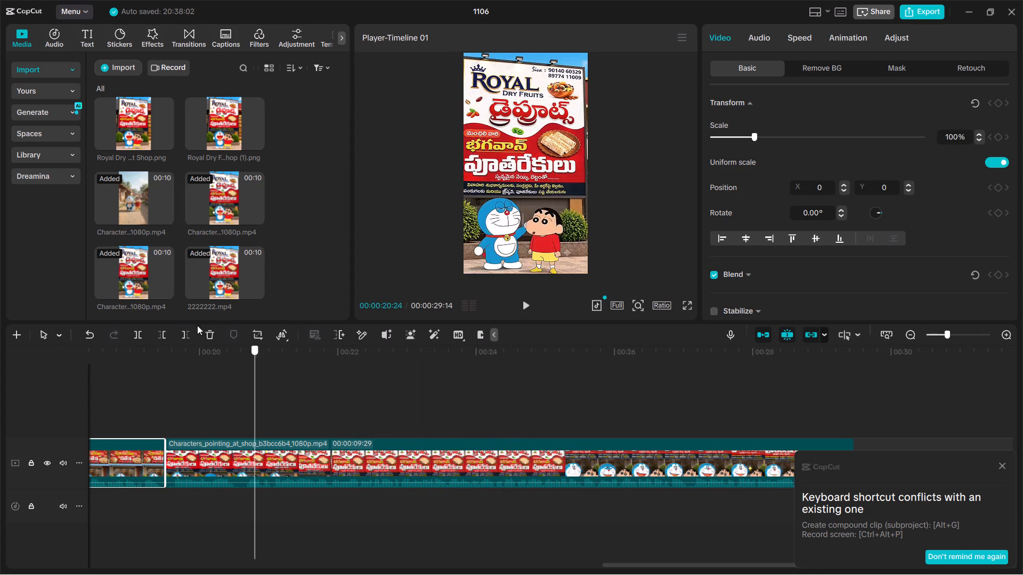
{"action": "left_click_drag", "start_coordinate": [197, 325], "coordinate": [186, 324]}
{"action": "left_click", "coordinate": [526, 302]}
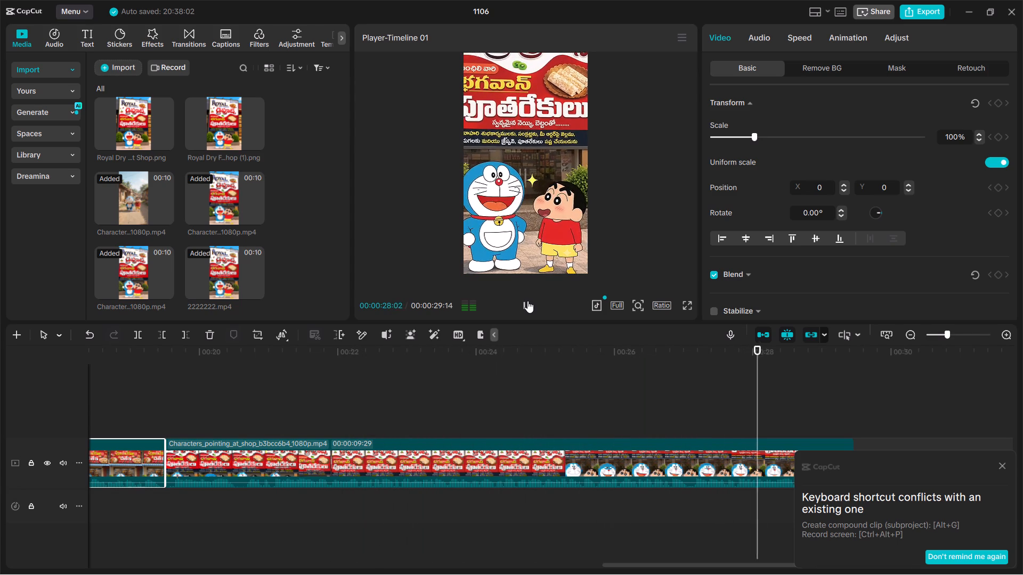
Play the last part of the Characters_pointing_at_shop clip to the end of the timeline.
{"action": "left_click", "coordinate": [527, 301]}
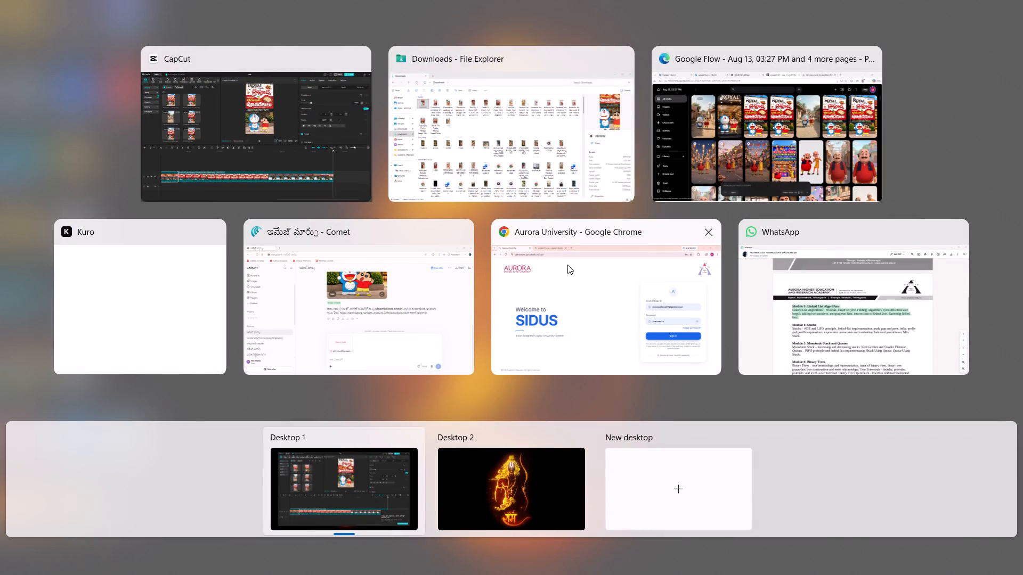
Switch to the Downloads folder in File Explorer and look through the files from today, yesterday and earlier this week.
{"action": "left_click", "coordinate": [494, 138]}
{"action": "scroll", "coordinate": [314, 307], "scroll_direction": "down", "scroll_amount": 1}
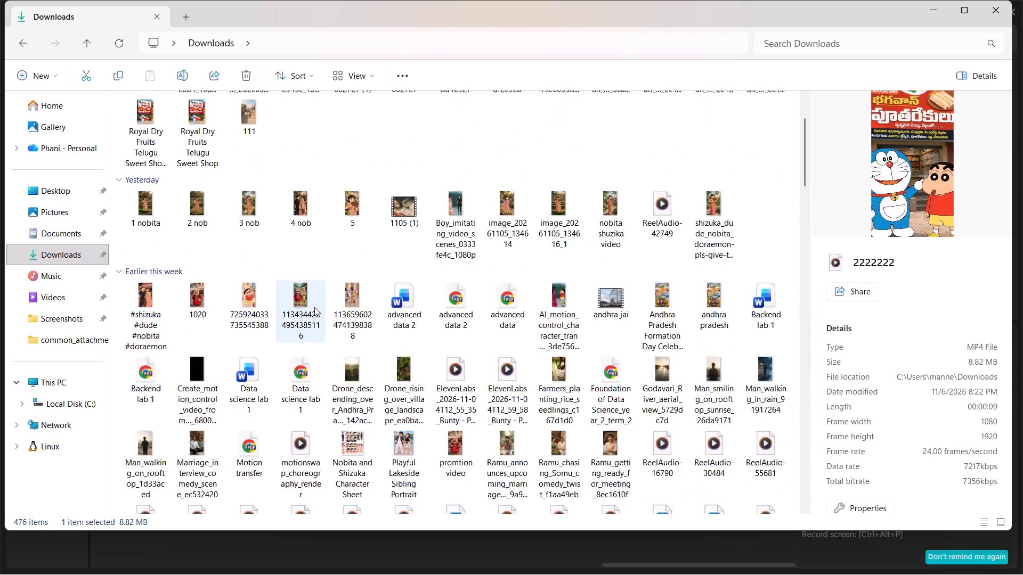
{"action": "scroll", "coordinate": [314, 307], "scroll_direction": "down", "scroll_amount": 1}
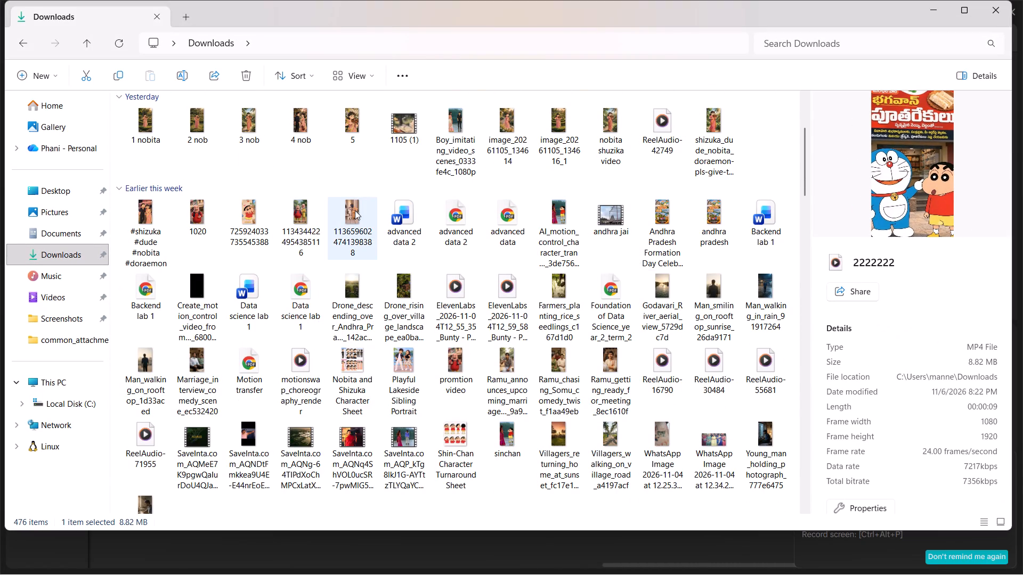
{"action": "scroll", "coordinate": [355, 210], "scroll_direction": "up", "scroll_amount": 1}
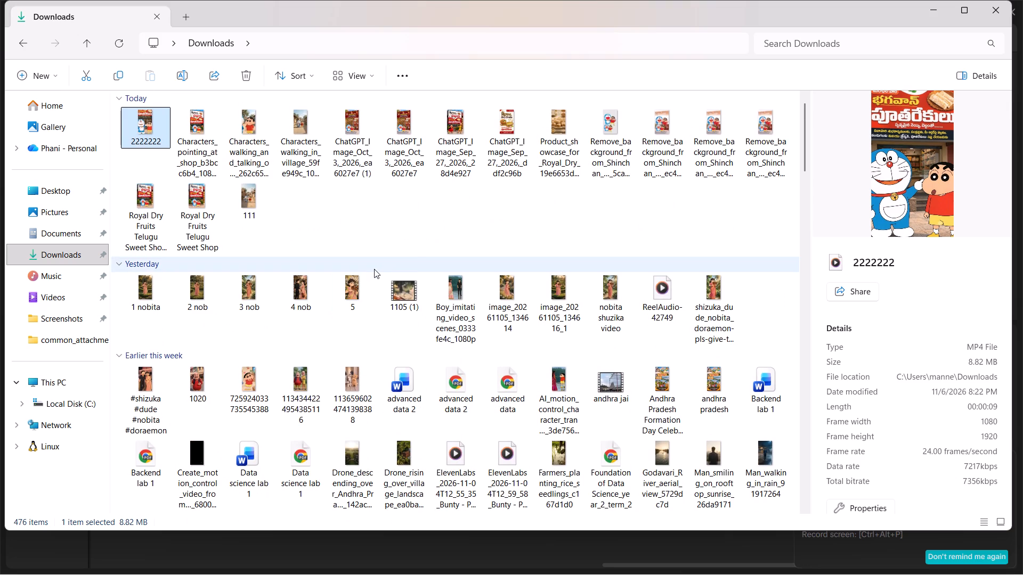
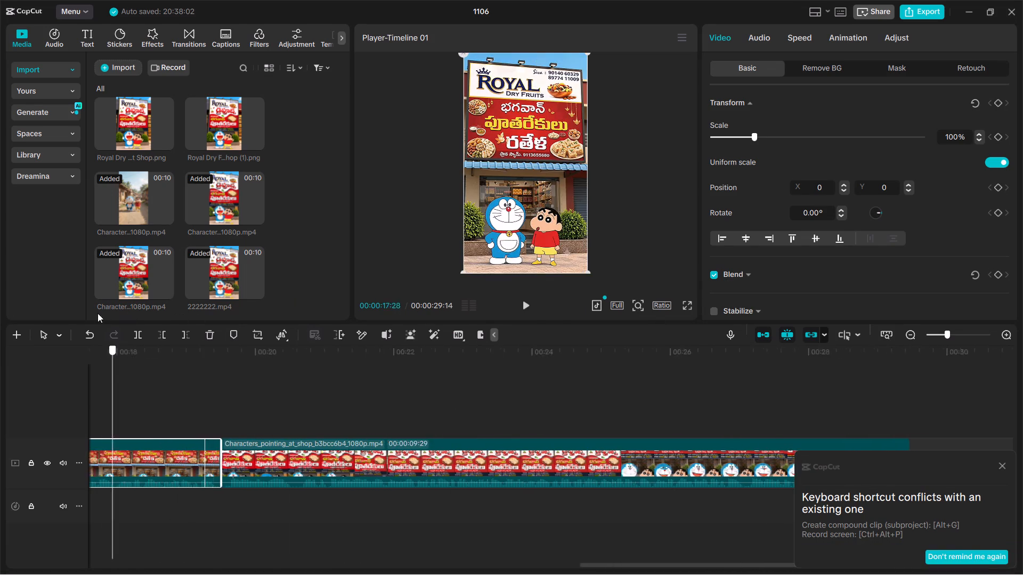
{"action": "left_click_drag", "start_coordinate": [98, 313], "coordinate": [4, 313]}
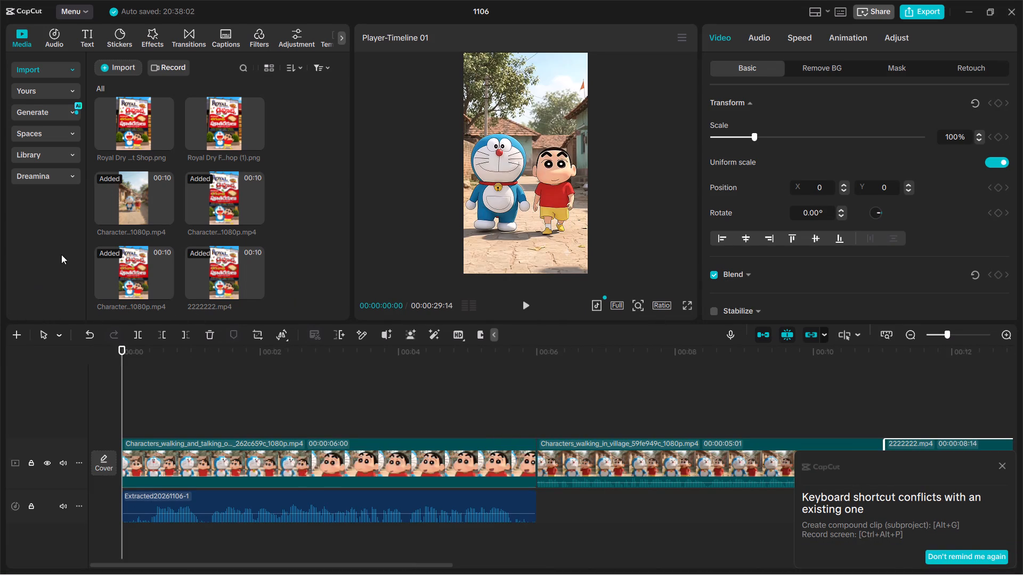
{"action": "left_click", "coordinate": [523, 313]}
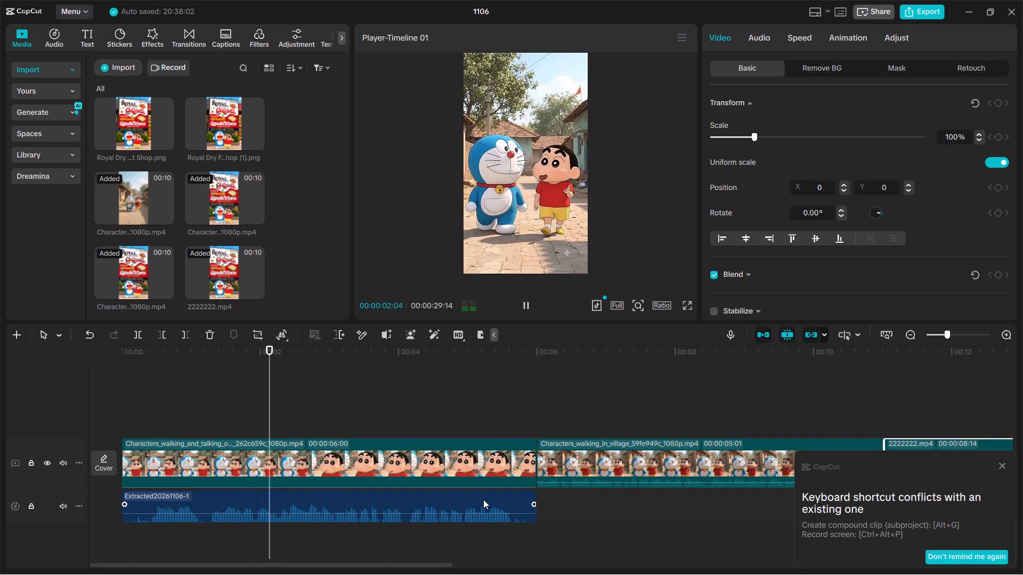
{"action": "scroll", "coordinate": [483, 499], "scroll_direction": "left", "scroll_amount": 1}
{"action": "scroll", "coordinate": [483, 499], "scroll_direction": "down", "scroll_amount": 1, "text": "ctrl"}
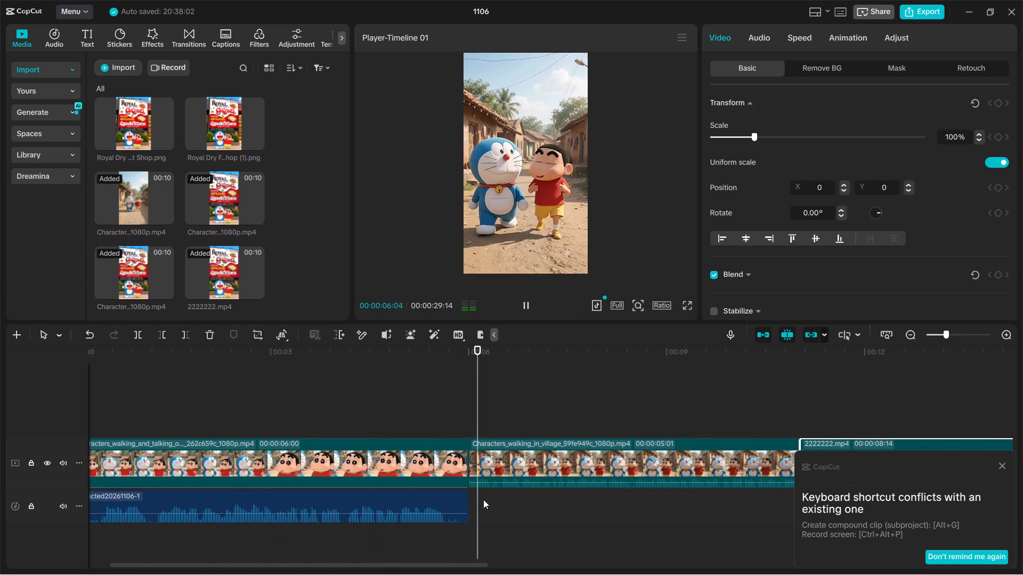
{"action": "scroll", "coordinate": [509, 455], "scroll_direction": "left", "scroll_amount": 1}
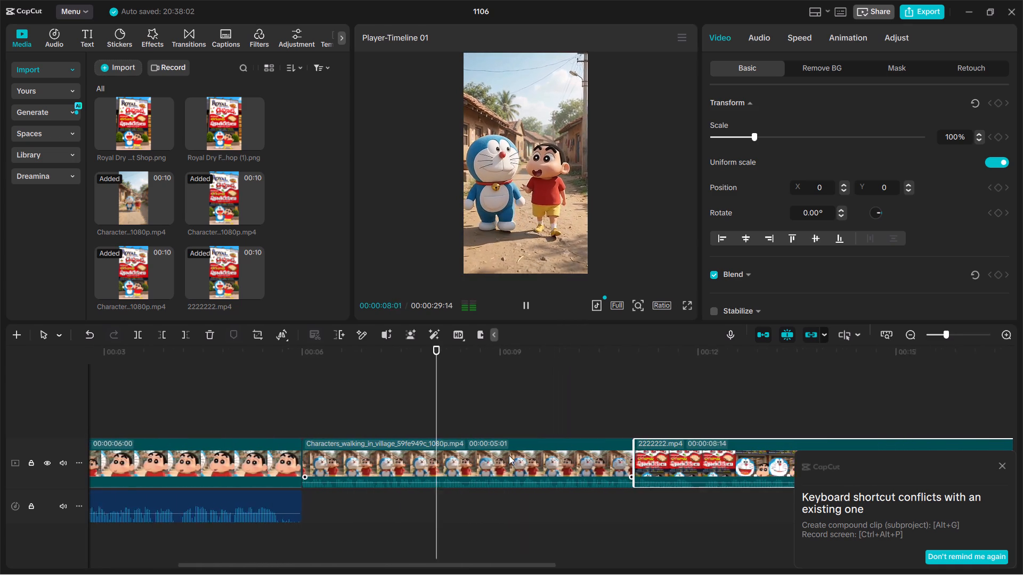
{"action": "scroll", "coordinate": [509, 455], "scroll_direction": "left", "scroll_amount": 1}
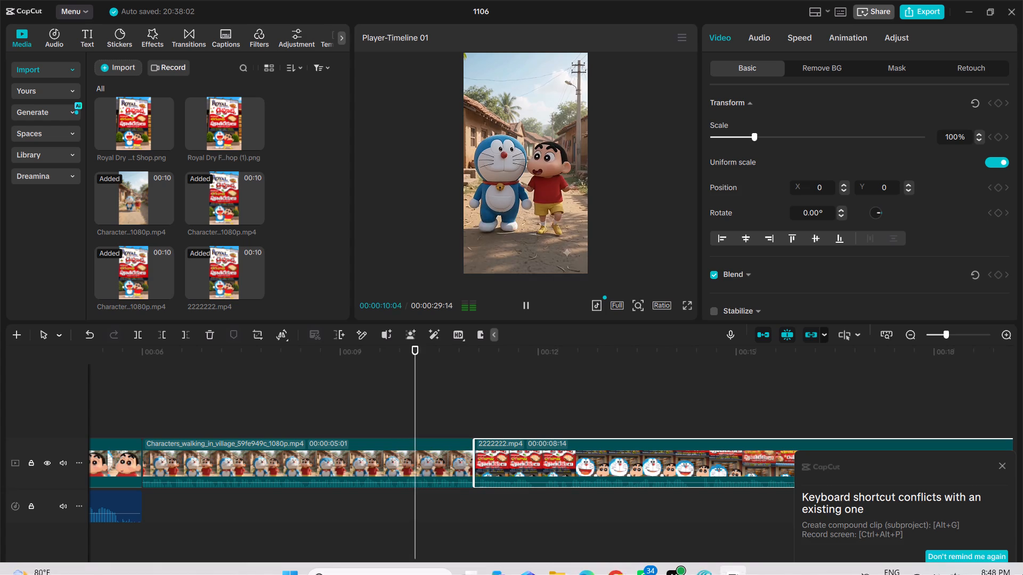
{"action": "scroll", "coordinate": [792, 454], "scroll_direction": "left", "scroll_amount": 1}
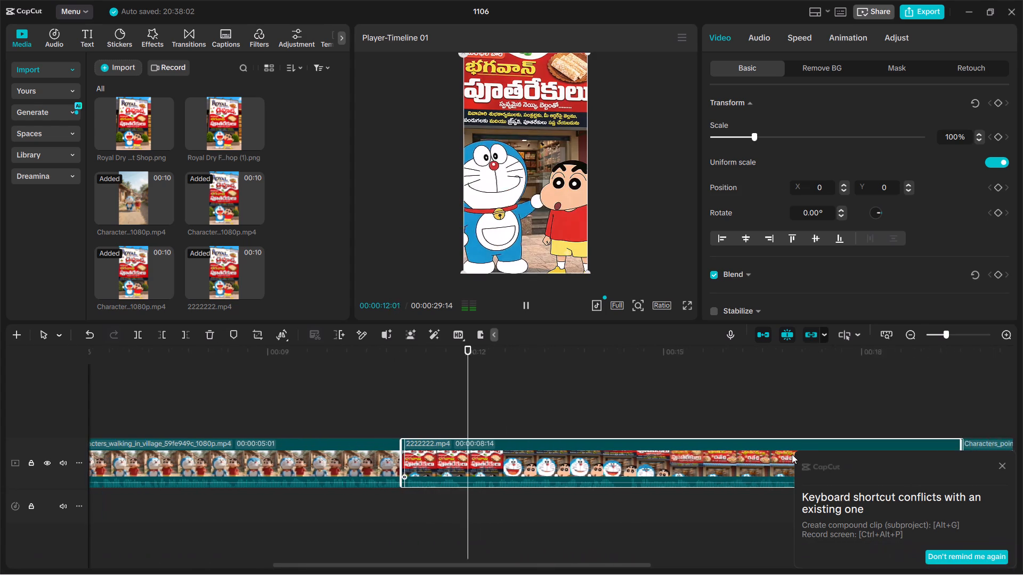
{"action": "scroll", "coordinate": [792, 454], "scroll_direction": "left", "scroll_amount": 1}
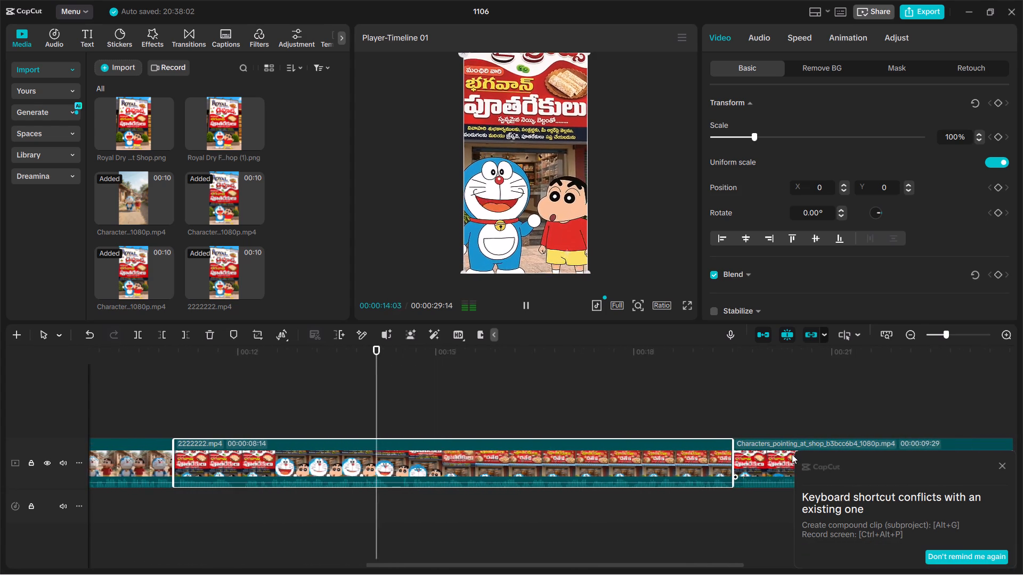
{"action": "scroll", "coordinate": [792, 454], "scroll_direction": "left", "scroll_amount": 1}
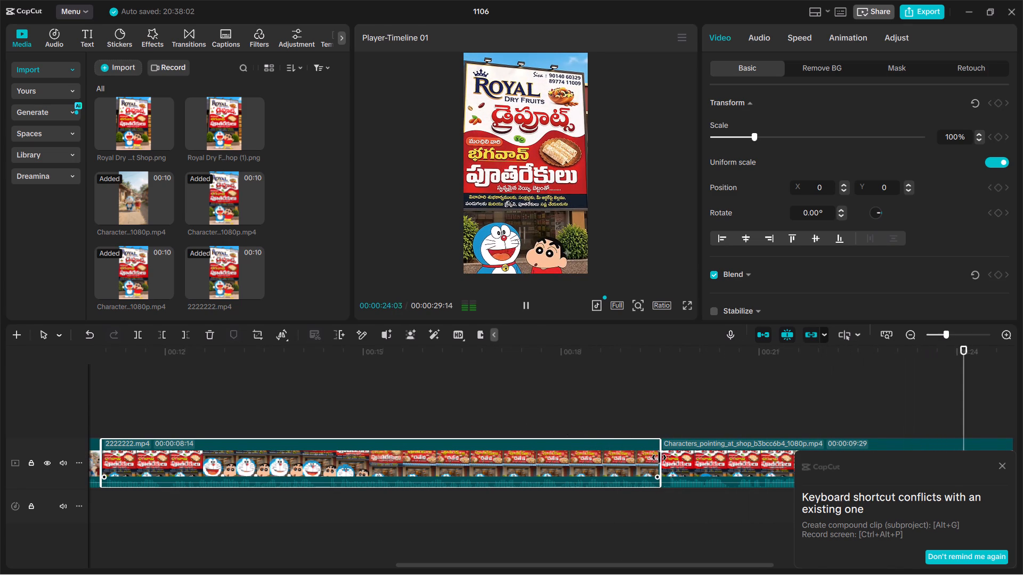
{"action": "left_click", "coordinate": [523, 304]}
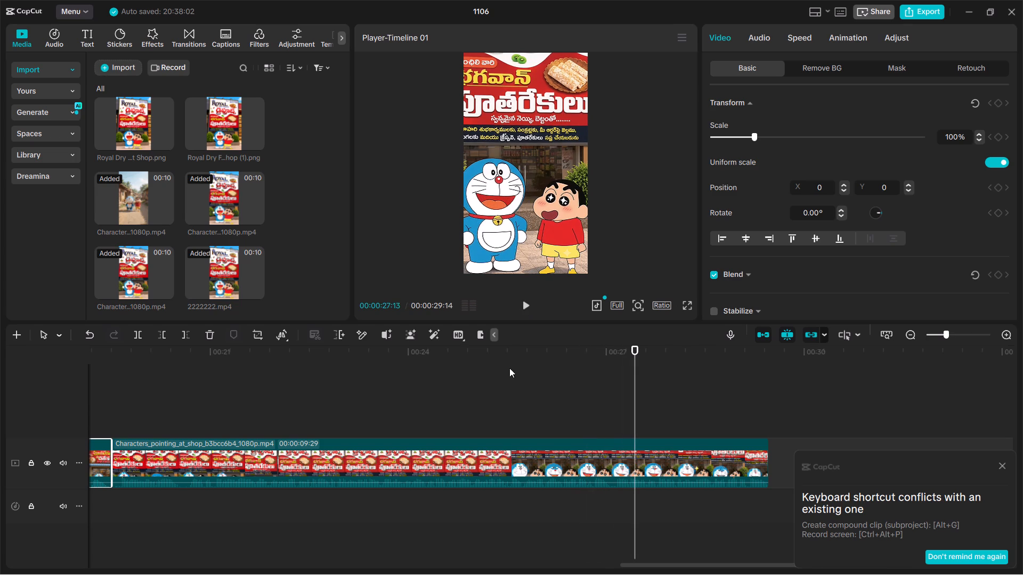
Replay from the middle of 2222222.mp4 across the cut into the Characters_pointing_at_shop clip to examine the repeated shop scene and dialogue.
{"action": "left_click_drag", "start_coordinate": [638, 358], "coordinate": [108, 259]}
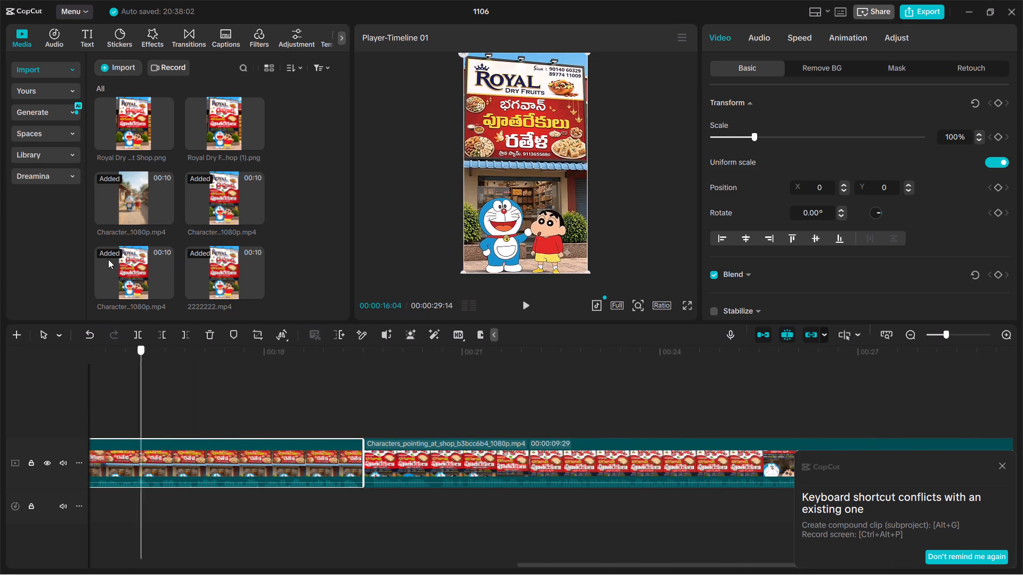
{"action": "left_click_drag", "start_coordinate": [108, 259], "coordinate": [202, 264]}
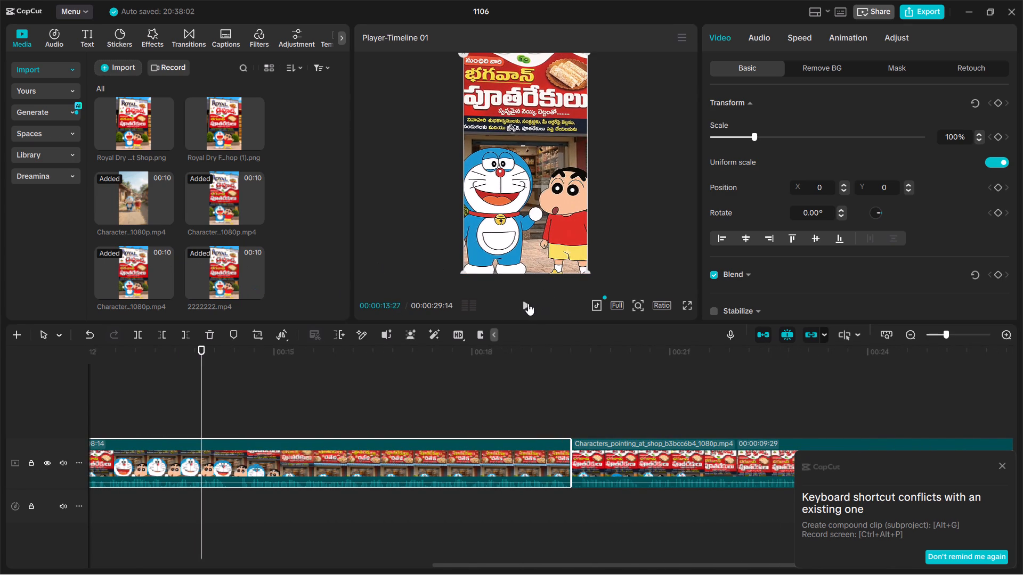
{"action": "left_click", "coordinate": [523, 305]}
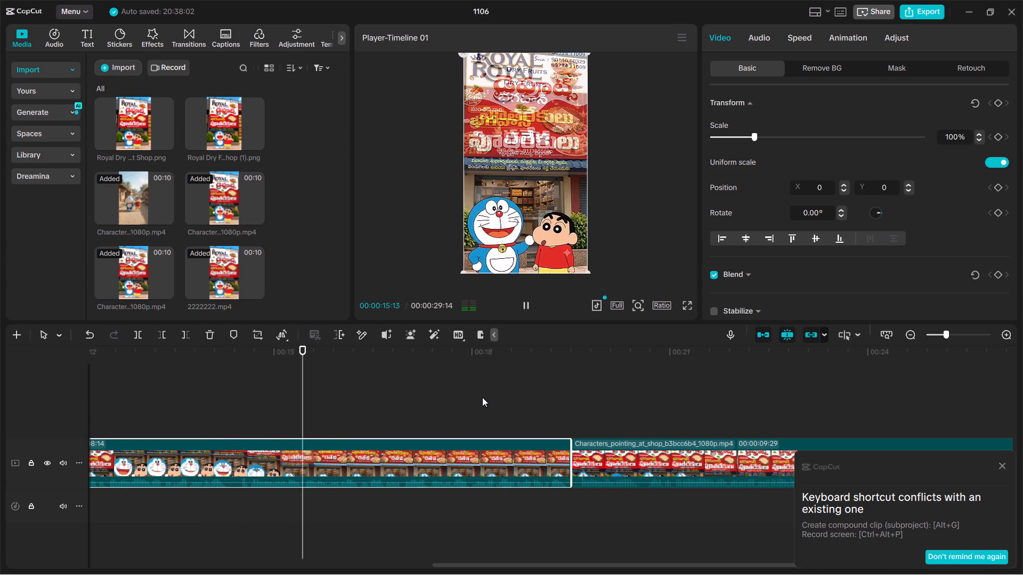
{"action": "scroll", "coordinate": [482, 397], "scroll_direction": "left", "scroll_amount": 1}
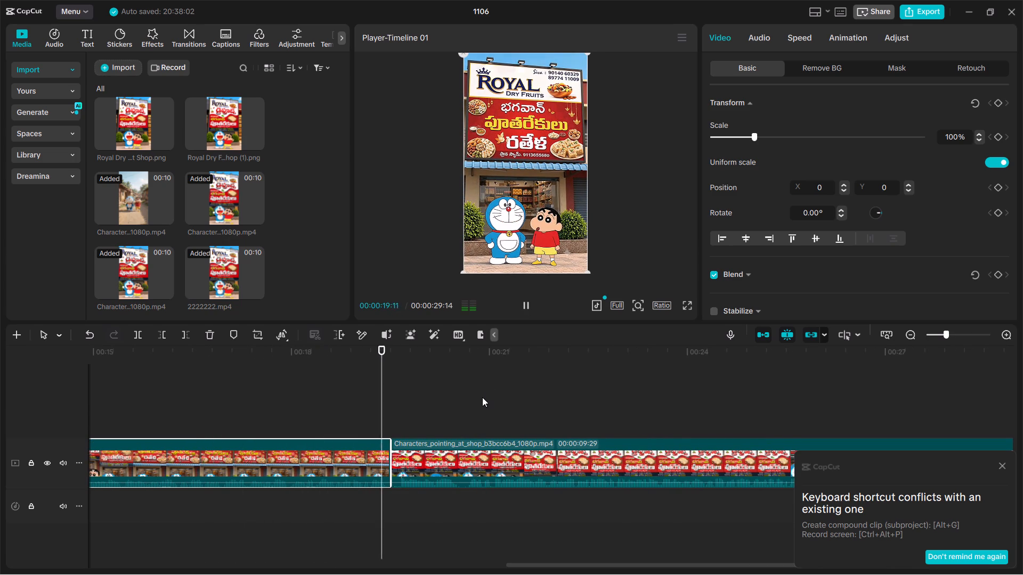
{"action": "scroll", "coordinate": [482, 397], "scroll_direction": "left", "scroll_amount": 1}
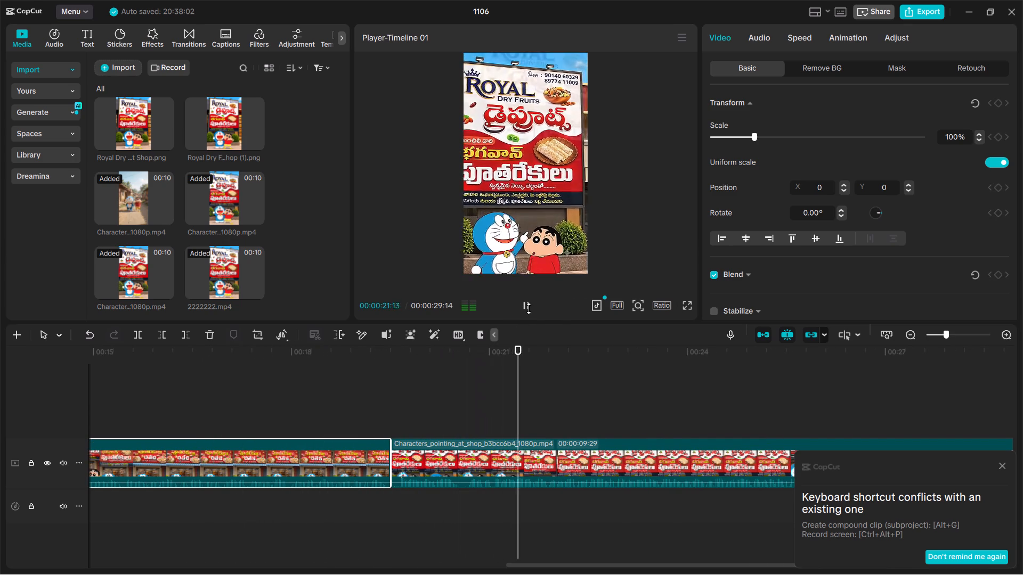
Trim the start of the Characters_pointing_at_shop clip so it lasts 00:00:03:21.
{"action": "left_click", "coordinate": [450, 440]}
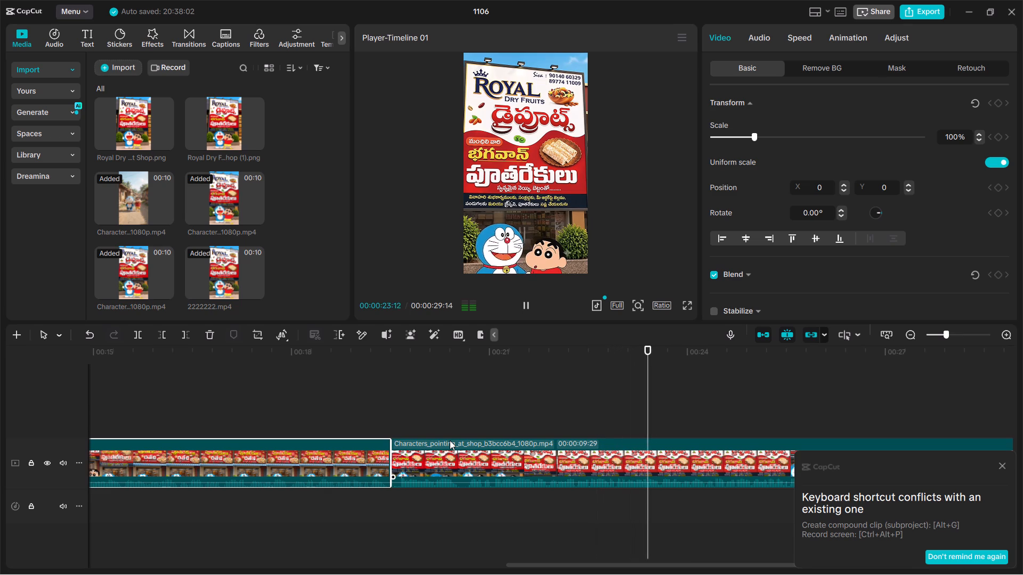
{"action": "left_click_drag", "start_coordinate": [387, 454], "coordinate": [524, 454]}
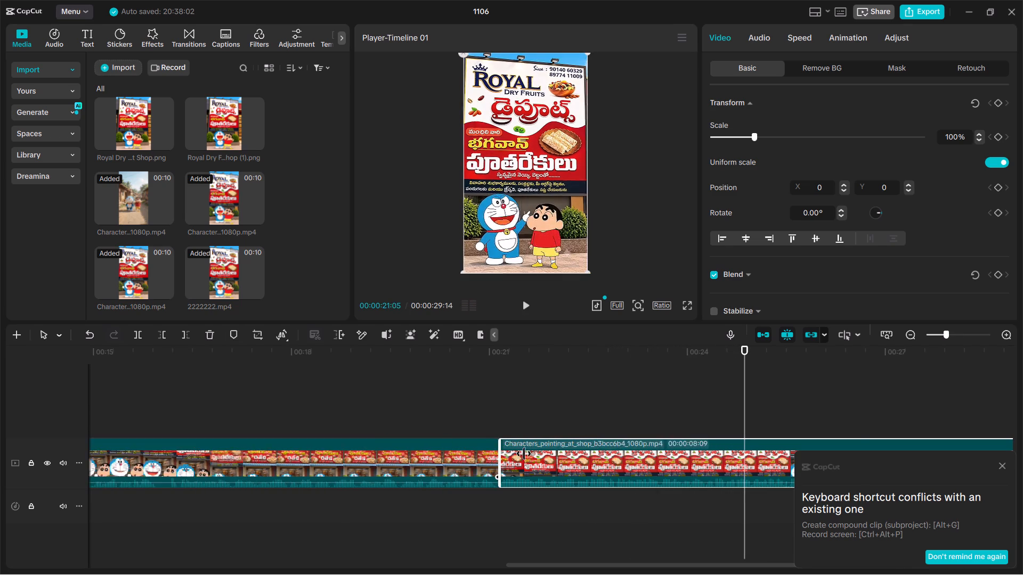
{"action": "left_click_drag", "start_coordinate": [524, 454], "coordinate": [802, 426]}
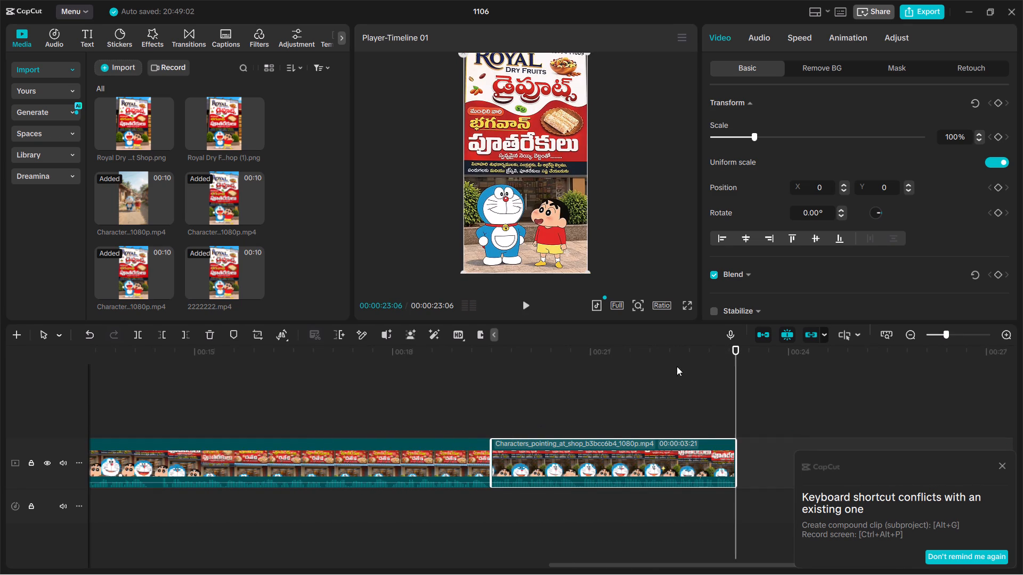
Play across the cut into the Characters_pointing_at_shop clip and trim its start further, bringing the timeline to 00:00:21:25.
{"action": "left_click_drag", "start_coordinate": [735, 349], "coordinate": [340, 275]}
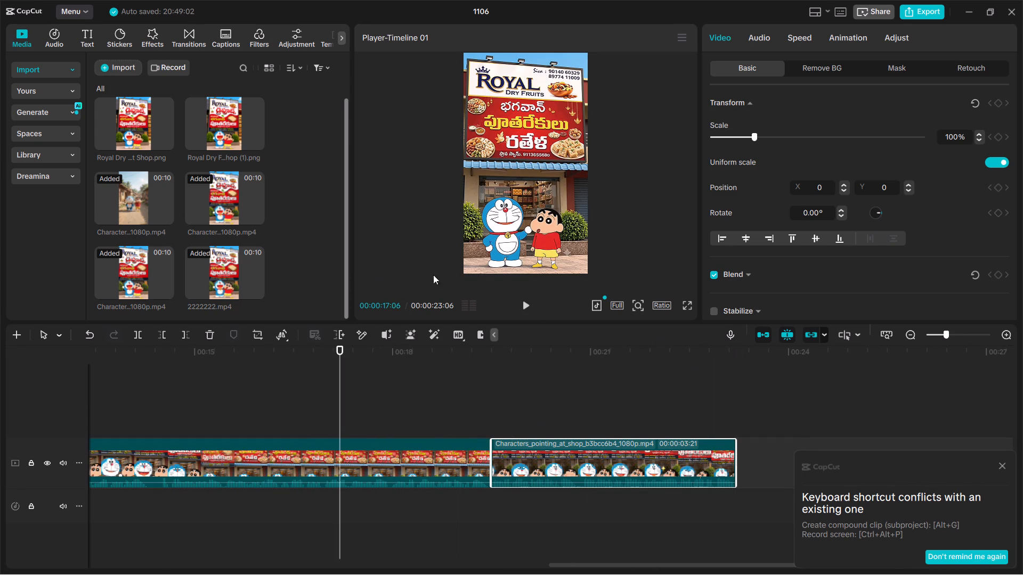
{"action": "left_click", "coordinate": [524, 308]}
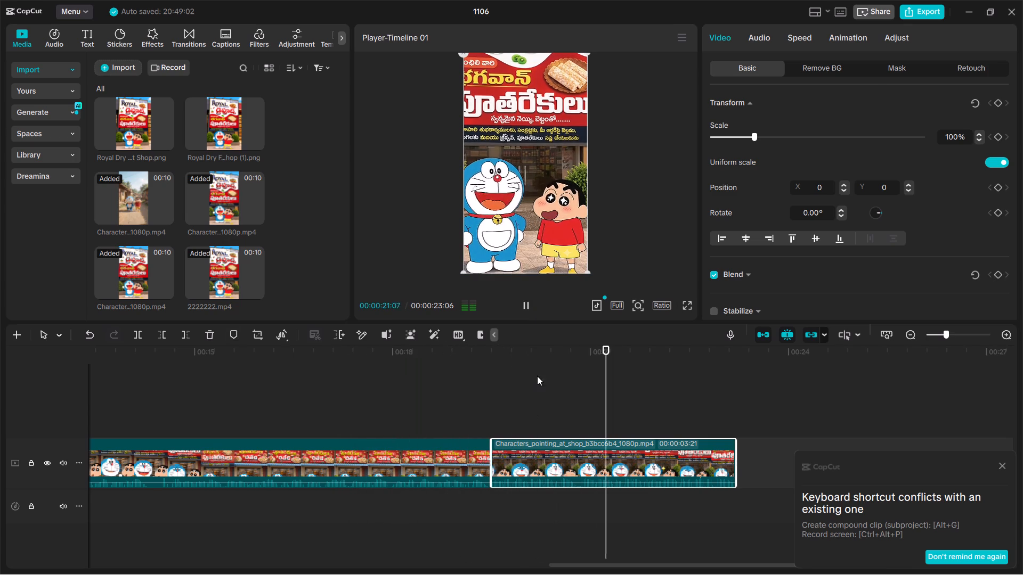
{"action": "left_click", "coordinate": [528, 305]}
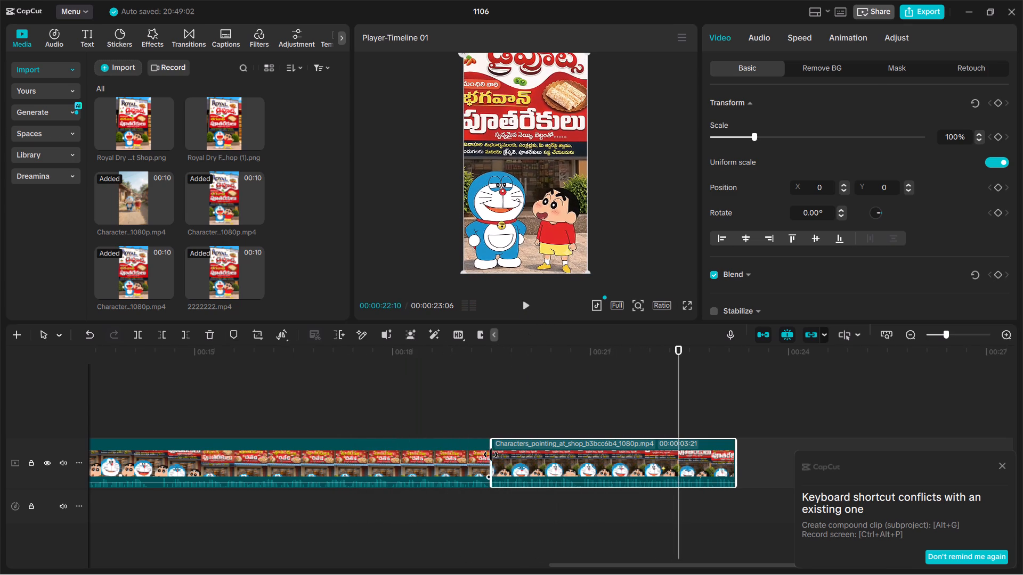
{"action": "left_click_drag", "start_coordinate": [491, 455], "coordinate": [528, 456]}
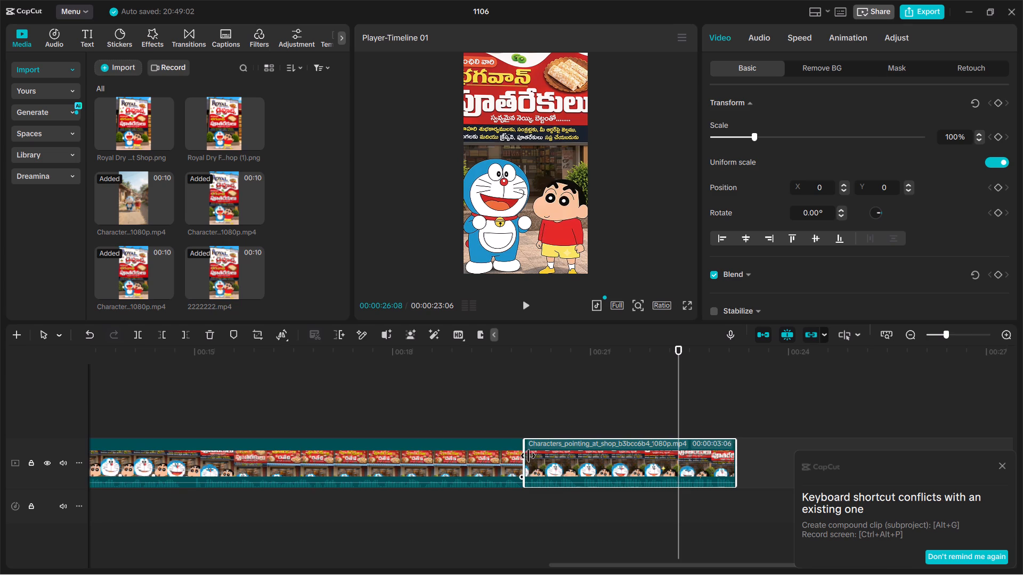
{"action": "left_click_drag", "start_coordinate": [528, 456], "coordinate": [582, 453]}
Play from within 2222222.mp4 to the end of the timeline to check the shortened closing clip.
{"action": "left_click_drag", "start_coordinate": [729, 368], "coordinate": [742, 354]}
{"action": "left_click_drag", "start_coordinate": [737, 348], "coordinate": [629, 345]}
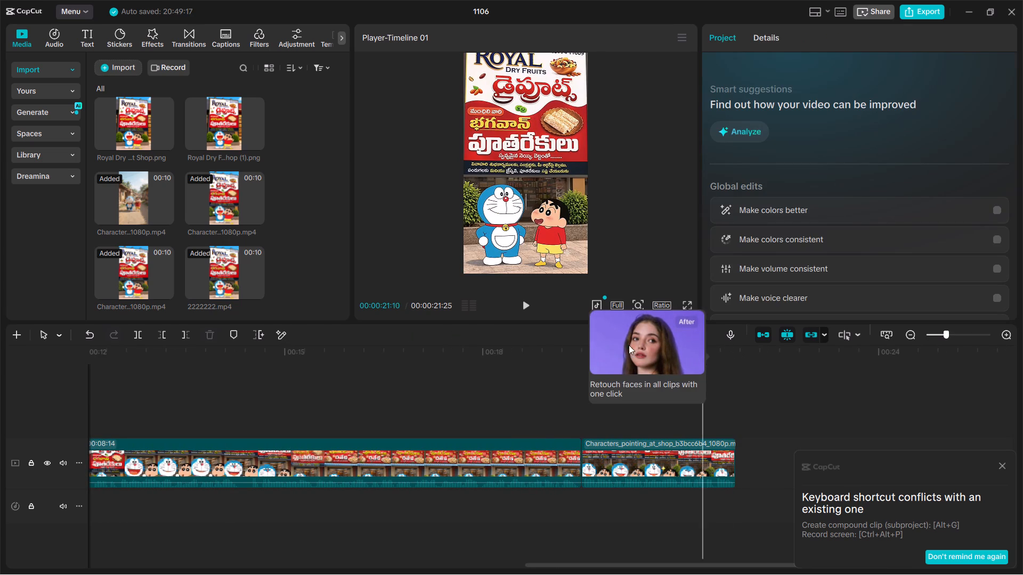
{"action": "left_click_drag", "start_coordinate": [629, 345], "coordinate": [533, 337]}
{"action": "left_click", "coordinate": [525, 309]}
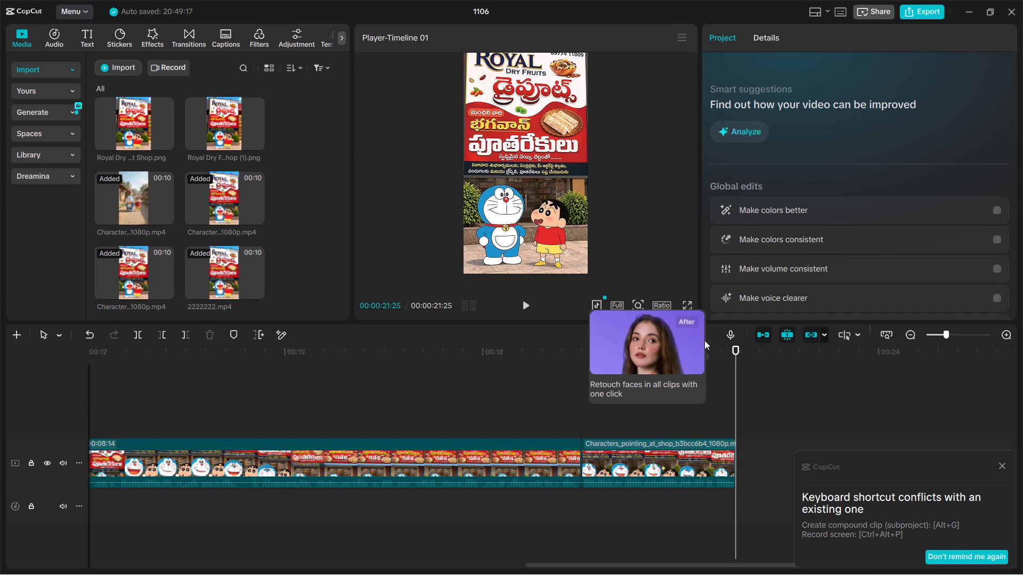
{"action": "left_click_drag", "start_coordinate": [737, 348], "coordinate": [337, 281]}
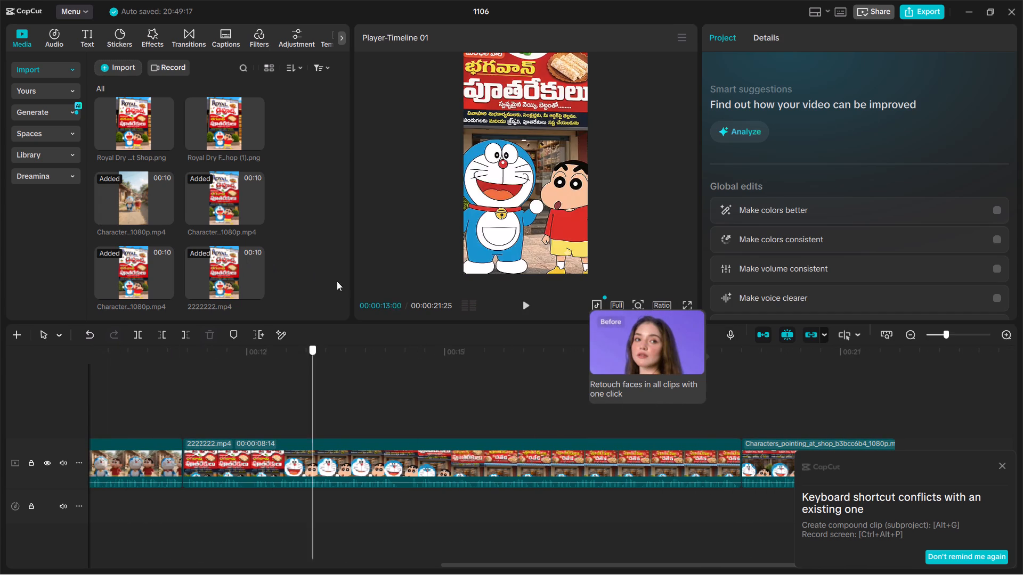
{"action": "left_click_drag", "start_coordinate": [337, 281], "coordinate": [351, 285]}
{"action": "scroll", "coordinate": [474, 443], "scroll_direction": "left", "scroll_amount": 1}
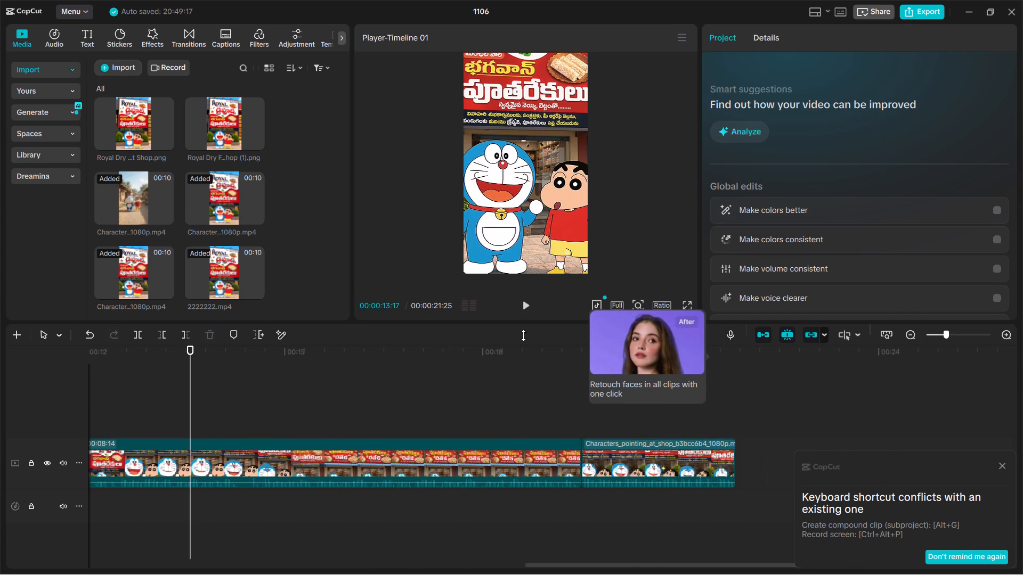
{"action": "left_click", "coordinate": [521, 301]}
{"action": "scroll", "coordinate": [473, 505], "scroll_direction": "left", "scroll_amount": 1}
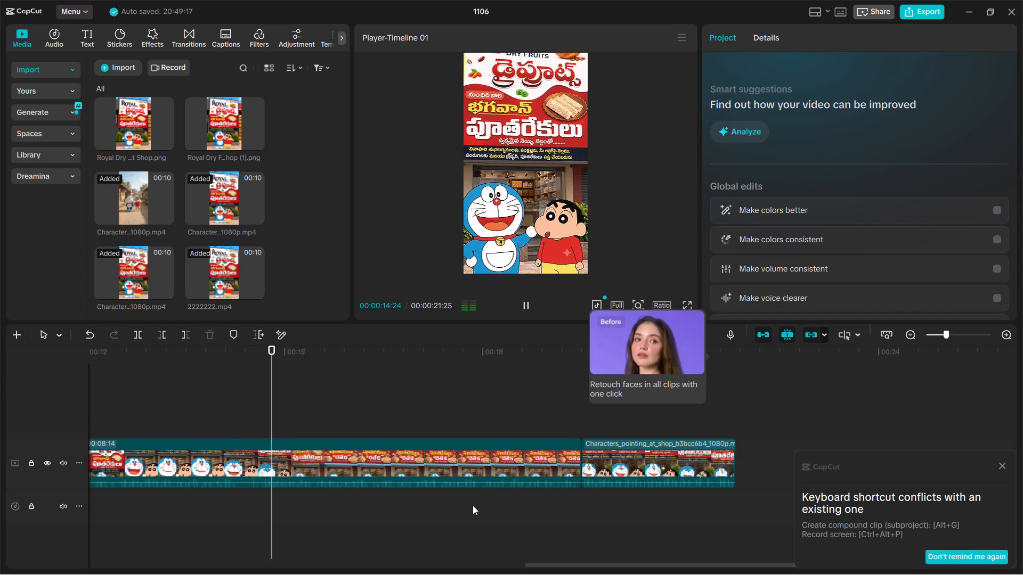
{"action": "scroll", "coordinate": [473, 505], "scroll_direction": "left", "scroll_amount": 1}
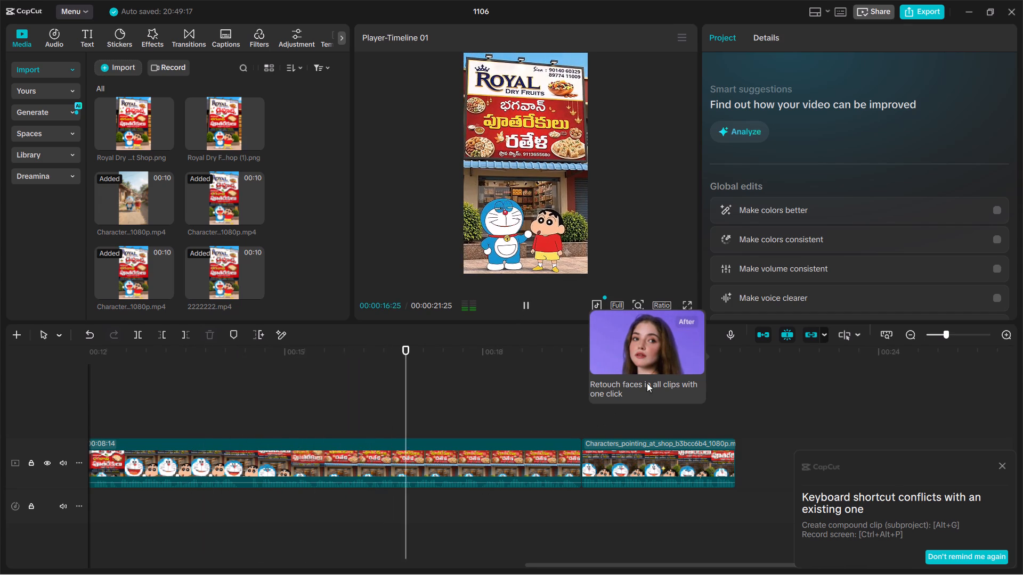
{"action": "left_click", "coordinate": [749, 412]}
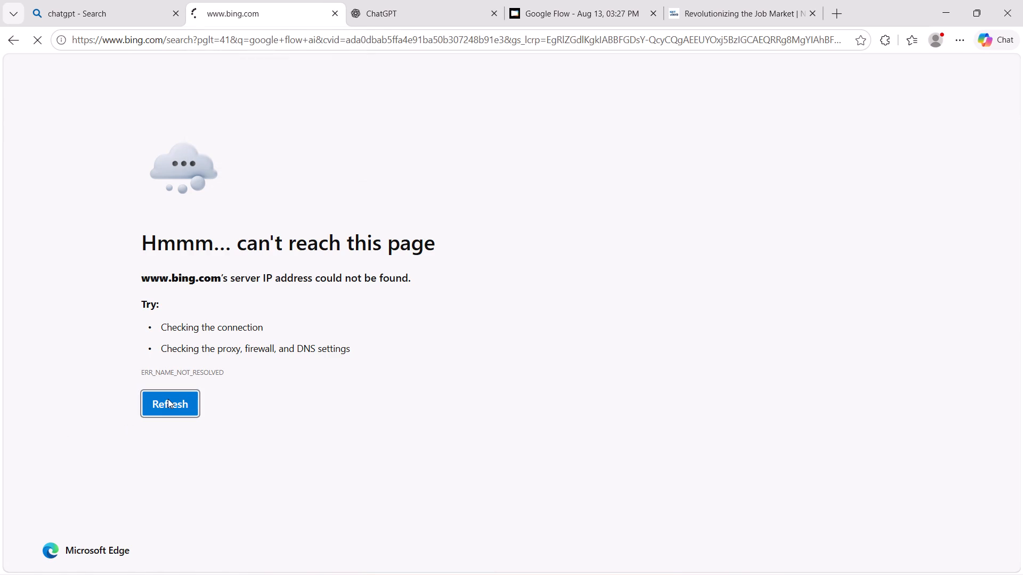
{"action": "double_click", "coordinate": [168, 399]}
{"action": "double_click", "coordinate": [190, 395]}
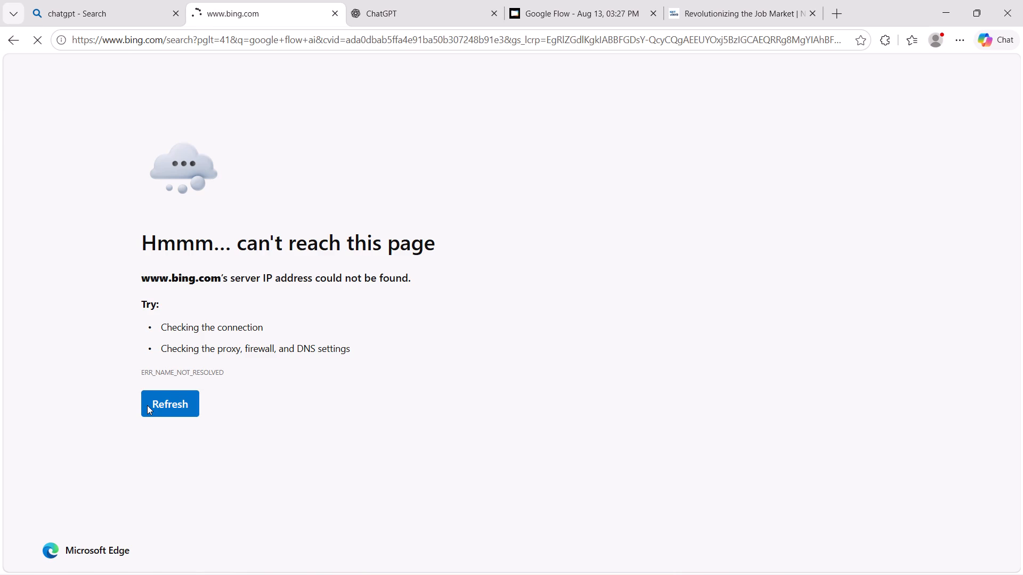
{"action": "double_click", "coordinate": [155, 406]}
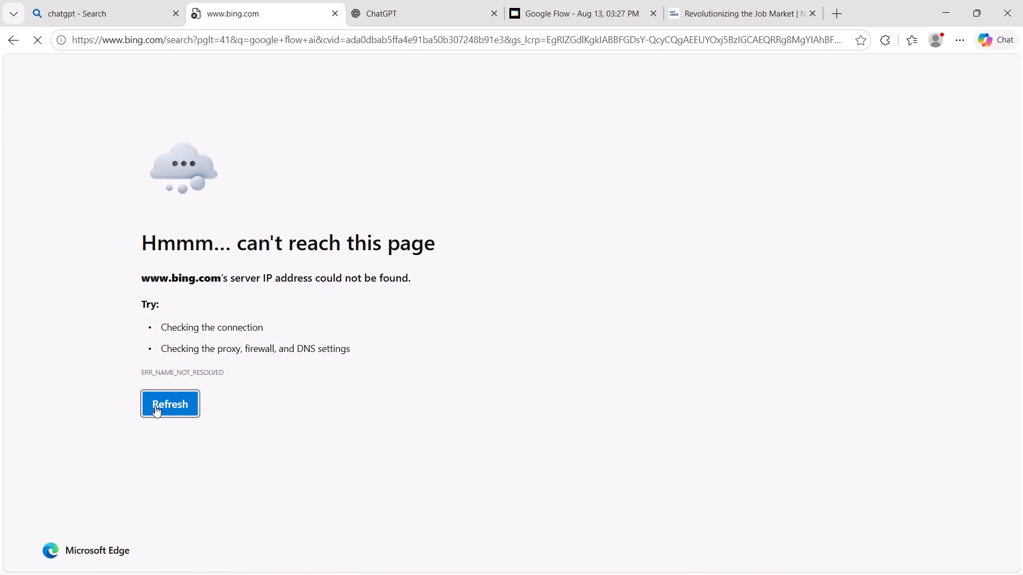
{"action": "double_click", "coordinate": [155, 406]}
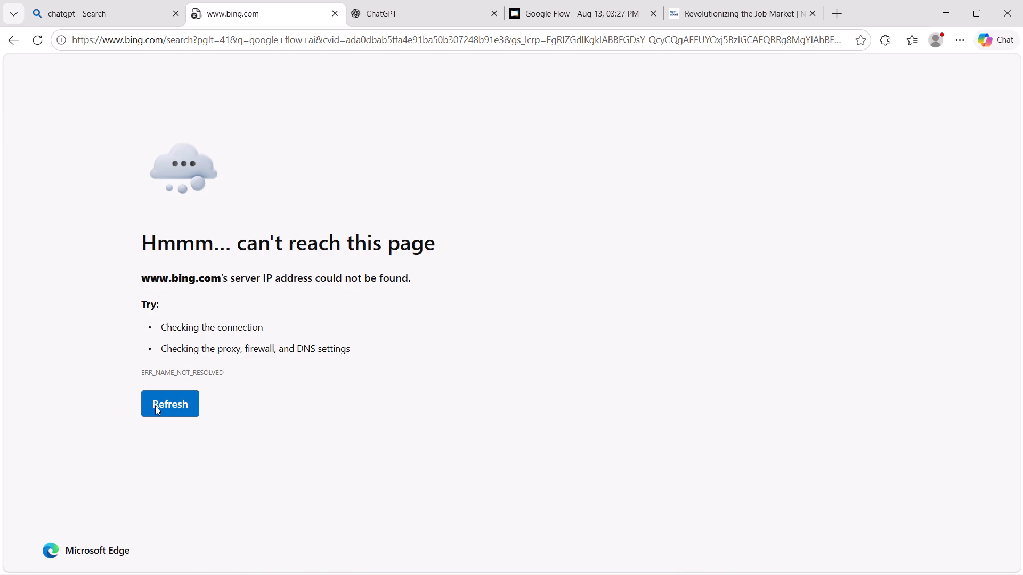
Try again to reload the "google flow ai" Bing search page.
{"action": "left_click", "coordinate": [155, 406]}
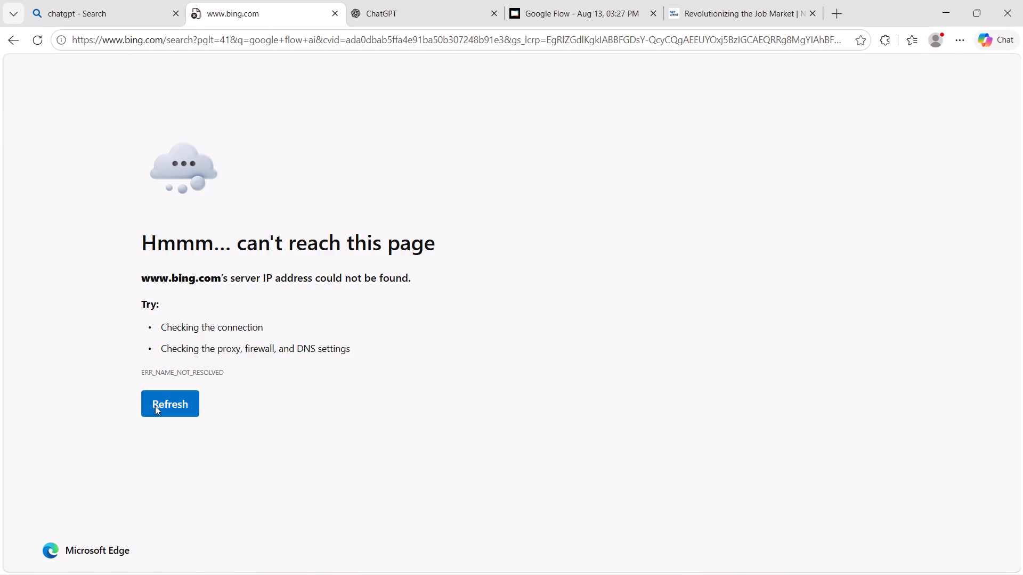
{"action": "left_click", "coordinate": [155, 406]}
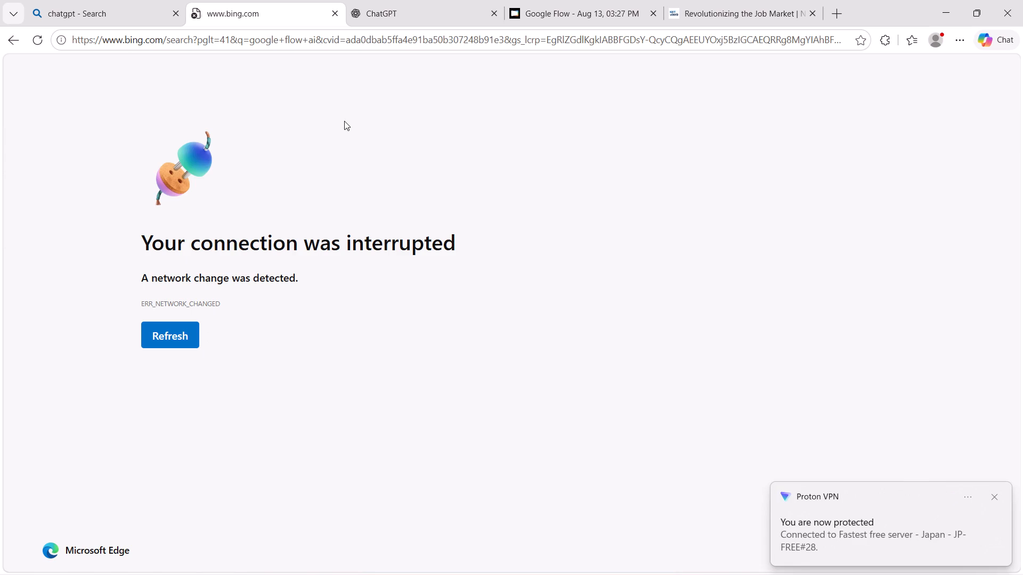
{"action": "left_click", "coordinate": [242, 0]}
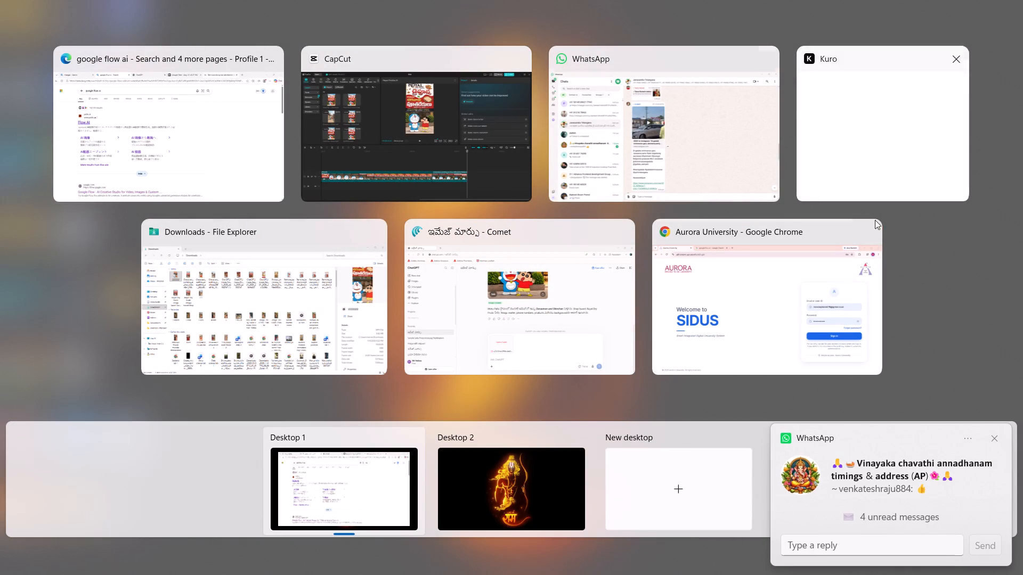
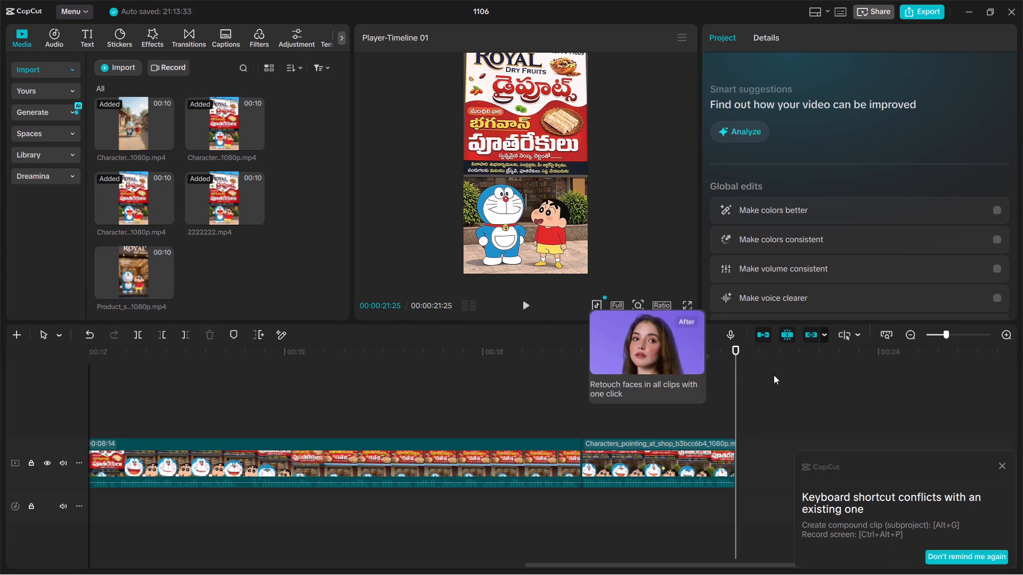
{"action": "left_click_drag", "start_coordinate": [733, 356], "coordinate": [94, 309]}
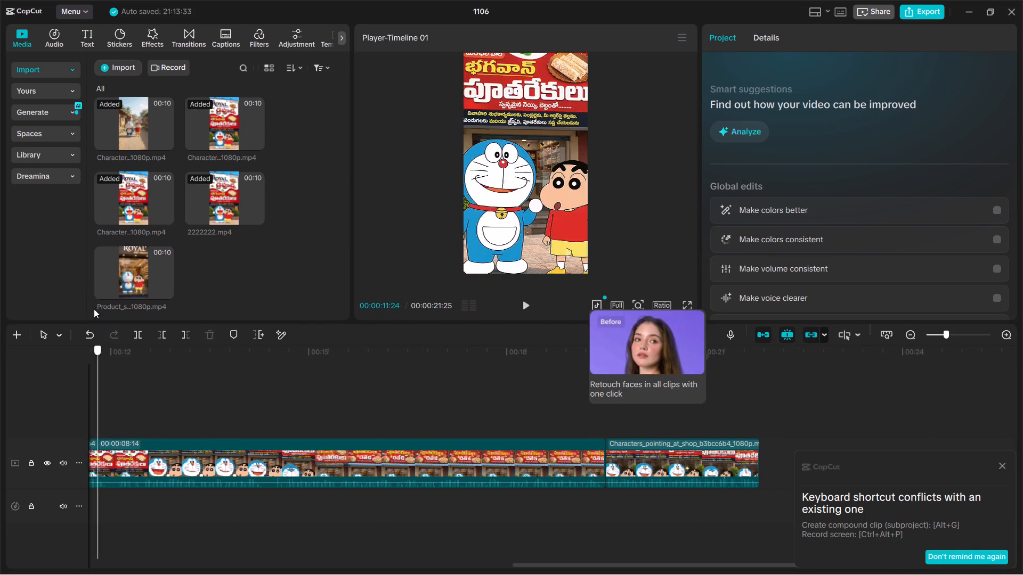
{"action": "left_click_drag", "start_coordinate": [94, 309], "coordinate": [63, 305]}
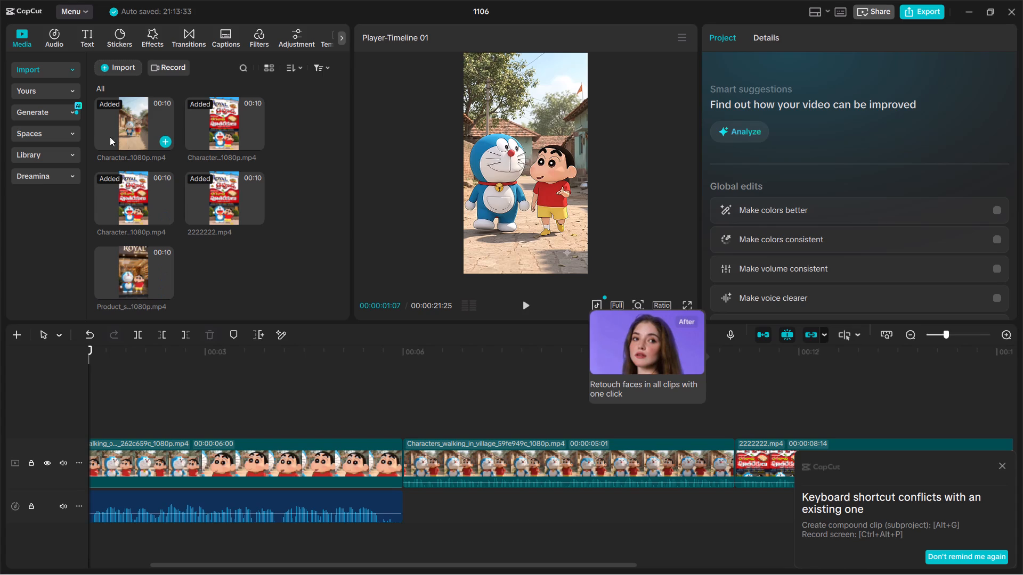
Import Product_showcase_for_Royal_Dry_19e6653d_1080p from Downloads and insert the product showcase clip between the Characters_walking_in_village and 2222222.mp4 clips on the main track.
{"action": "left_click", "coordinate": [120, 66]}
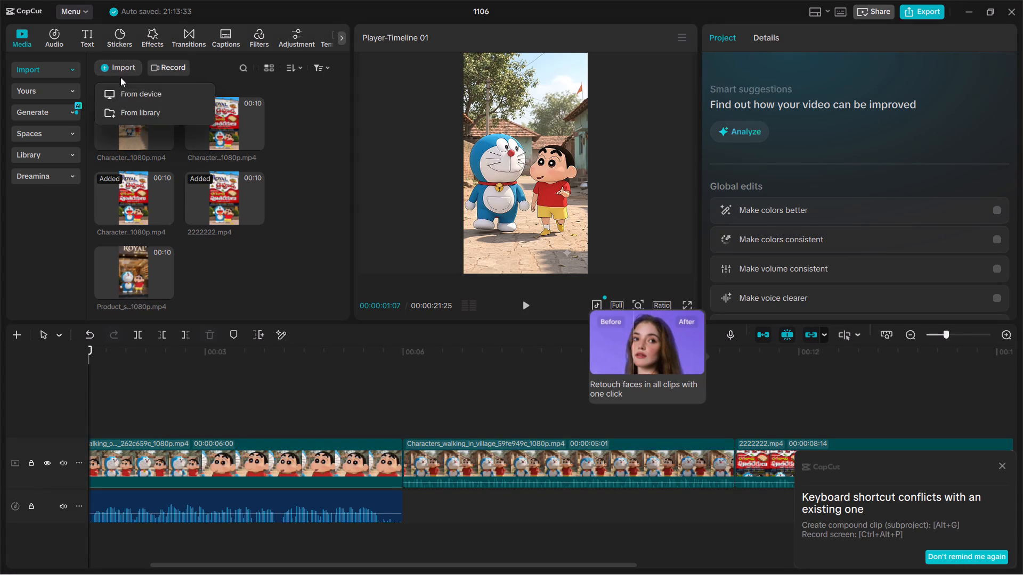
{"action": "left_click", "coordinate": [121, 94]}
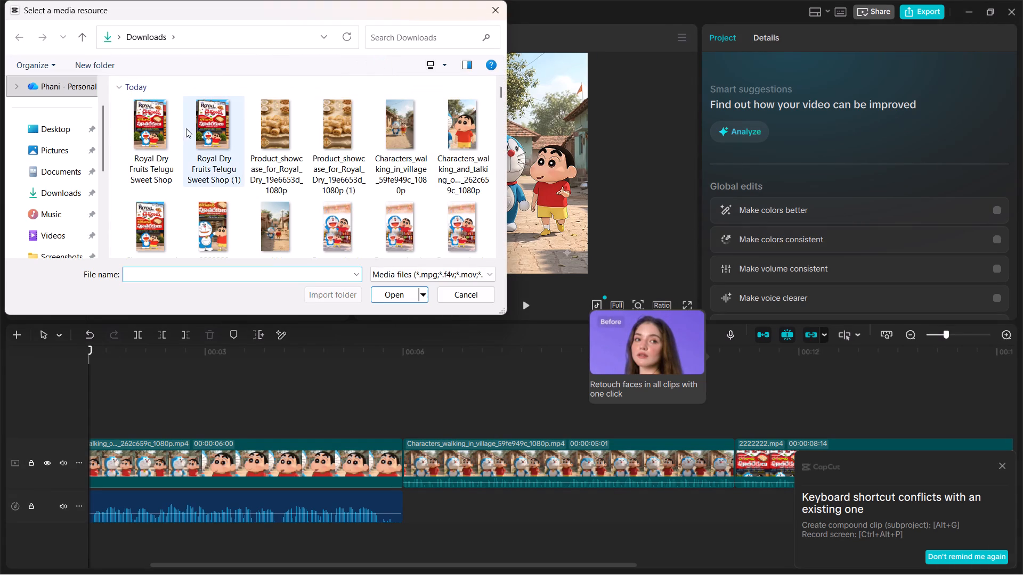
{"action": "left_click", "coordinate": [264, 140]}
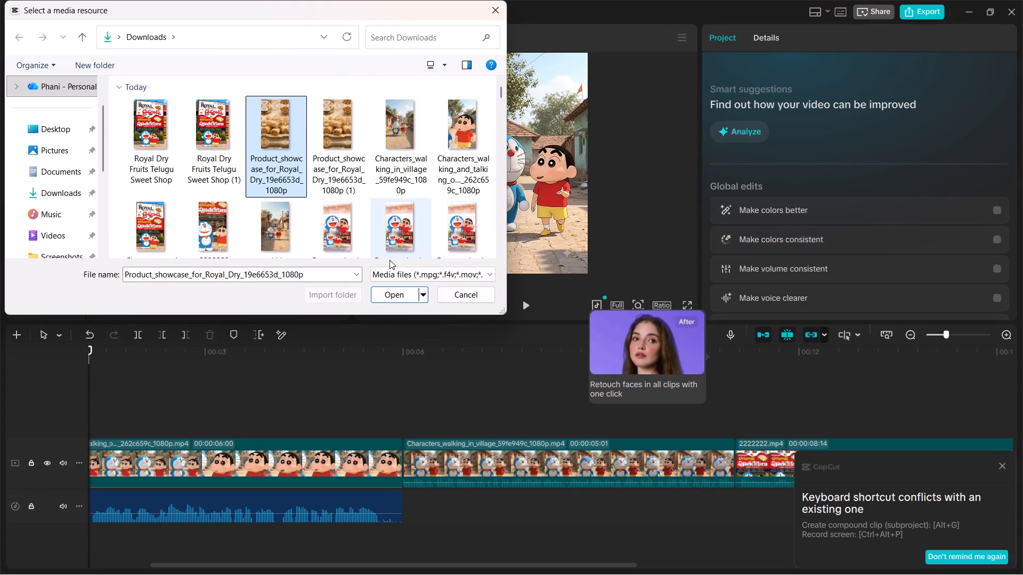
{"action": "left_click", "coordinate": [394, 291]}
{"action": "left_click_drag", "start_coordinate": [128, 257], "coordinate": [722, 462]}
Play the timeline from the start through the village scenes to review how the product showcase clip fits.
{"action": "scroll", "coordinate": [722, 462], "scroll_direction": "left", "scroll_amount": 4}
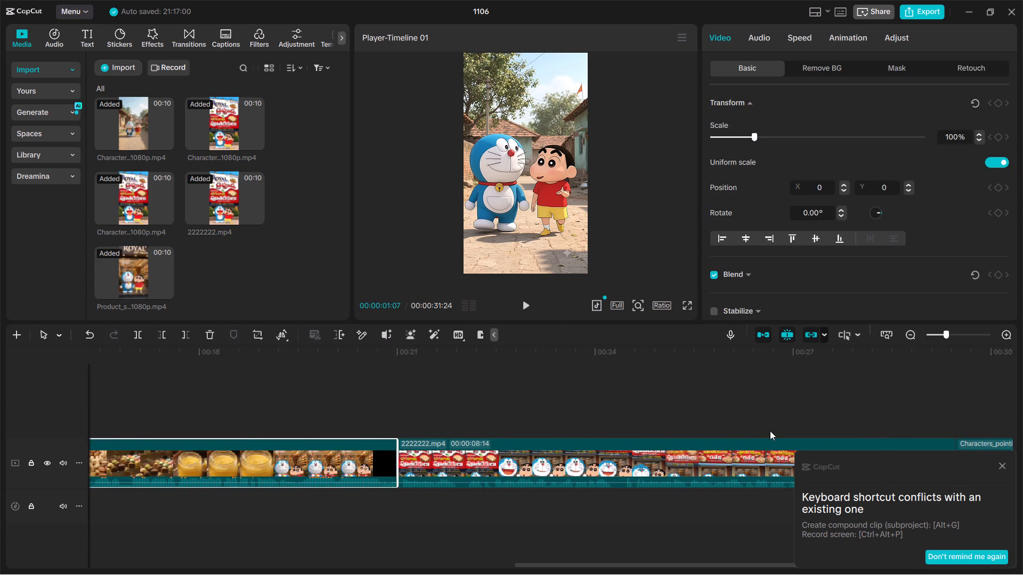
{"action": "scroll", "coordinate": [770, 431], "scroll_direction": "left", "scroll_amount": 6}
{"action": "left_click", "coordinate": [627, 433]}
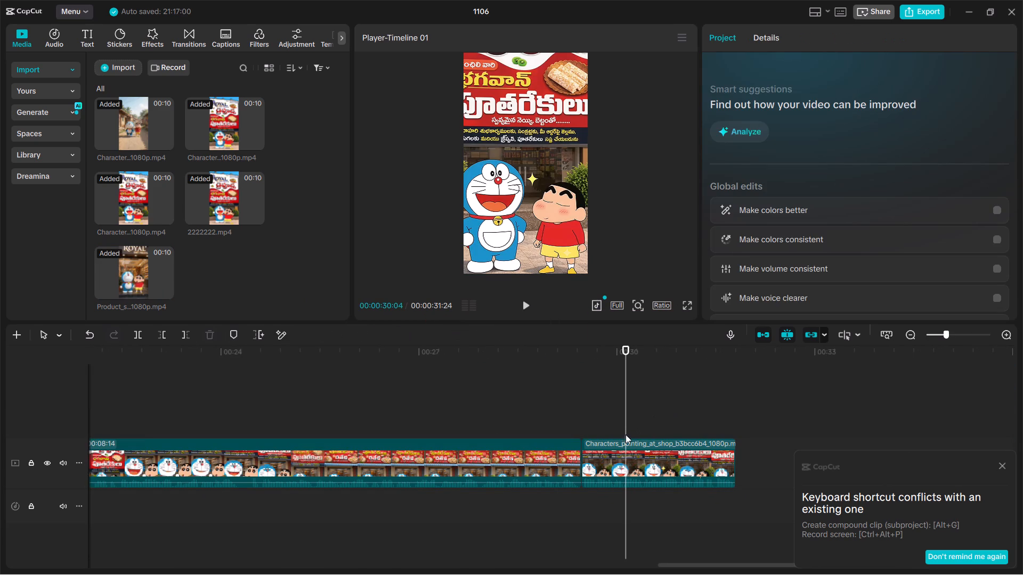
{"action": "left_click_drag", "start_coordinate": [624, 348], "coordinate": [102, 245]}
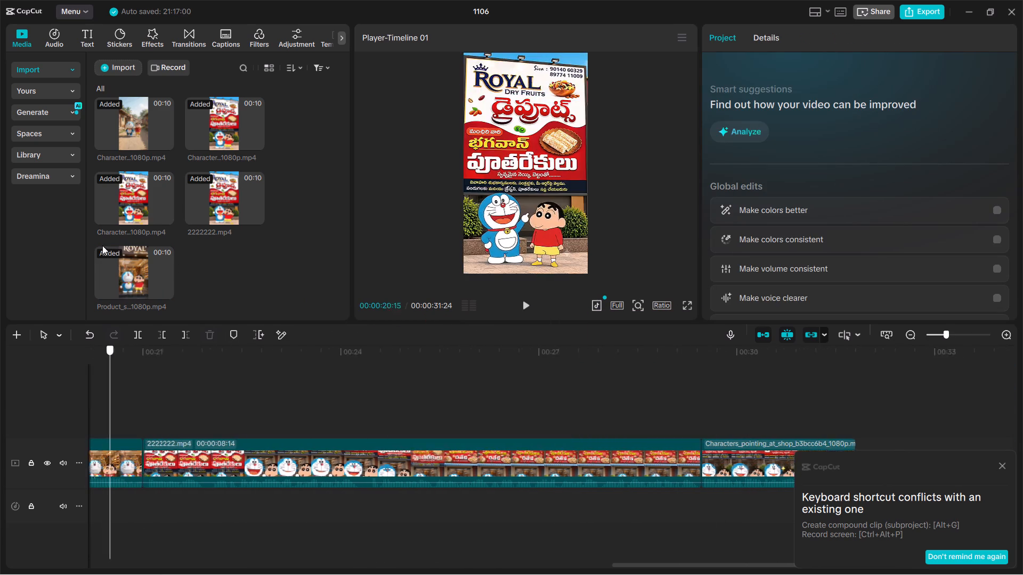
{"action": "left_click_drag", "start_coordinate": [102, 245], "coordinate": [0, 233]}
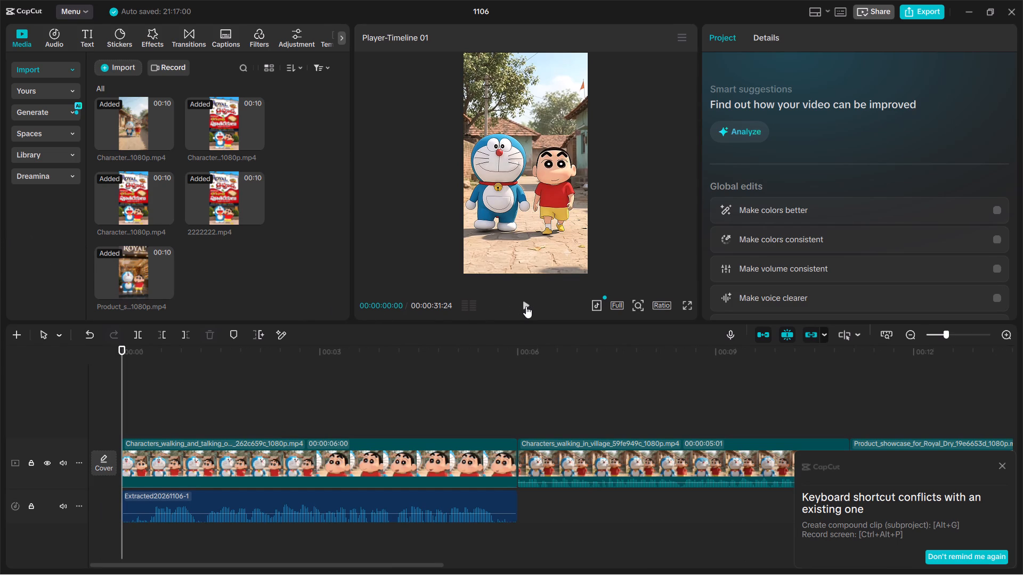
{"action": "left_click", "coordinate": [526, 306]}
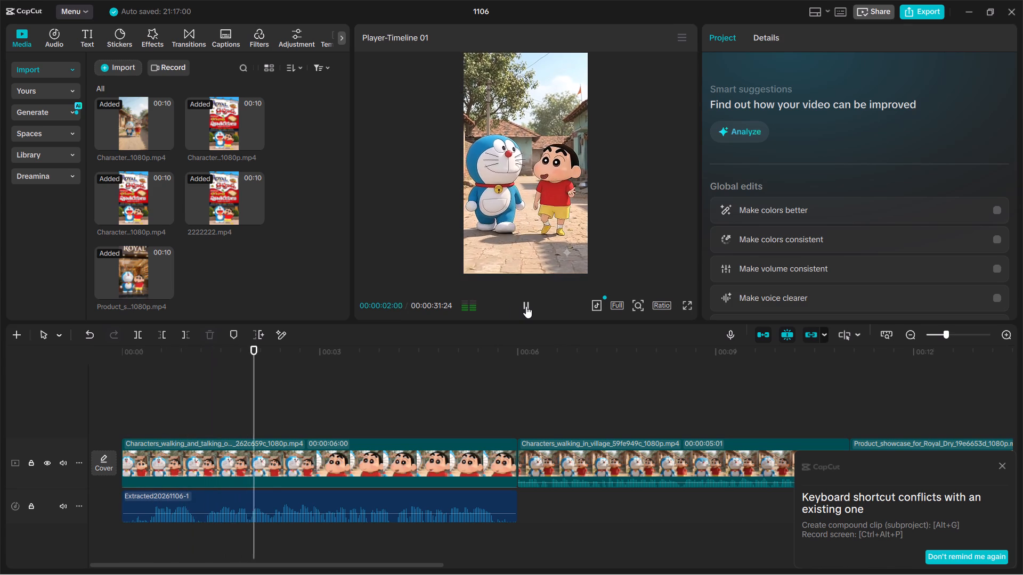
{"action": "left_click", "coordinate": [526, 306]}
{"action": "left_click", "coordinate": [526, 306]}
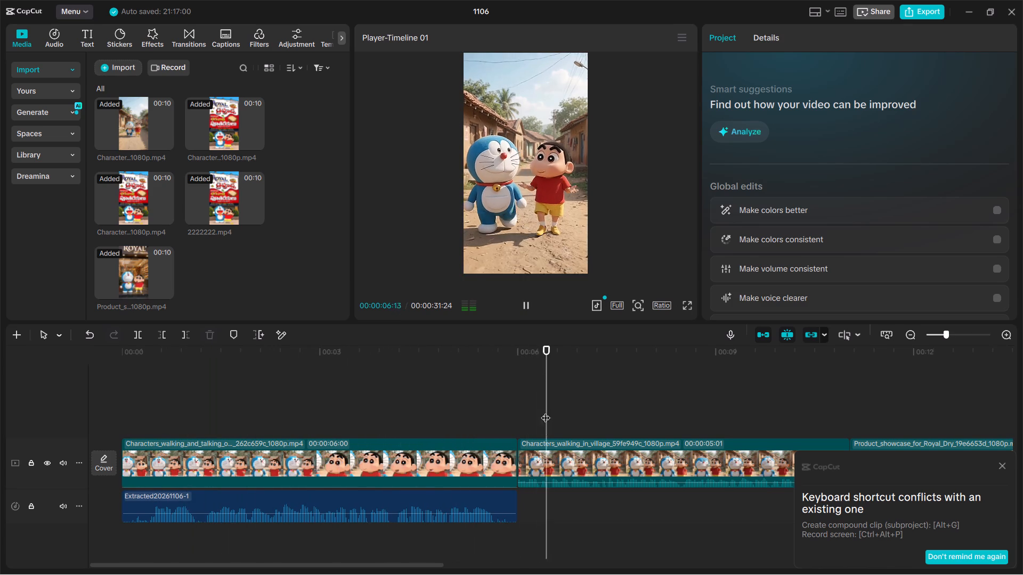
{"action": "scroll", "coordinate": [548, 439], "scroll_direction": "left", "scroll_amount": 1}
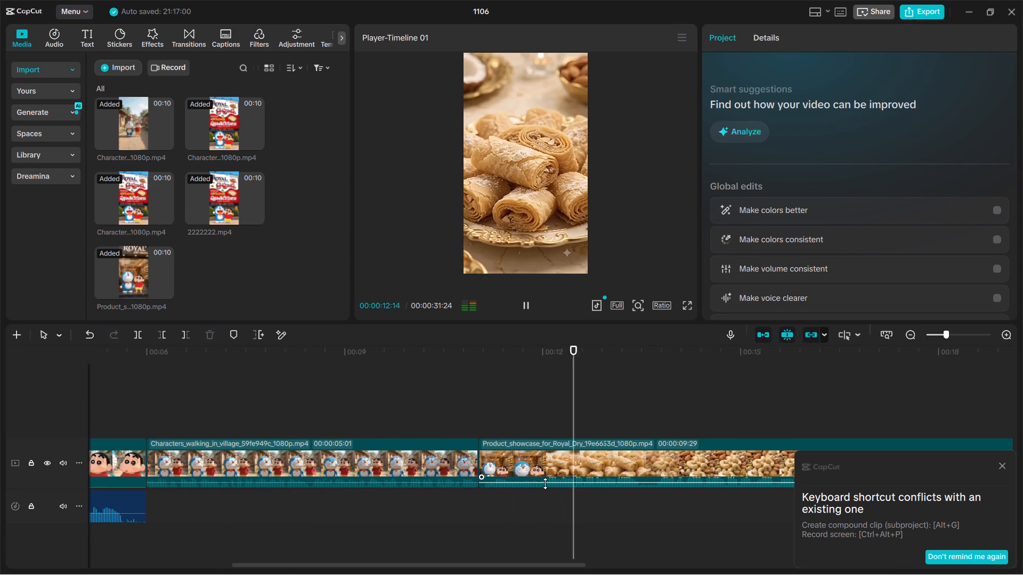
{"action": "scroll", "coordinate": [545, 483], "scroll_direction": "left", "scroll_amount": 2}
Move the product showcase clip to the end of the main track, after the Characters_pointing_at_shop clip.
{"action": "left_click_drag", "start_coordinate": [426, 465], "coordinate": [900, 421]}
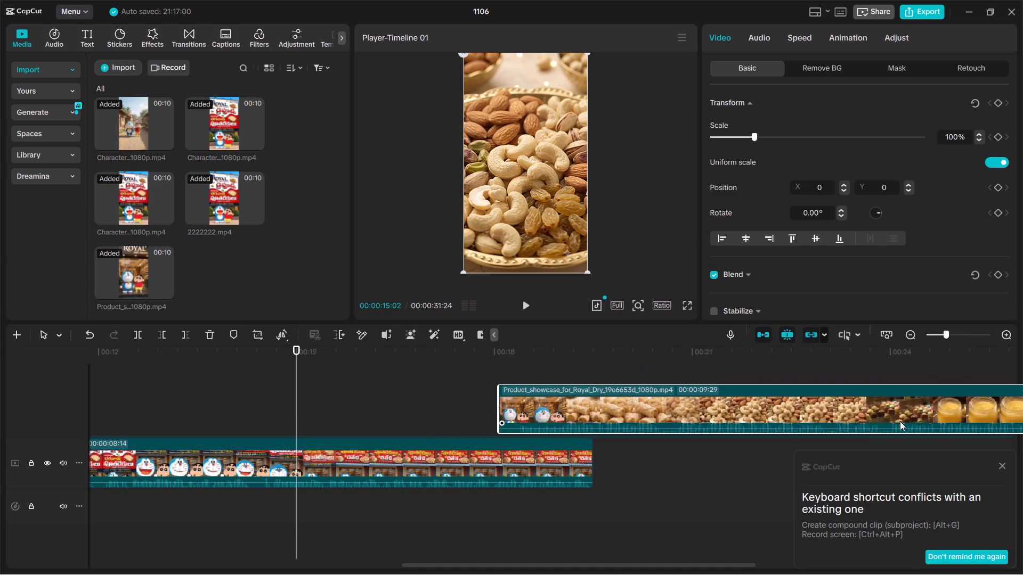
{"action": "left_click_drag", "start_coordinate": [900, 421], "coordinate": [990, 462]}
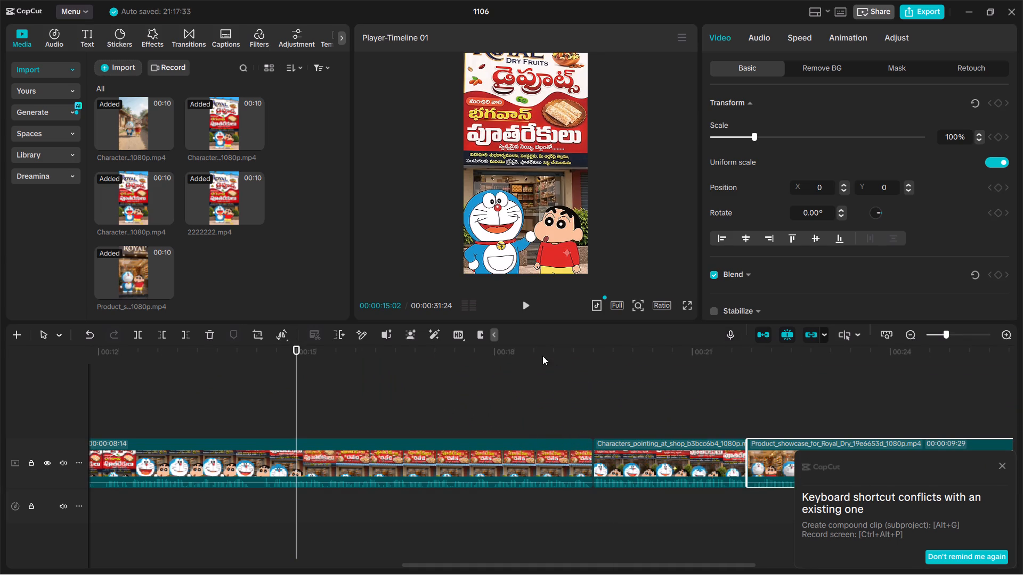
Play the closing part of the timeline to review the shop scenes leading into the product showcase clip.
{"action": "left_click", "coordinate": [525, 307]}
{"action": "scroll", "coordinate": [488, 403], "scroll_direction": "left", "scroll_amount": 1}
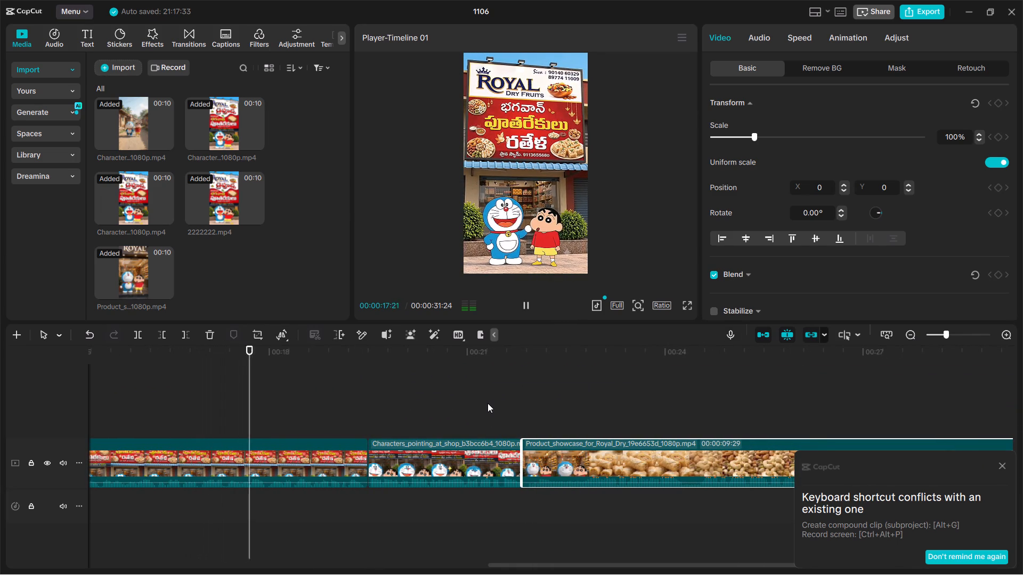
{"action": "scroll", "coordinate": [488, 403], "scroll_direction": "left", "scroll_amount": 1}
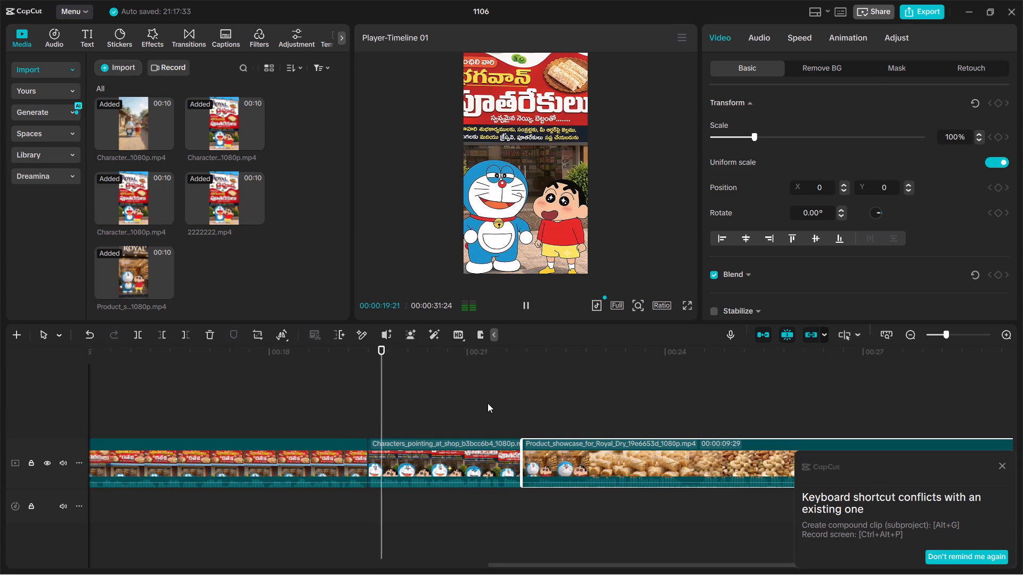
{"action": "scroll", "coordinate": [488, 403], "scroll_direction": "left", "scroll_amount": 2}
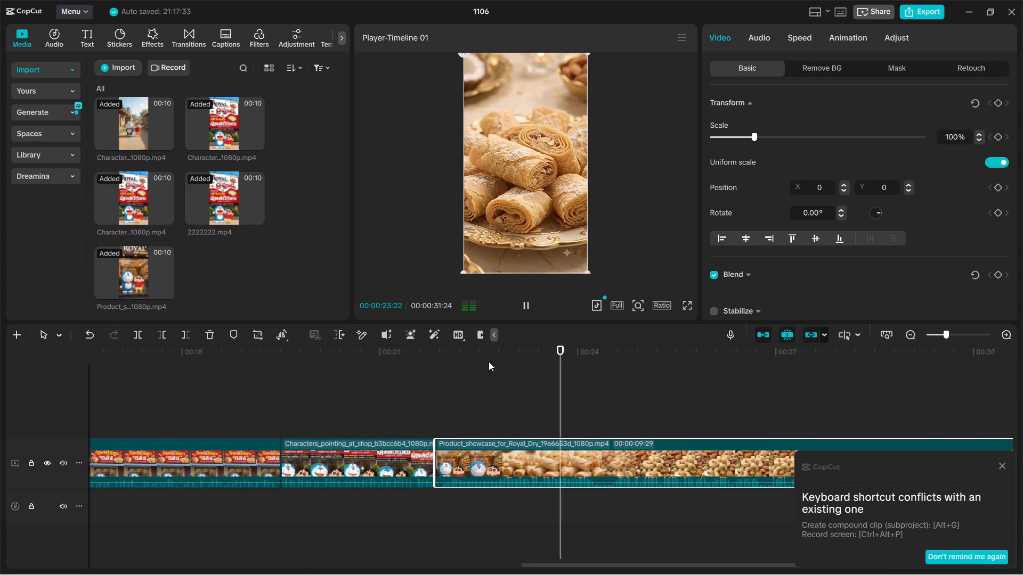
{"action": "left_click", "coordinate": [523, 304]}
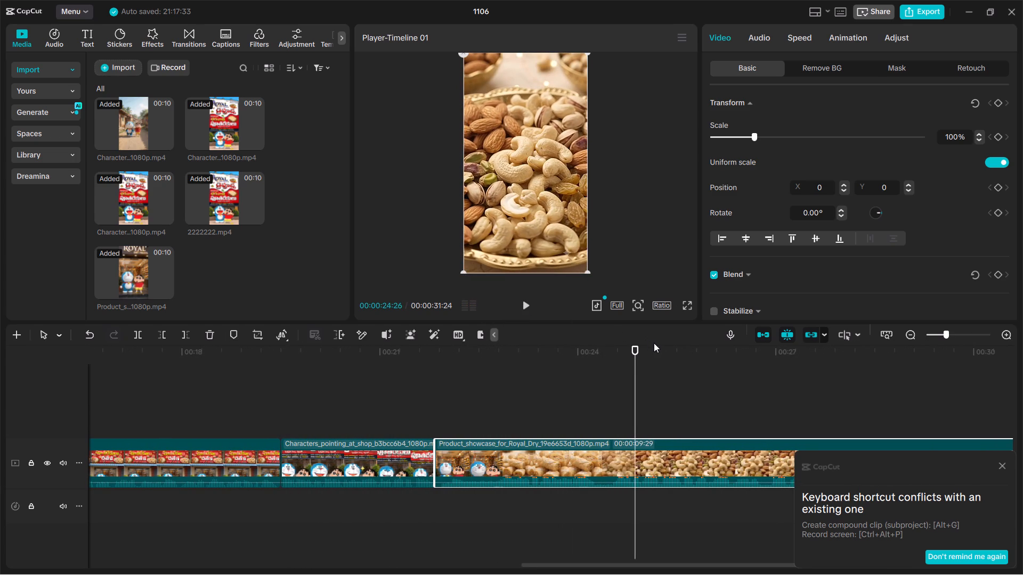
Split the product showcase clip at 00:00:22:24, where the character close-up ends, and lower the short opening piece's volume to silence.
{"action": "left_click_drag", "start_coordinate": [628, 348], "coordinate": [463, 345]}
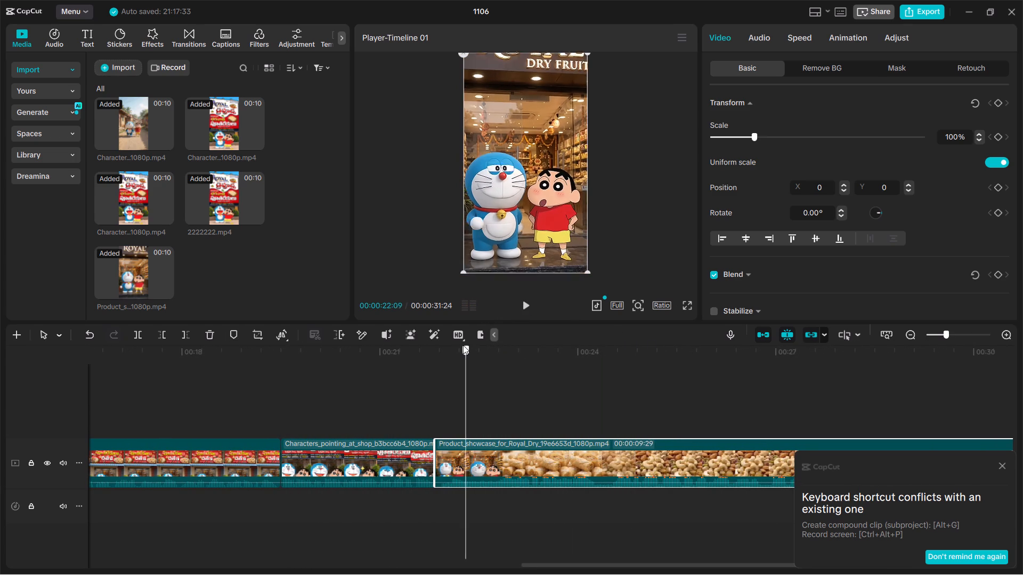
{"action": "left_click_drag", "start_coordinate": [463, 345], "coordinate": [461, 345]}
{"action": "left_click", "coordinate": [516, 308]}
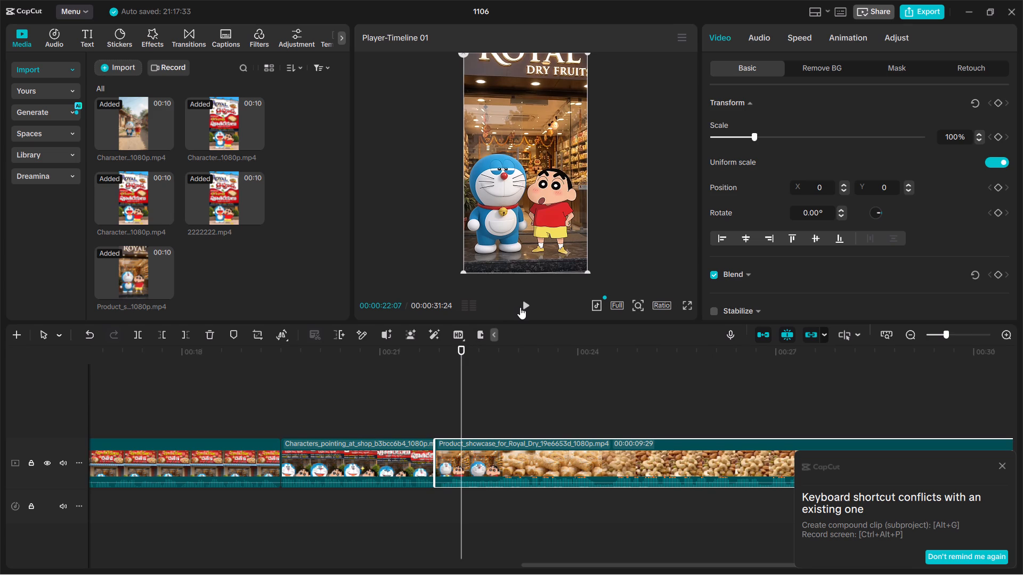
{"action": "left_click", "coordinate": [520, 307]}
{"action": "left_click", "coordinate": [520, 307]}
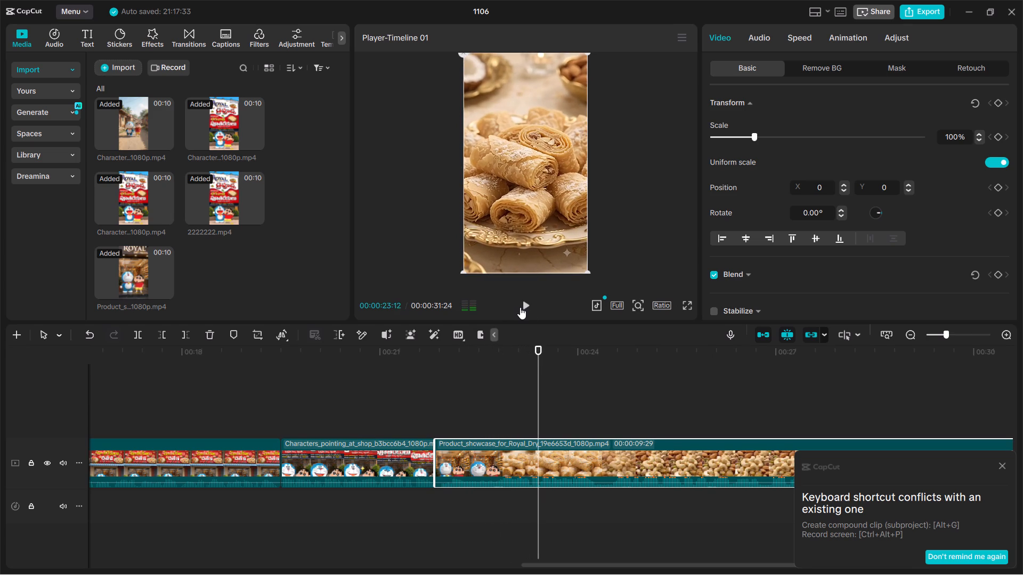
{"action": "left_click_drag", "start_coordinate": [543, 354], "coordinate": [497, 347]}
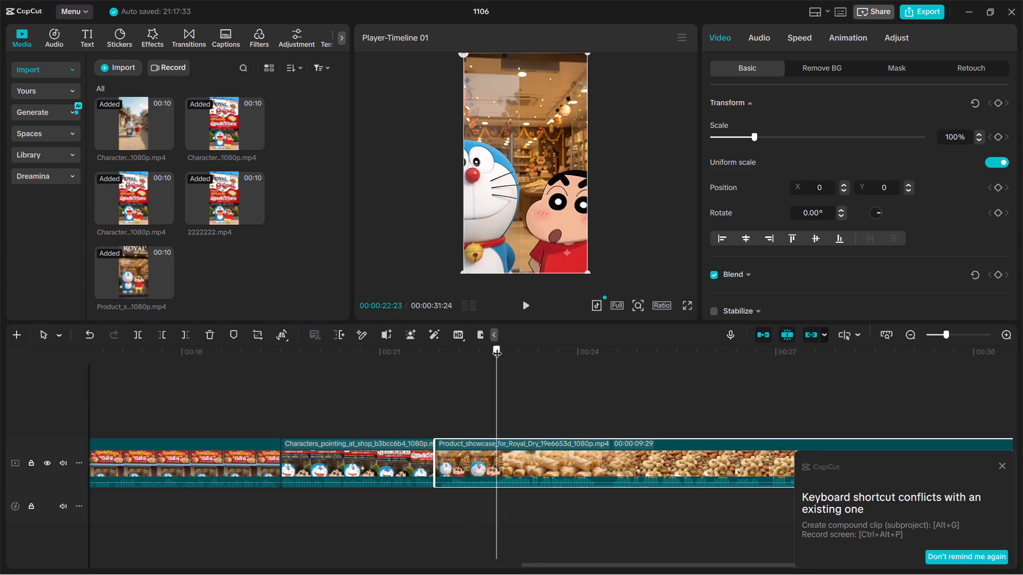
{"action": "left_click_drag", "start_coordinate": [497, 347], "coordinate": [499, 344]}
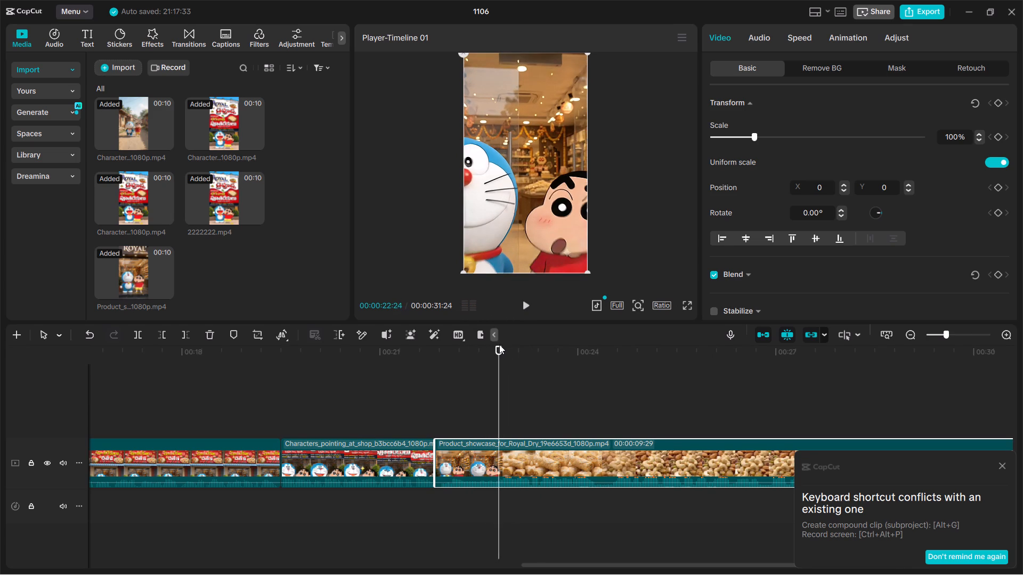
{"action": "left_click", "coordinate": [137, 335]}
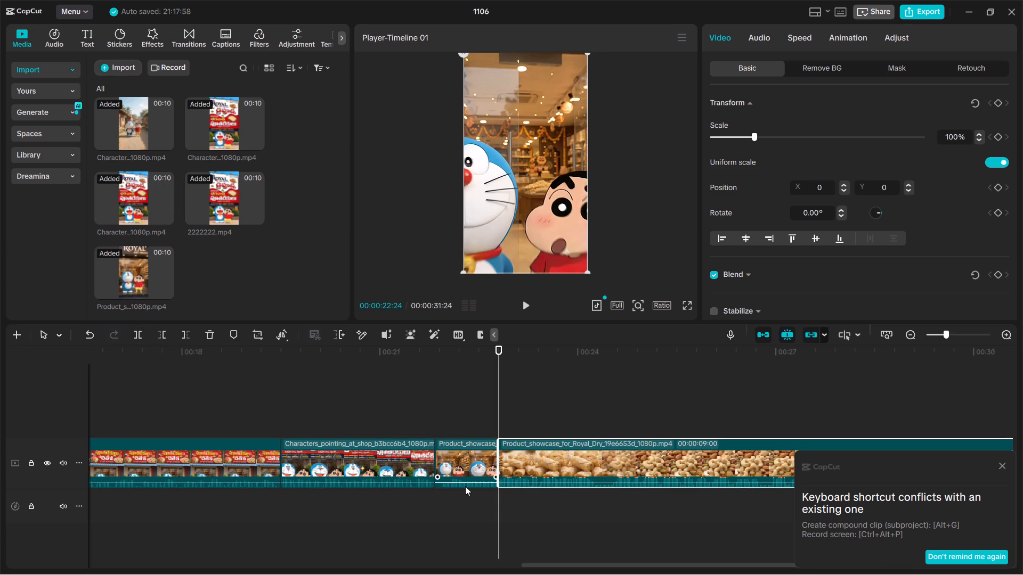
{"action": "left_click_drag", "start_coordinate": [466, 481], "coordinate": [493, 529]}
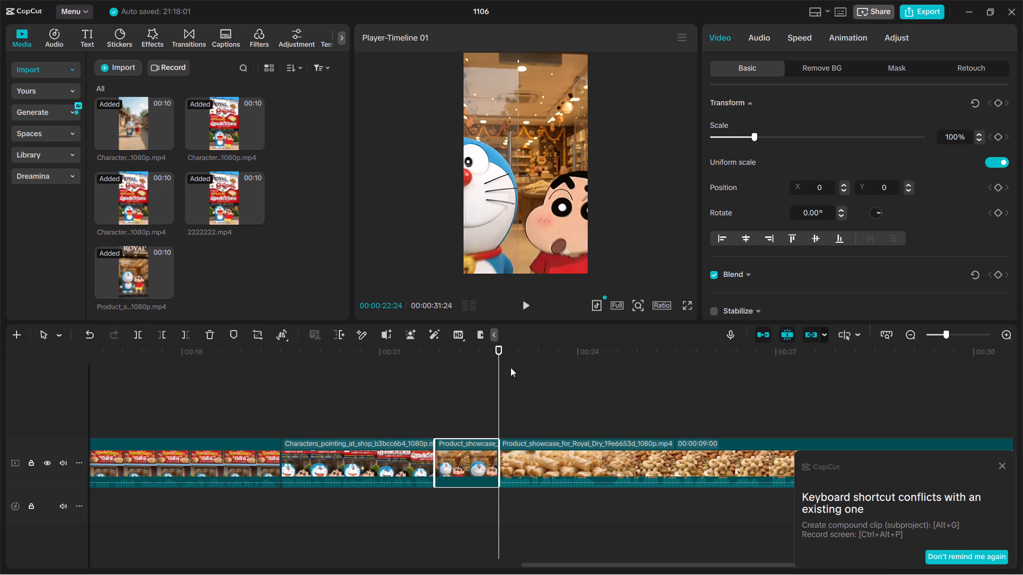
Play the timeline from 00:00:20:14 to its end to review the shop scene, the opening piece and the product shots.
{"action": "left_click_drag", "start_coordinate": [502, 363], "coordinate": [344, 325]}
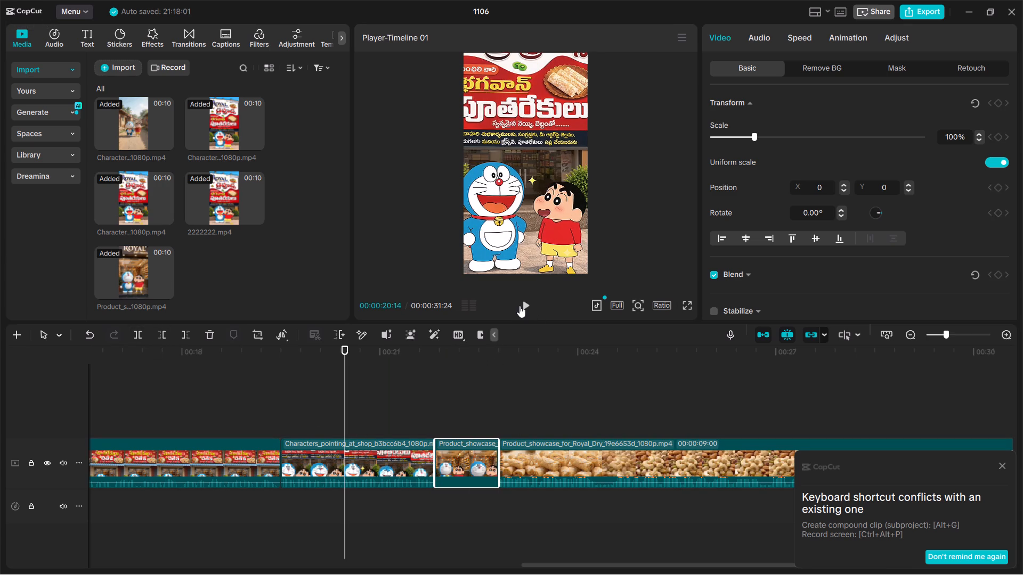
{"action": "left_click", "coordinate": [519, 306]}
{"action": "scroll", "coordinate": [460, 434], "scroll_direction": "left", "scroll_amount": 1}
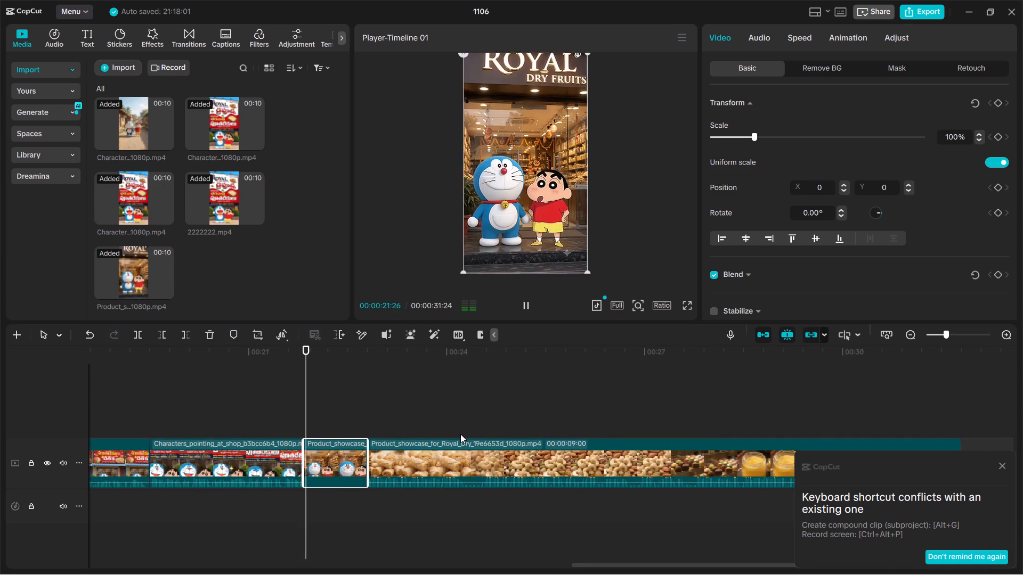
{"action": "scroll", "coordinate": [460, 434], "scroll_direction": "left", "scroll_amount": 1}
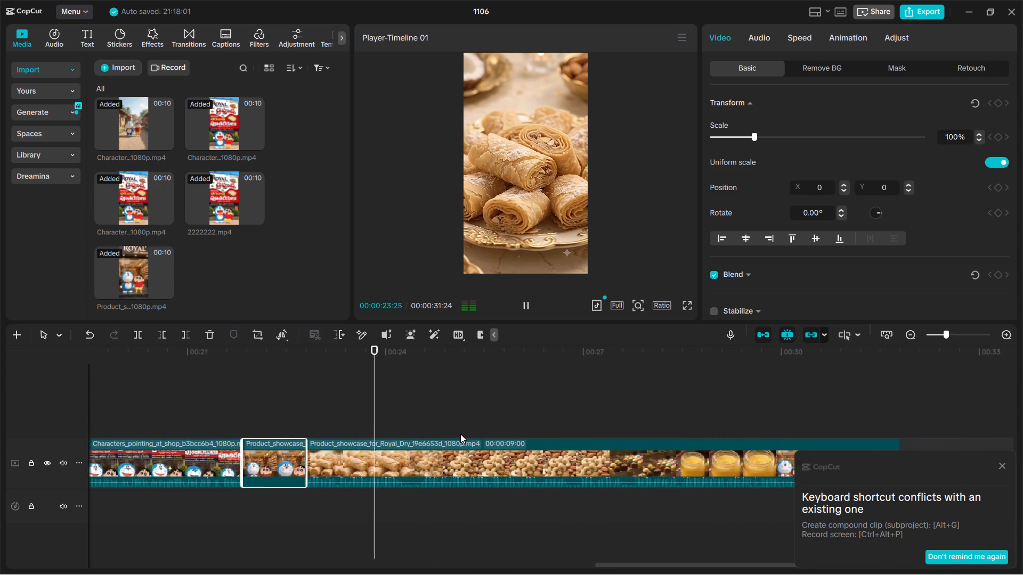
{"action": "scroll", "coordinate": [460, 434], "scroll_direction": "left", "scroll_amount": 3}
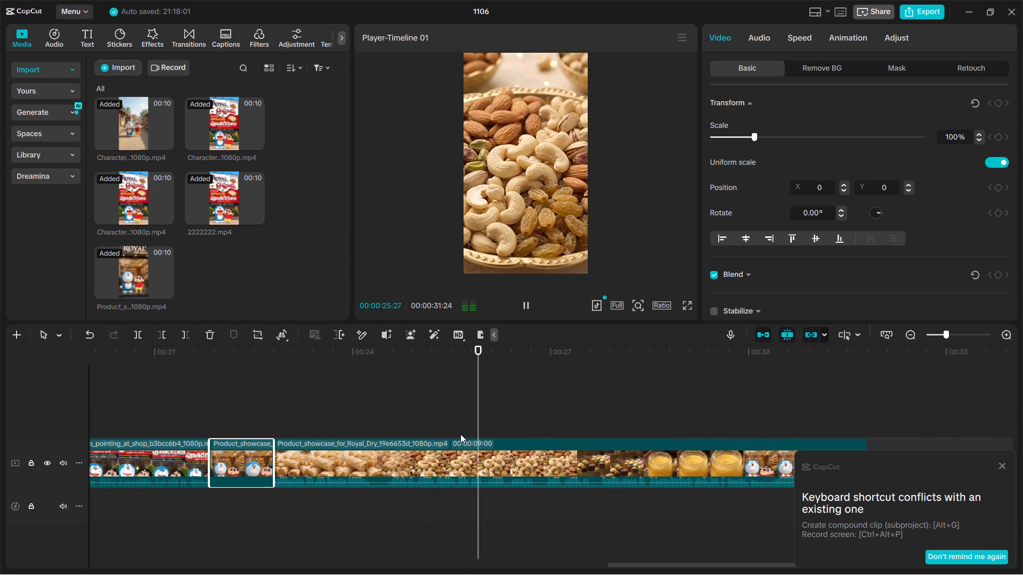
{"action": "scroll", "coordinate": [460, 434], "scroll_direction": "left", "scroll_amount": 1}
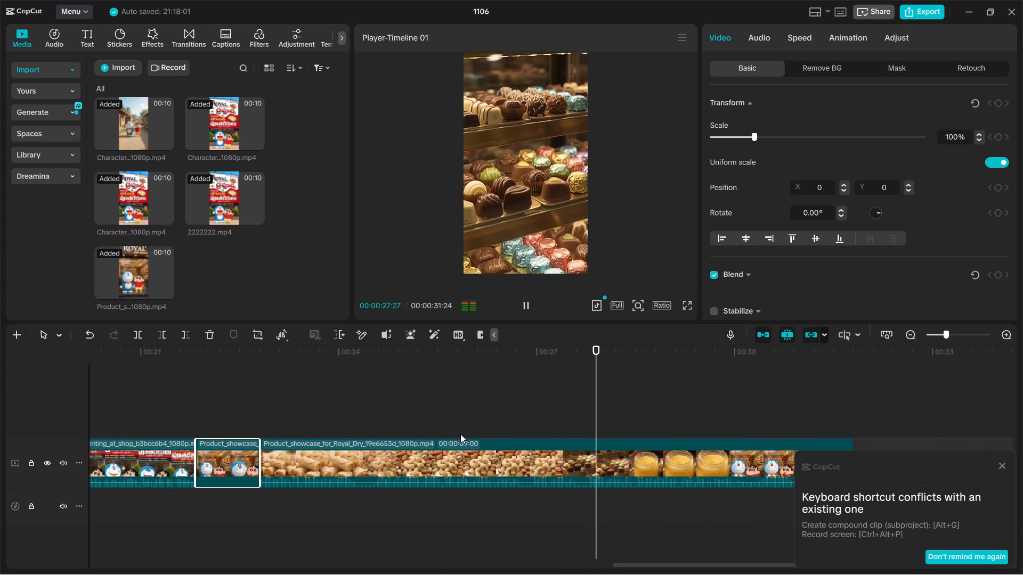
{"action": "scroll", "coordinate": [460, 434], "scroll_direction": "left", "scroll_amount": 2}
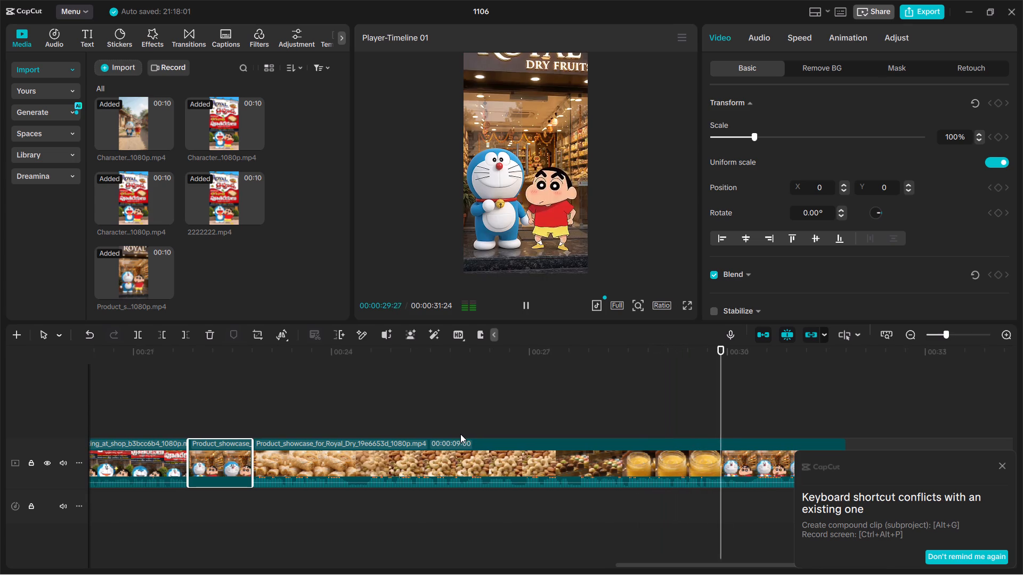
{"action": "scroll", "coordinate": [460, 434], "scroll_direction": "left", "scroll_amount": 3}
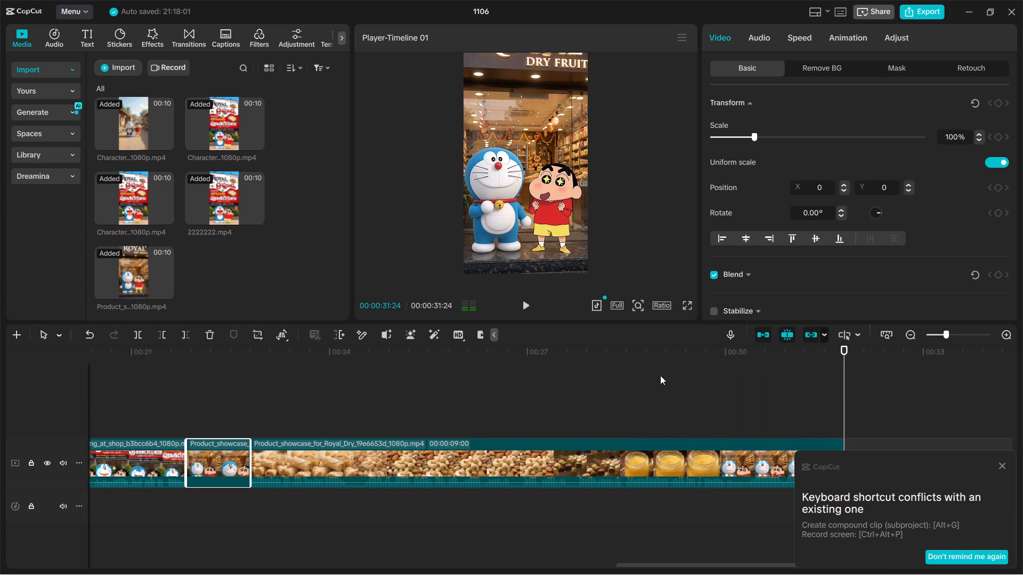
Trim the end of the long product showcase piece to a duration of 00:00:08:05 and replay its closing part.
{"action": "scroll", "coordinate": [799, 400], "scroll_direction": "left", "scroll_amount": 1}
{"action": "left_click", "coordinate": [719, 466]}
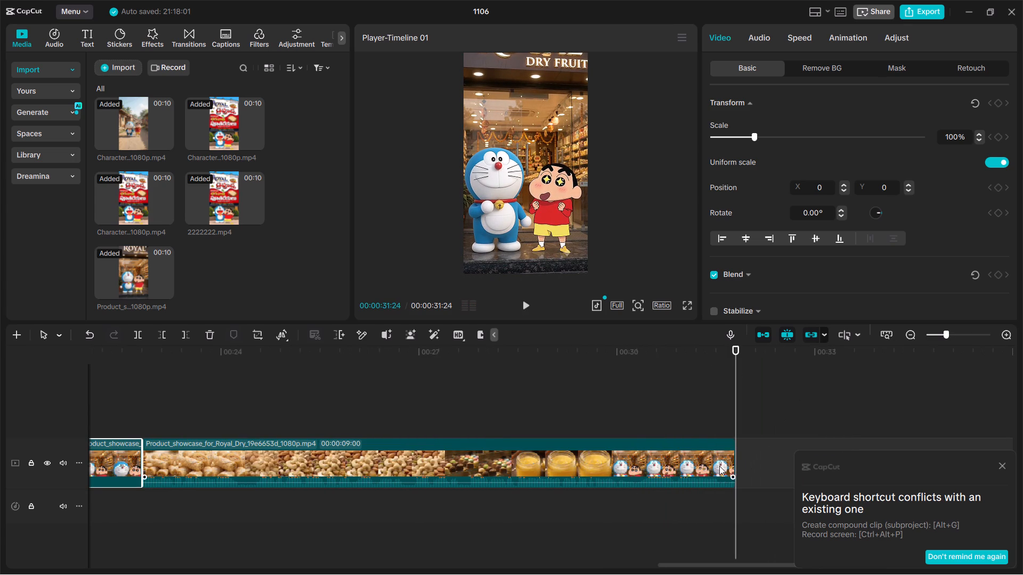
{"action": "left_click_drag", "start_coordinate": [735, 457], "coordinate": [679, 454]}
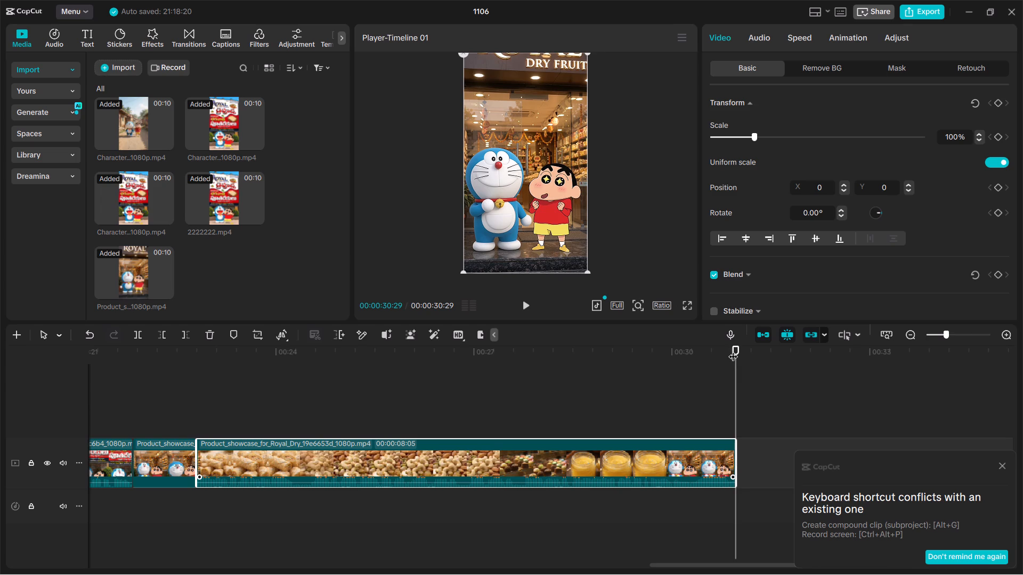
{"action": "left_click_drag", "start_coordinate": [733, 350], "coordinate": [592, 350]}
{"action": "left_click", "coordinate": [523, 309]}
Split the product showcase clip at 00:00:30:09 and lower the short end piece's volume to silence.
{"action": "left_click_drag", "start_coordinate": [738, 352], "coordinate": [691, 352]}
{"action": "left_click", "coordinate": [136, 339]}
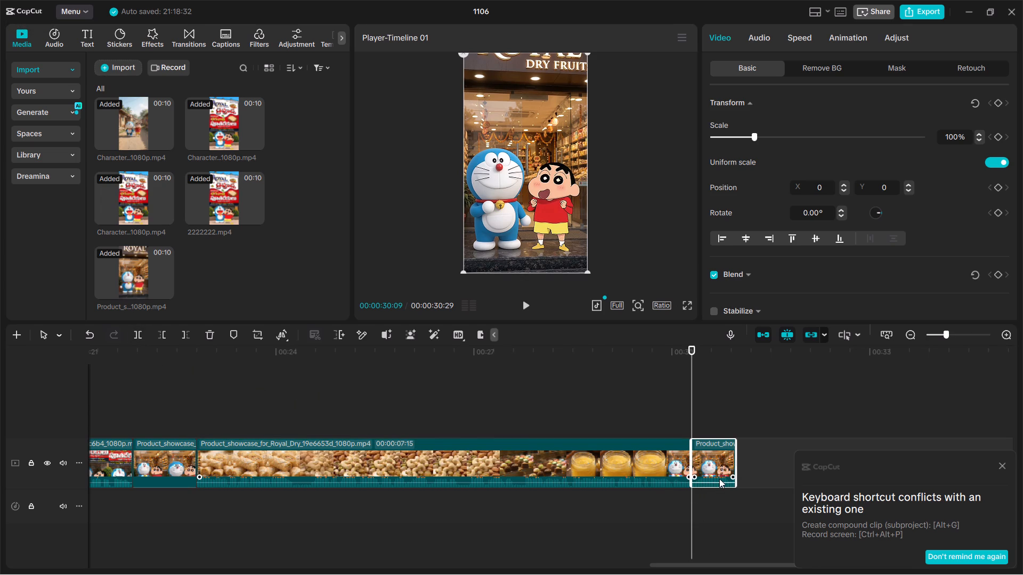
{"action": "left_click_drag", "start_coordinate": [718, 483], "coordinate": [714, 535]}
{"action": "left_click_drag", "start_coordinate": [688, 355], "coordinate": [557, 351]}
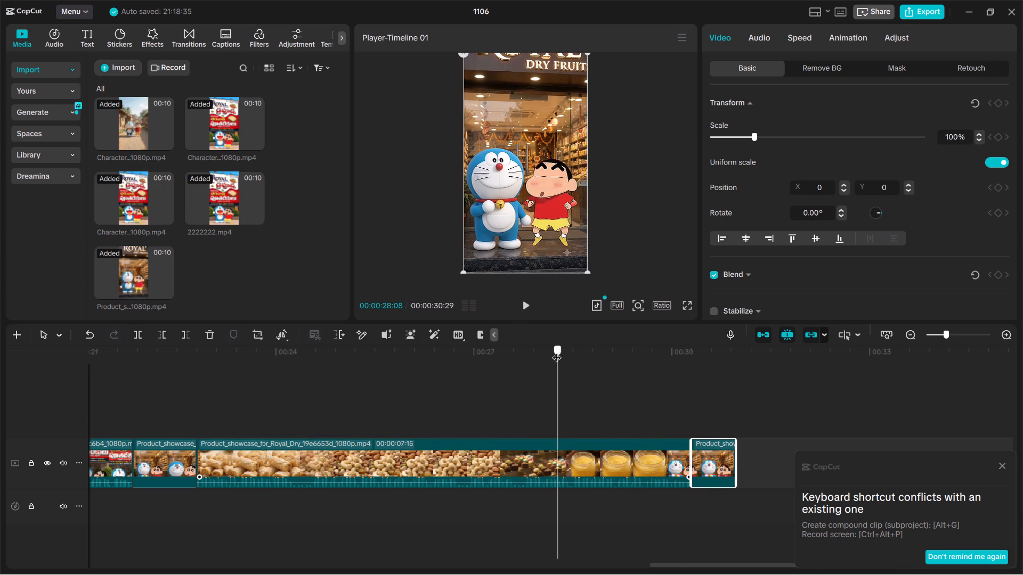
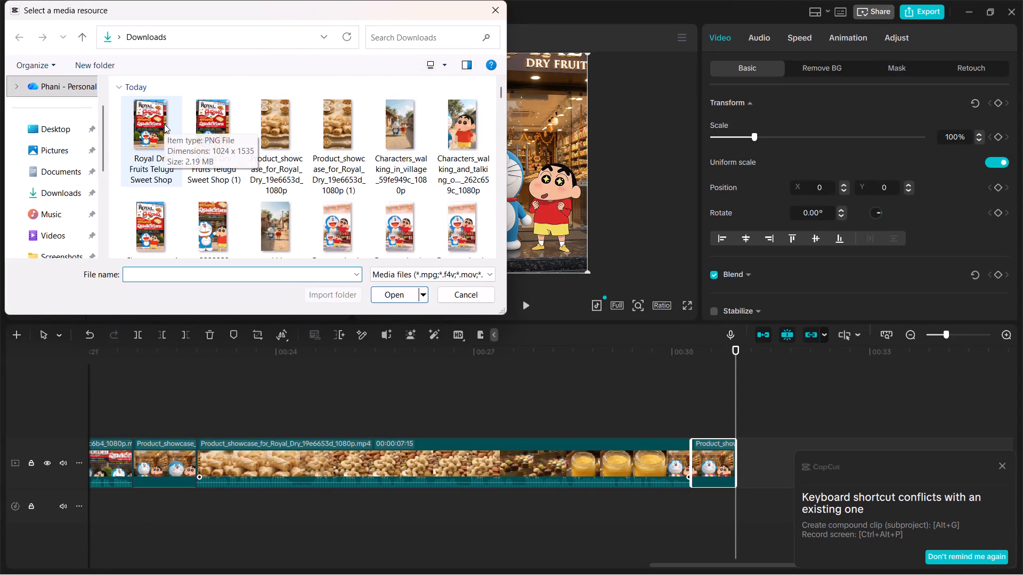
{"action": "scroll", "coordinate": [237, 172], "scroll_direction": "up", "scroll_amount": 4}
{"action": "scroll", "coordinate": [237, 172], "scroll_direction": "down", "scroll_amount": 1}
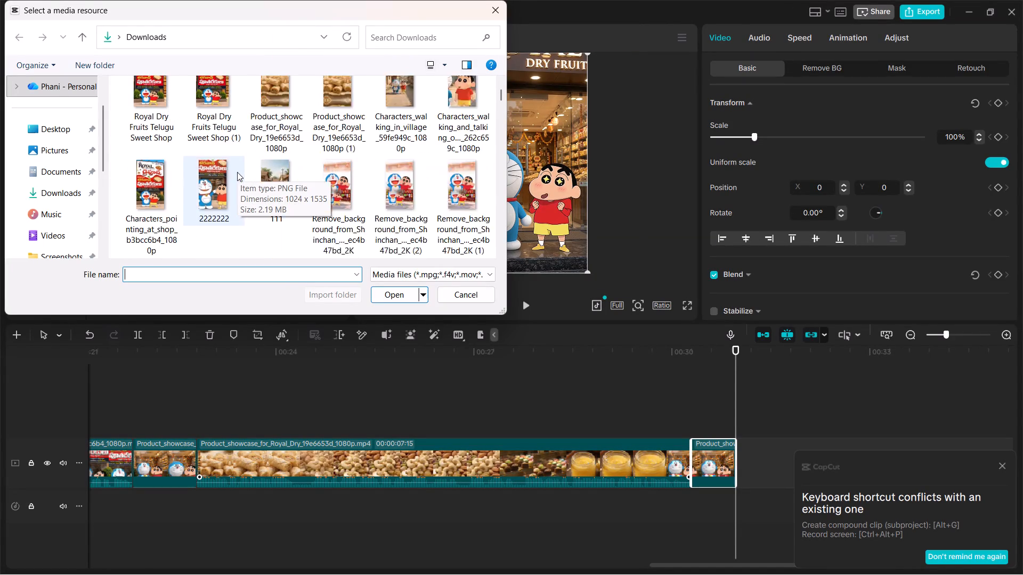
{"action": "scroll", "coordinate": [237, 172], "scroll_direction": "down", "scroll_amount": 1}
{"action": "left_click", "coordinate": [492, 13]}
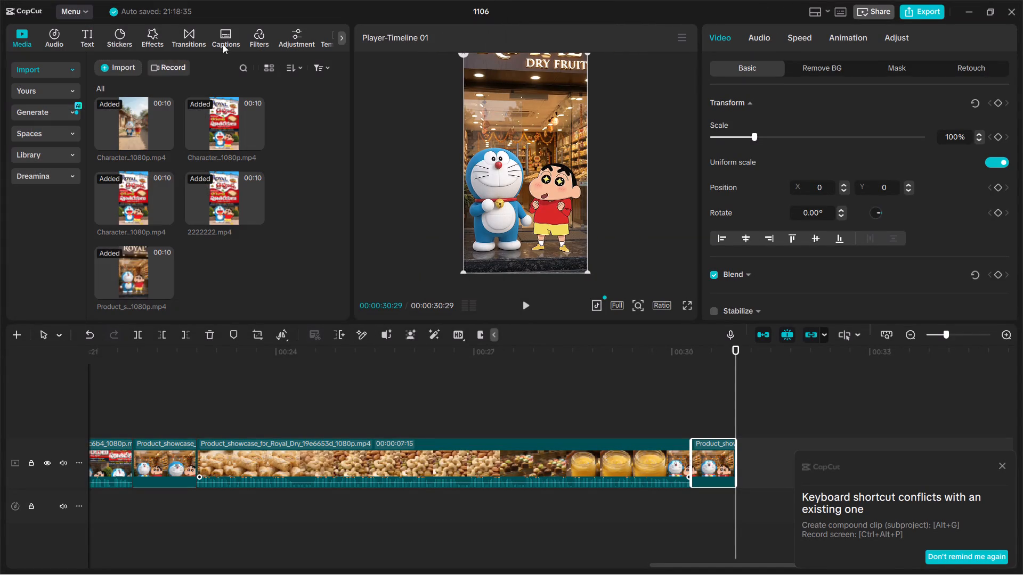
Import both "Royal Dry Fruits Telugu Sweet Shop" poster images from Downloads into the project media and preview the first one.
{"action": "left_click", "coordinate": [115, 67]}
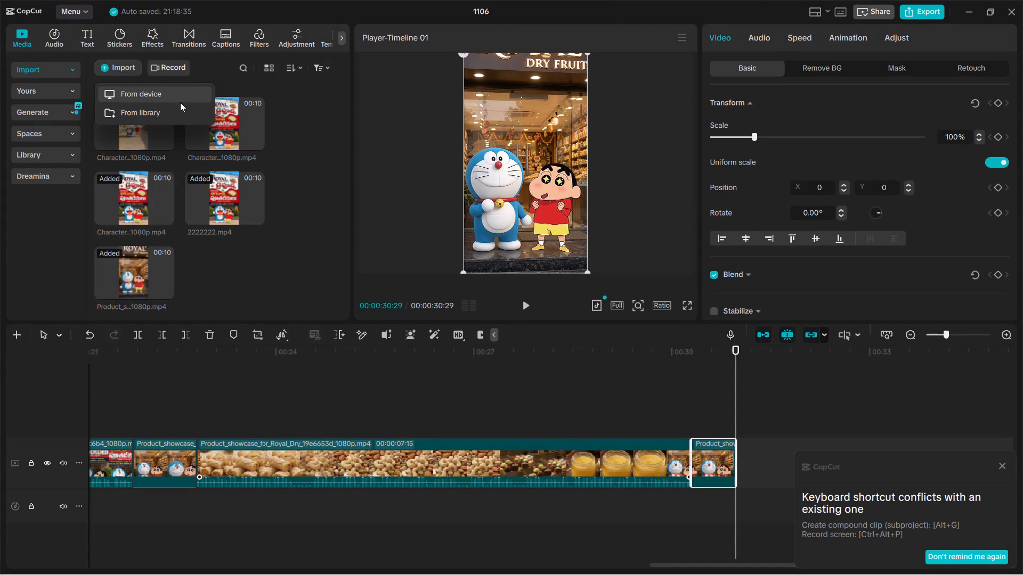
{"action": "left_click", "coordinate": [173, 98]}
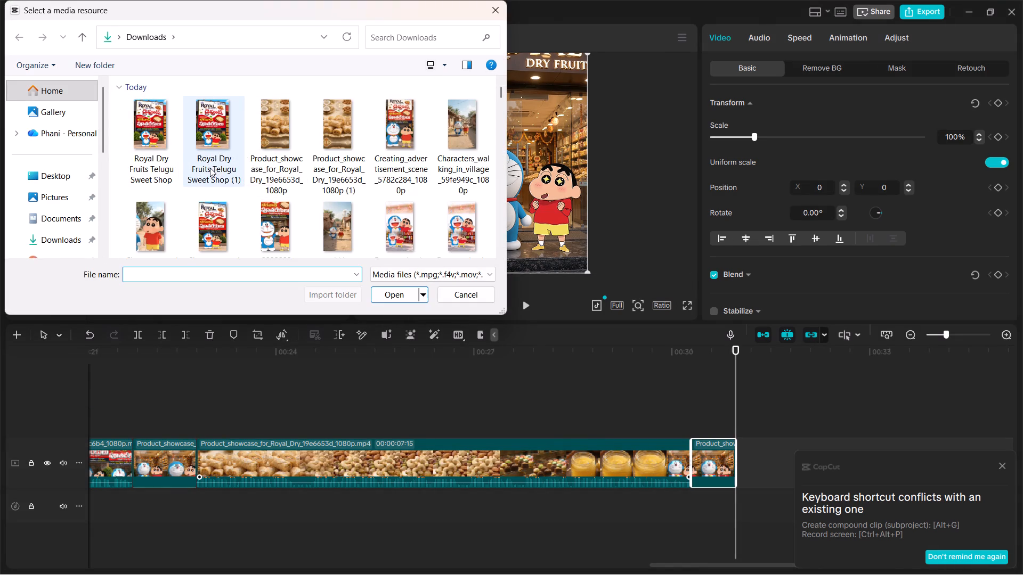
{"action": "left_click", "coordinate": [151, 176]}
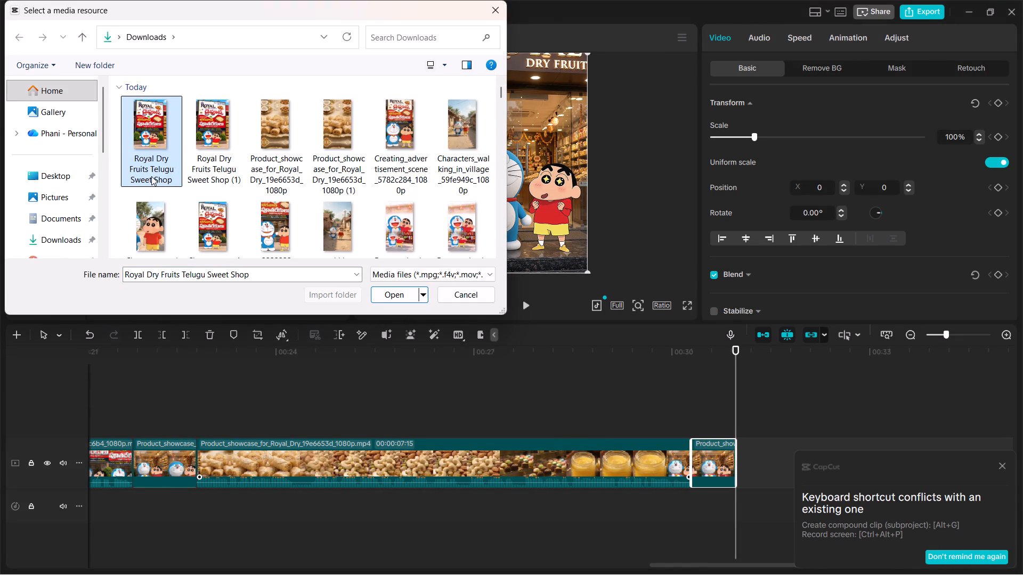
{"action": "left_click", "coordinate": [197, 171], "text": "ctrl"}
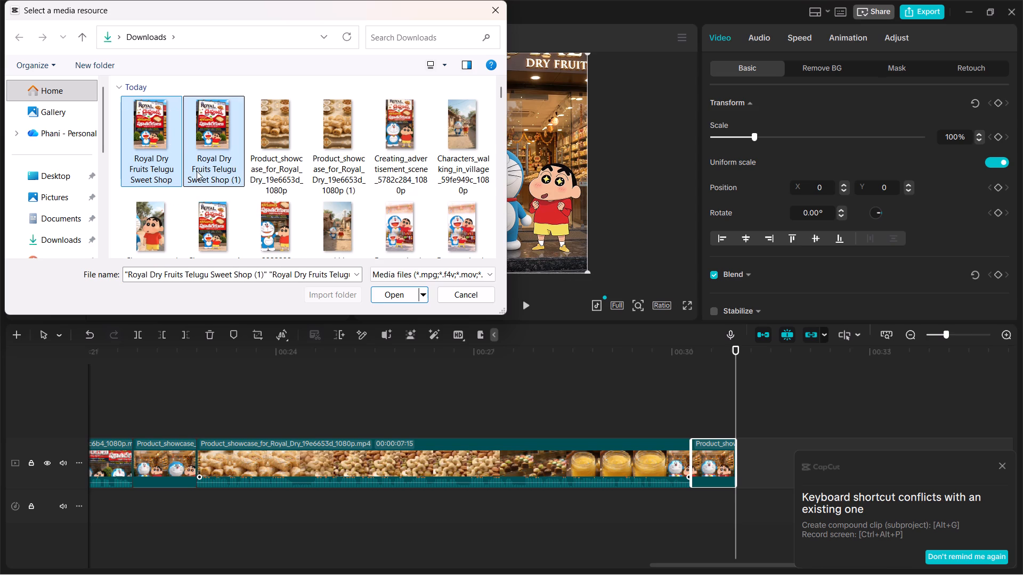
{"action": "left_click", "coordinate": [396, 297]}
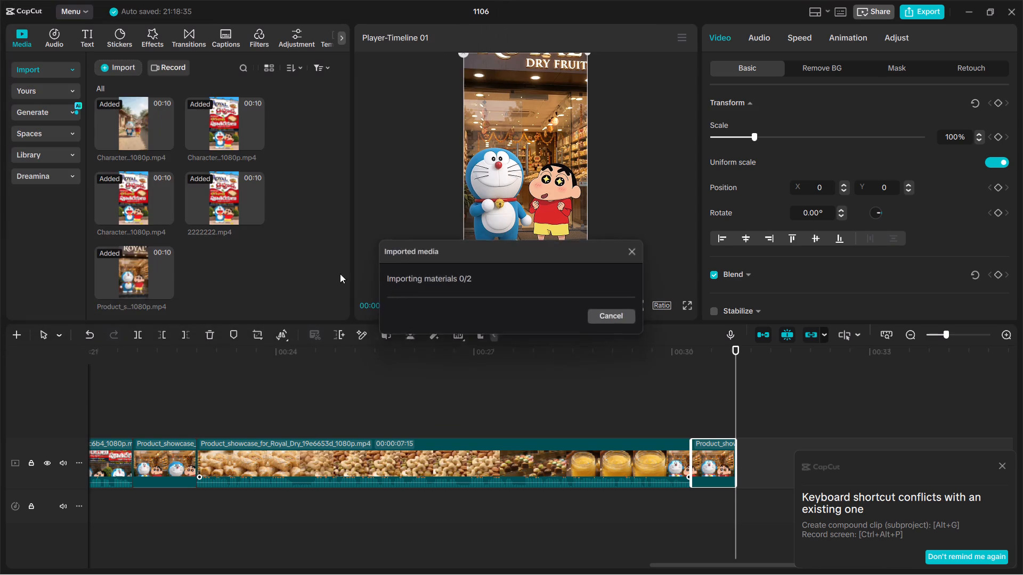
{"action": "double_click", "coordinate": [123, 118]}
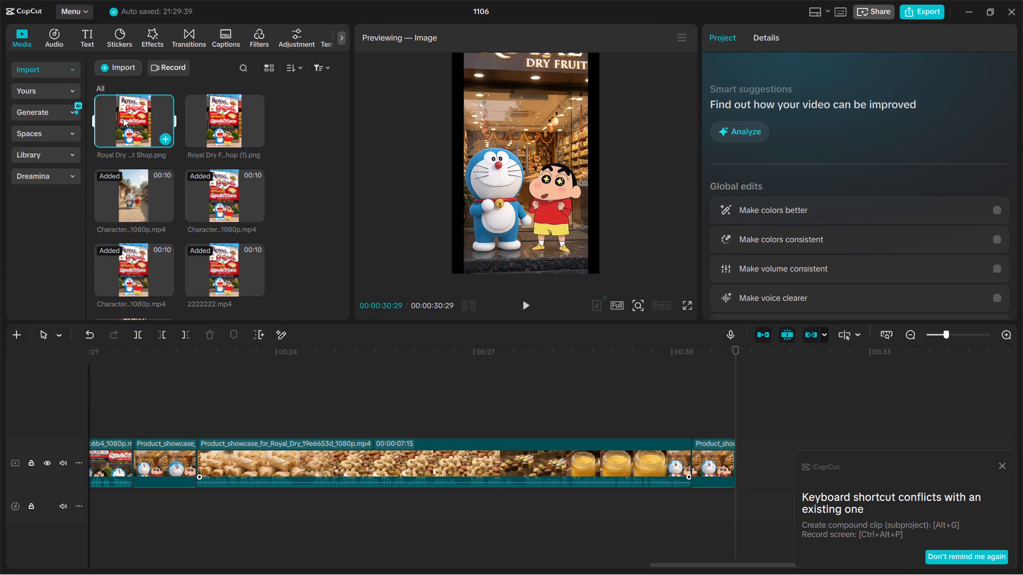
Reopen media import from the device and look through Downloads for the newly downloaded final scene video.
{"action": "left_click", "coordinate": [109, 70]}
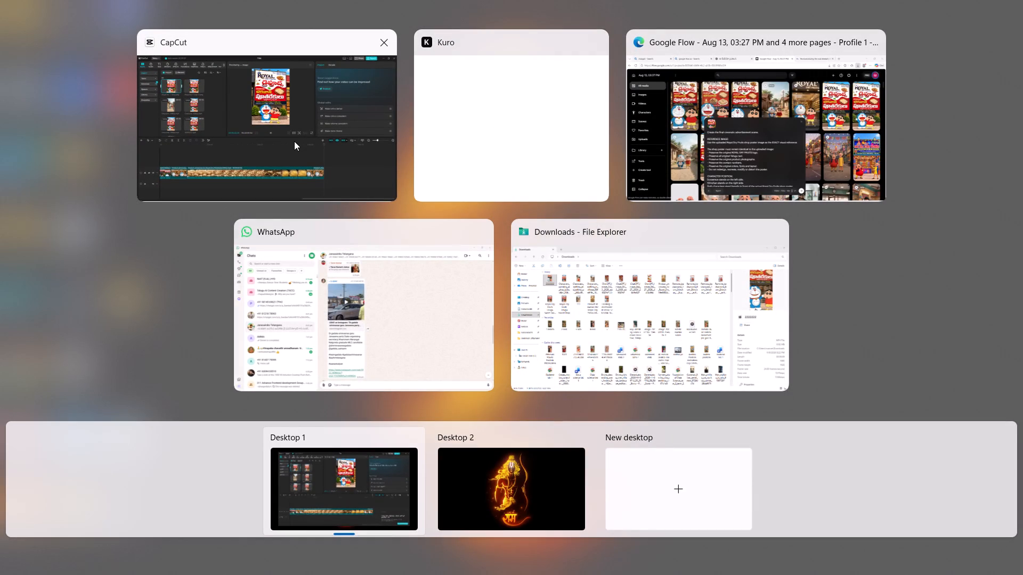
{"action": "left_click", "coordinate": [294, 141]}
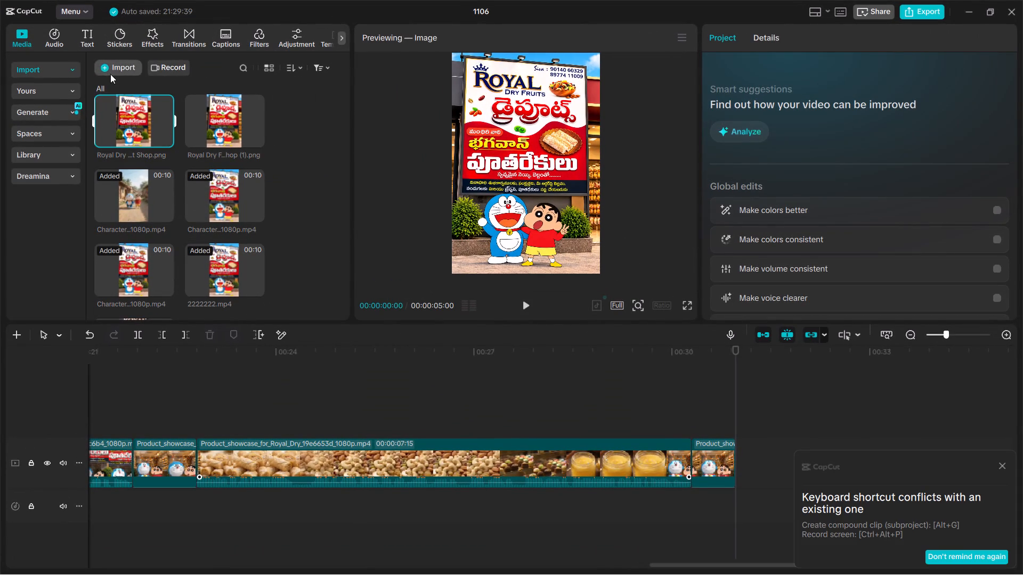
{"action": "left_click", "coordinate": [110, 74]}
{"action": "left_click", "coordinate": [122, 89]}
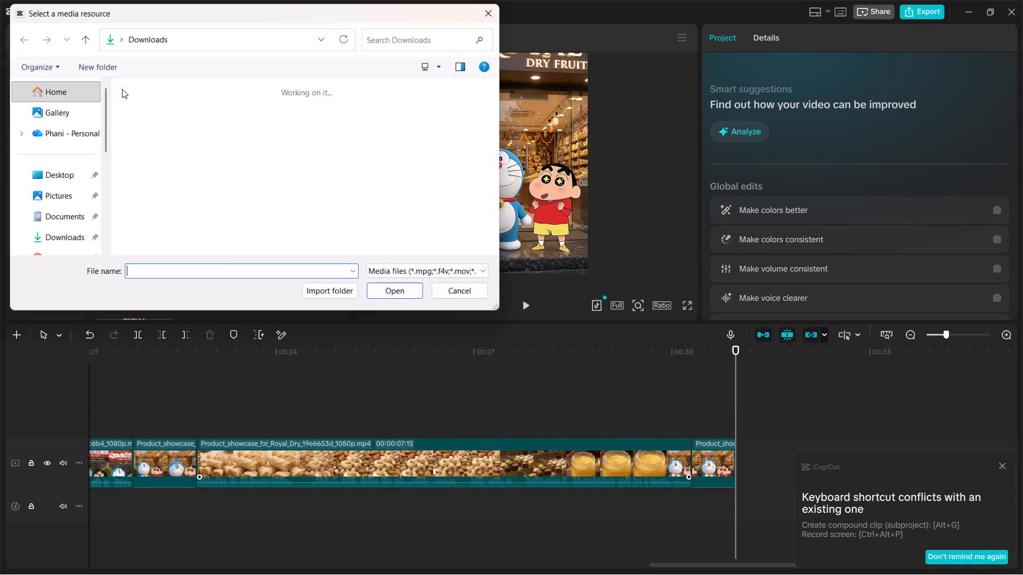
{"action": "scroll", "coordinate": [283, 161], "scroll_direction": "down", "scroll_amount": 1}
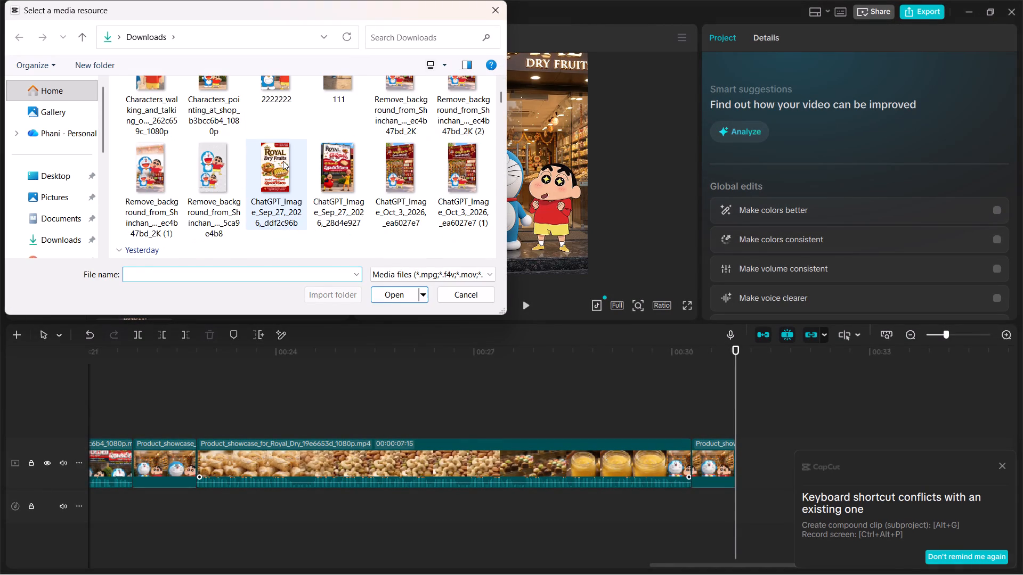
{"action": "scroll", "coordinate": [358, 182], "scroll_direction": "up", "scroll_amount": 1}
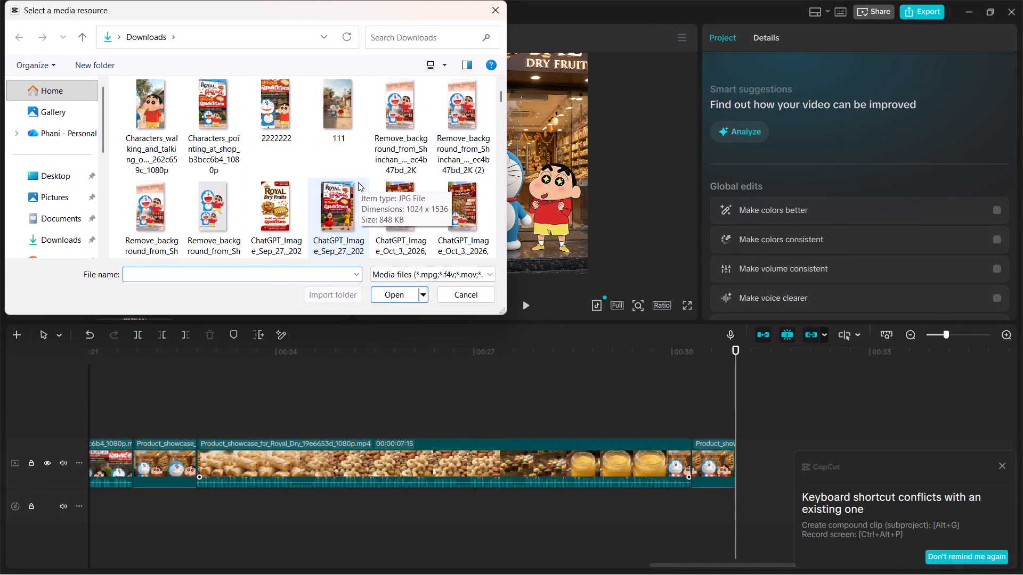
{"action": "scroll", "coordinate": [401, 143], "scroll_direction": "down", "scroll_amount": 1}
{"action": "scroll", "coordinate": [339, 195], "scroll_direction": "down", "scroll_amount": 1}
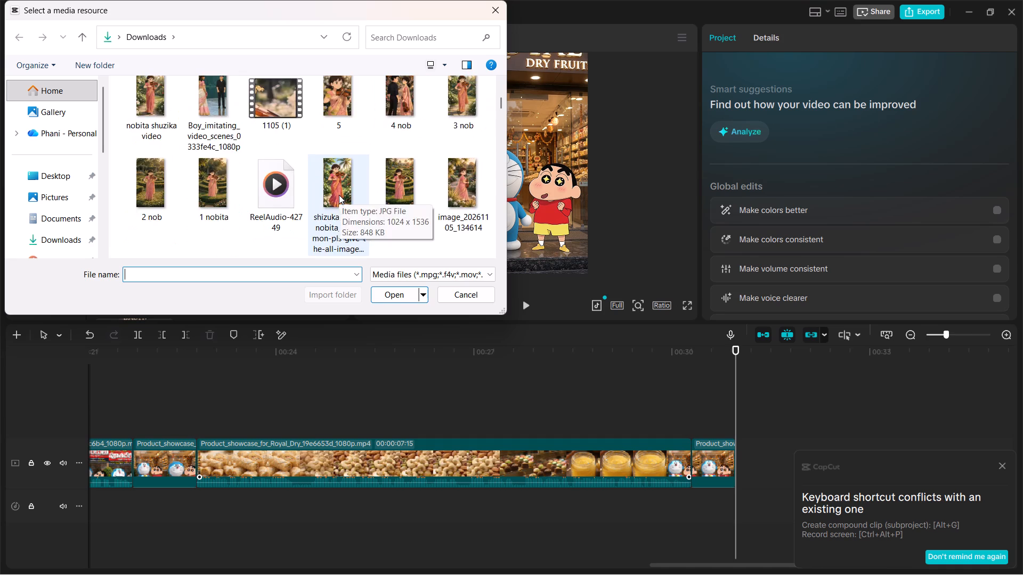
{"action": "scroll", "coordinate": [339, 195], "scroll_direction": "up", "scroll_amount": 12}
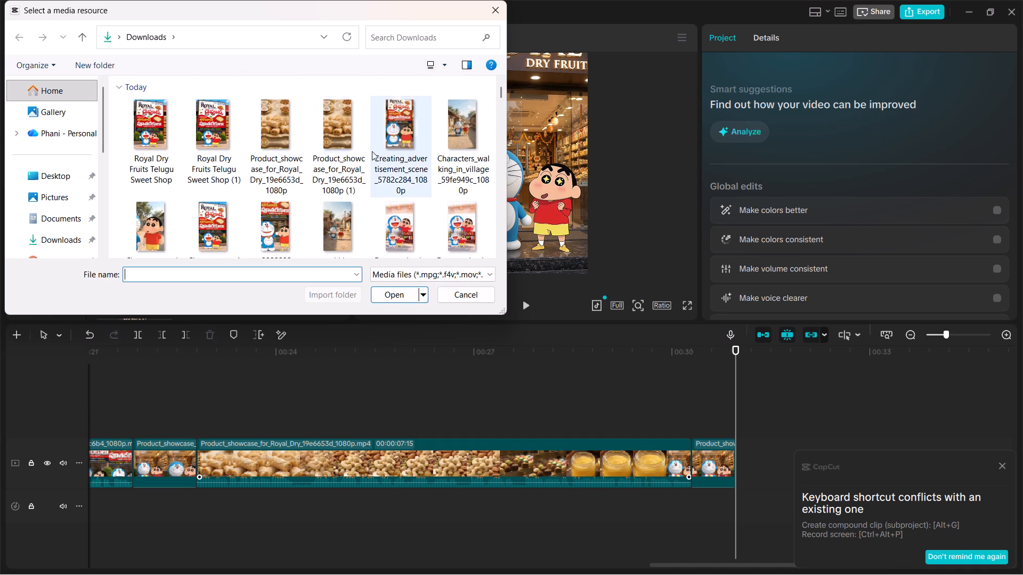
{"action": "left_click", "coordinate": [388, 145]}
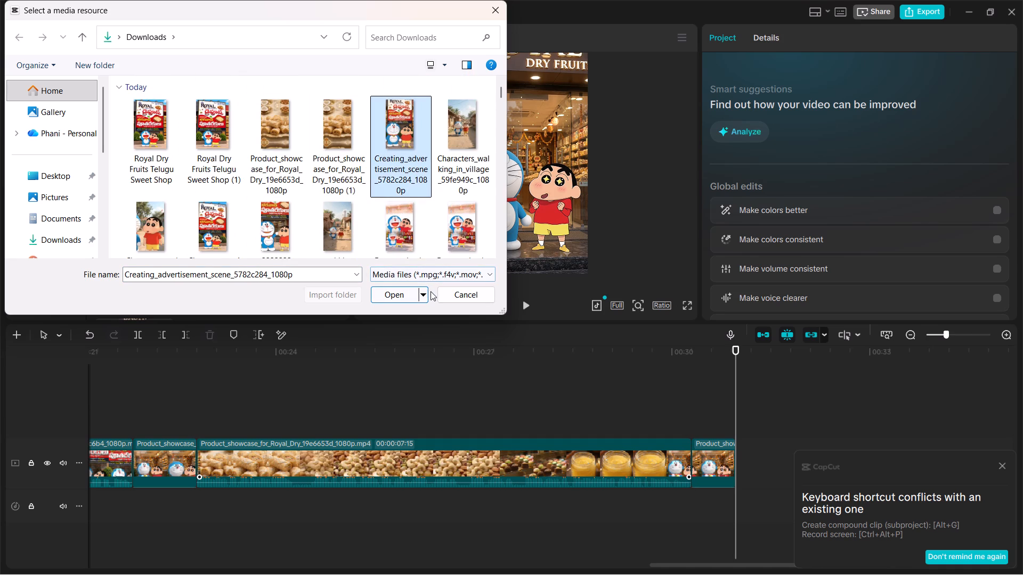
{"action": "left_click", "coordinate": [271, 233]}
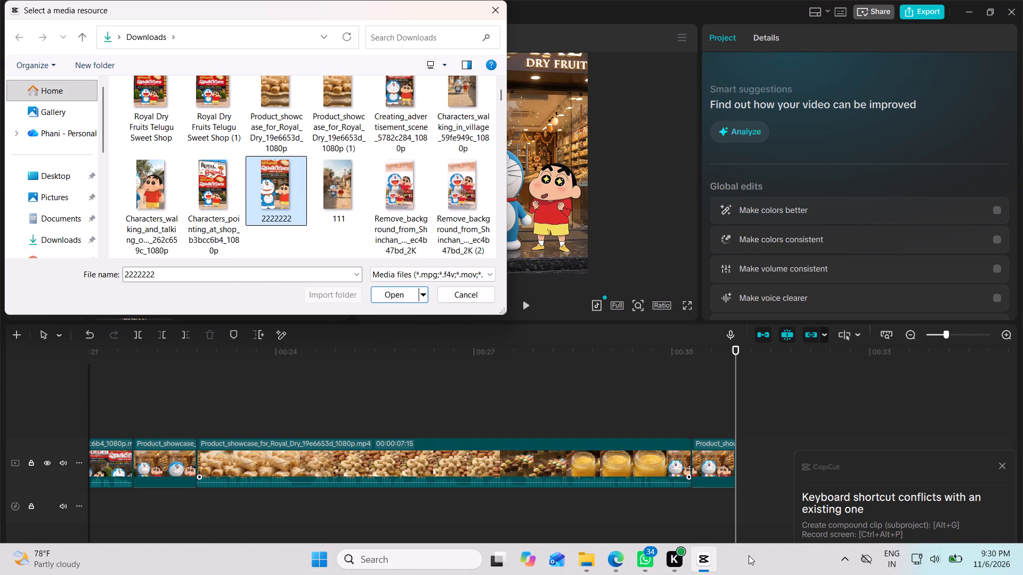
In File Explorer's Downloads, play Characters_pointing_at_shop_b3bcc6b4_1080p and Creating_advertisement_scene_5782c284_1080p to identify the new final scene.
{"action": "left_click", "coordinate": [586, 562]}
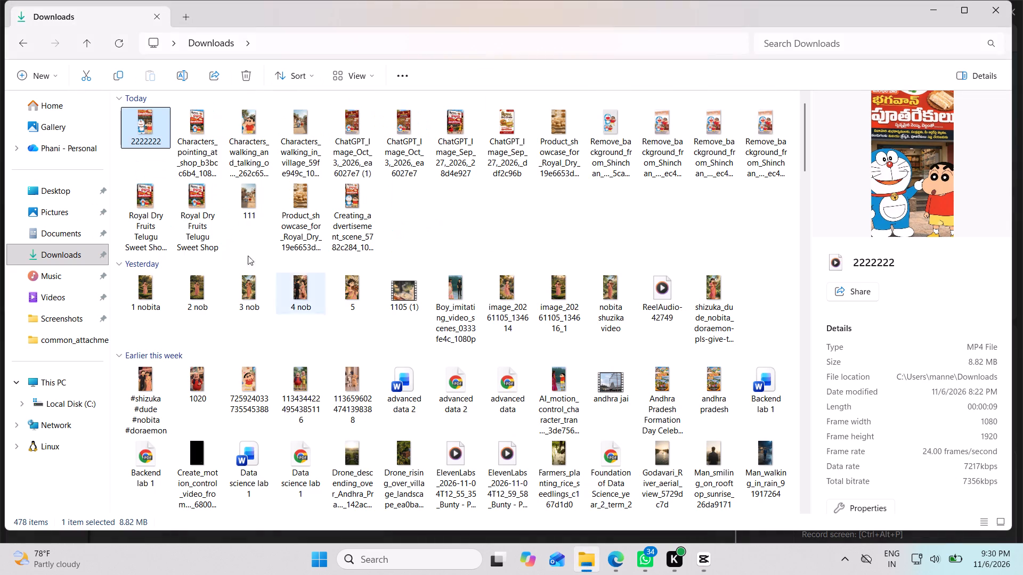
{"action": "left_click", "coordinate": [182, 127]}
{"action": "double_click", "coordinate": [192, 128]}
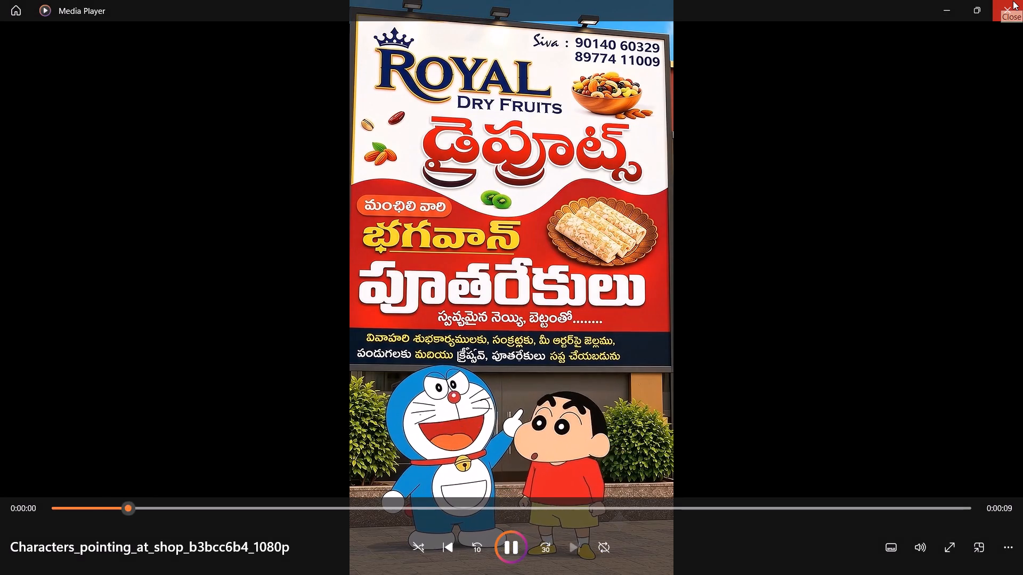
{"action": "left_click", "coordinate": [1013, 1]}
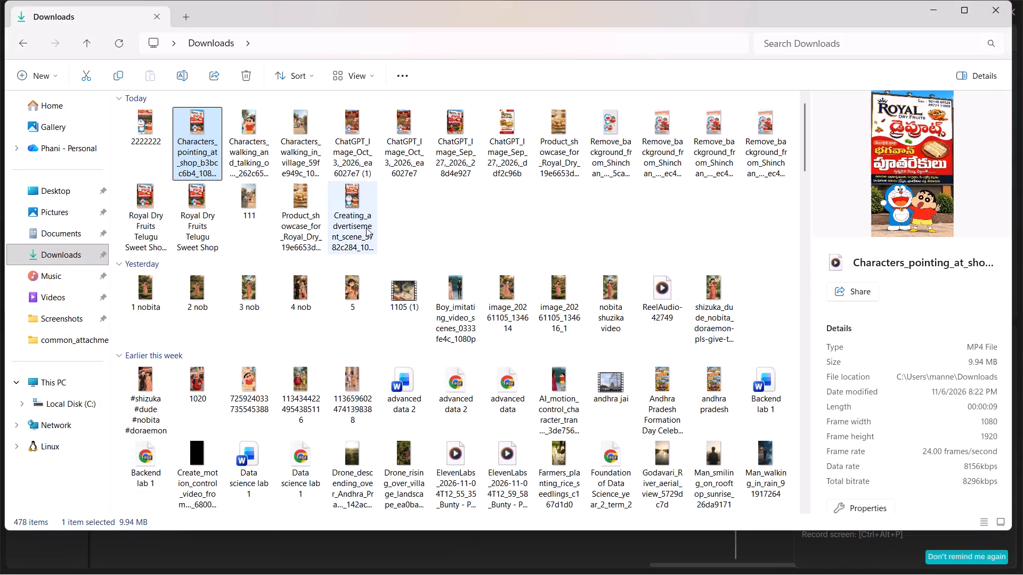
{"action": "double_click", "coordinate": [360, 225]}
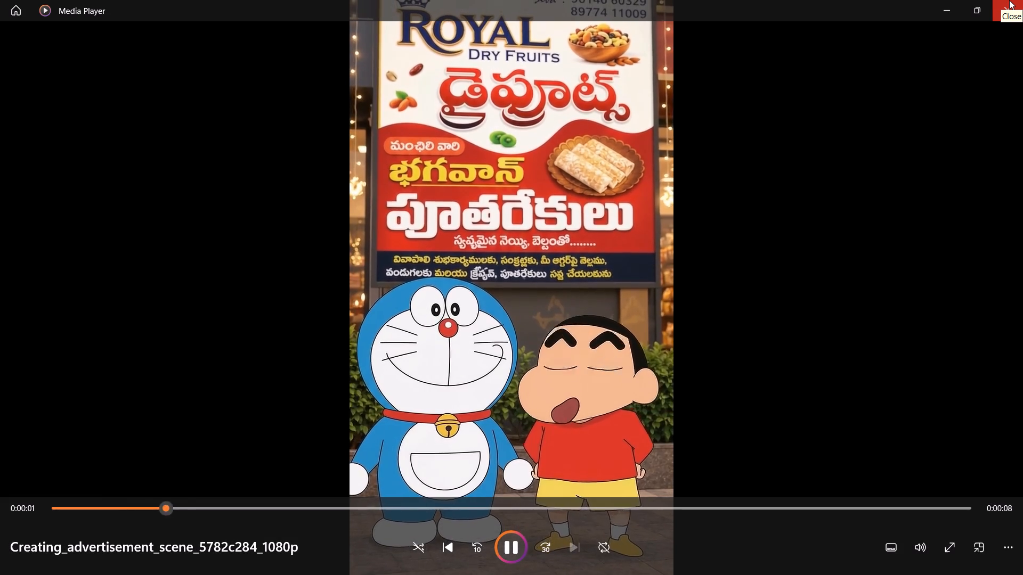
{"action": "left_click", "coordinate": [1009, 0]}
Rename the Creating_advertisement_scene_5782c284_1080p video as 33333.
{"action": "left_click", "coordinate": [342, 228]}
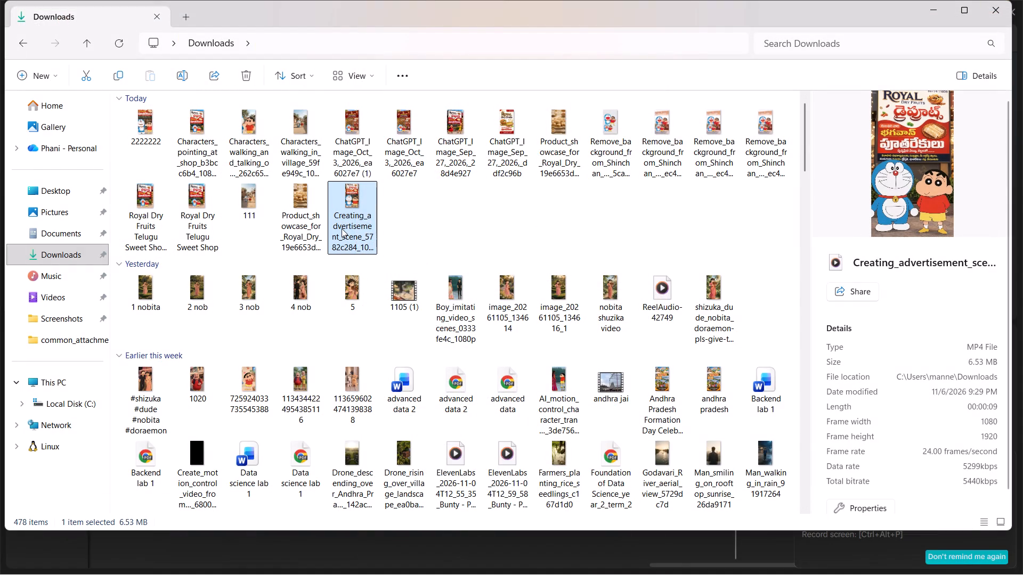
{"action": "key", "text": "BackSpace"}
{"action": "key", "text": "2"}
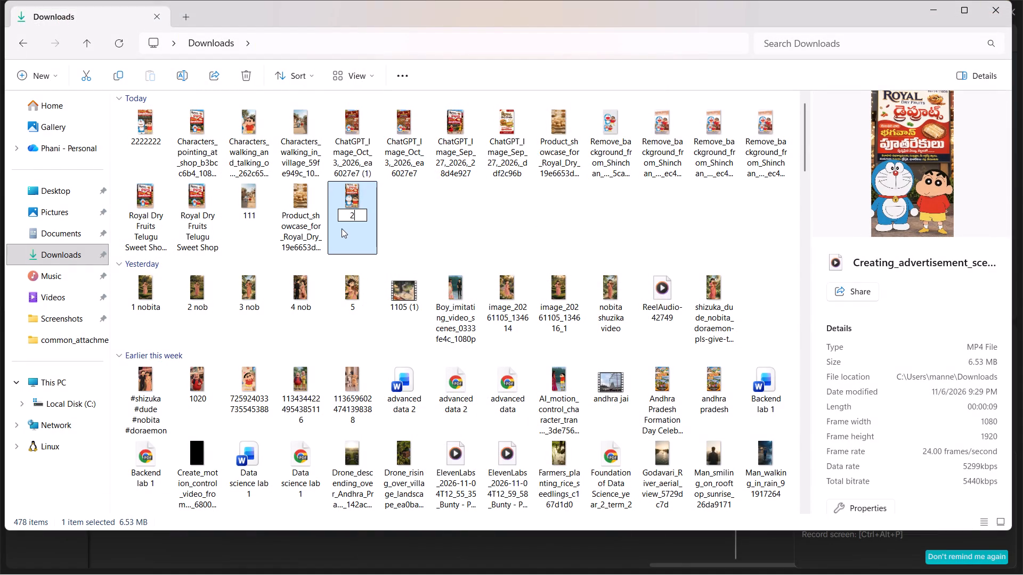
{"action": "key", "text": "BackSpace"}
{"action": "key", "text": "3"}
{"action": "key", "text": "3"}
{"action": "key", "text": "3"}
{"action": "key", "text": "3"}
{"action": "key", "text": "3"}
{"action": "left_click", "coordinate": [339, 235]}
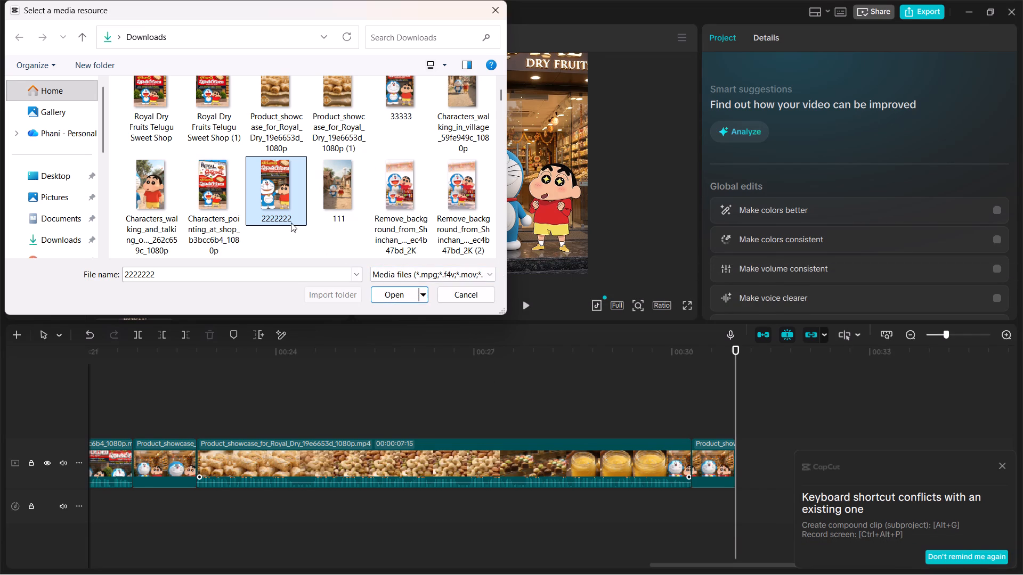
{"action": "scroll", "coordinate": [293, 216], "scroll_direction": "down", "scroll_amount": 1}
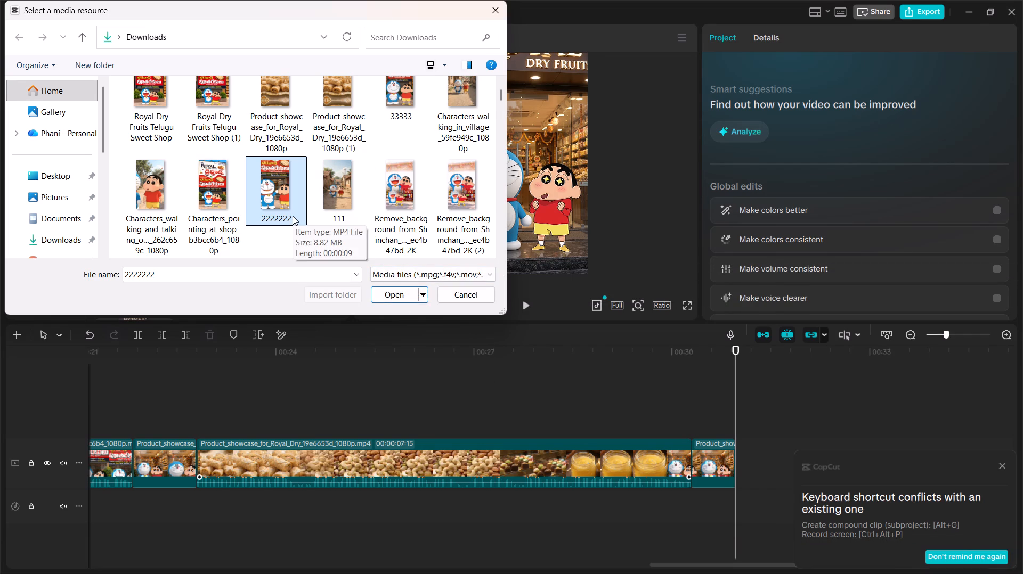
{"action": "scroll", "coordinate": [293, 216], "scroll_direction": "down", "scroll_amount": 1}
{"action": "scroll", "coordinate": [293, 216], "scroll_direction": "up", "scroll_amount": 5}
{"action": "left_click", "coordinate": [393, 140]}
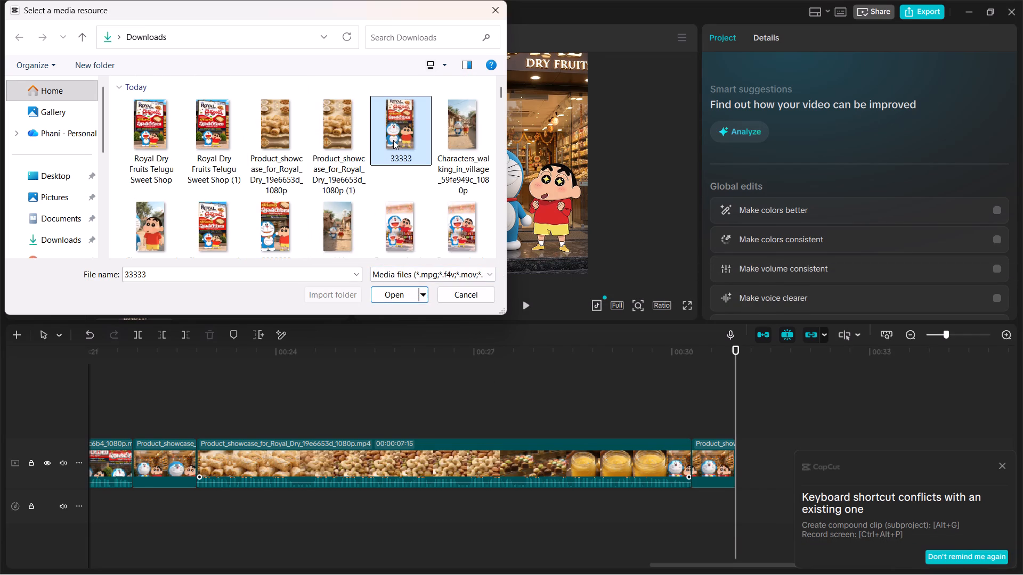
{"action": "left_click", "coordinate": [389, 296]}
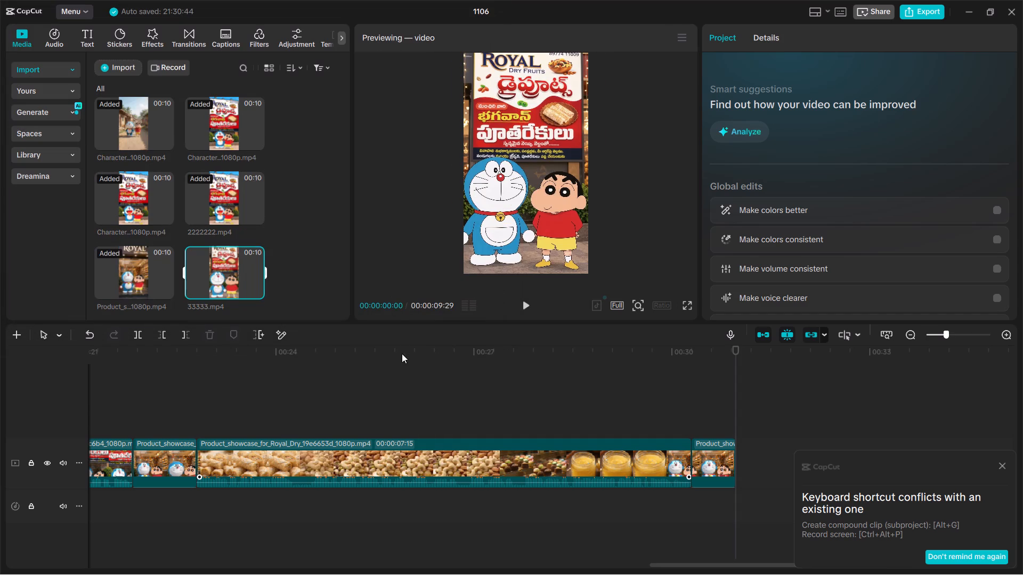
Add 33333.mp4 to the end of the main video track, directly after the last product showcase clip.
{"action": "left_click_drag", "start_coordinate": [238, 272], "coordinate": [746, 451]}
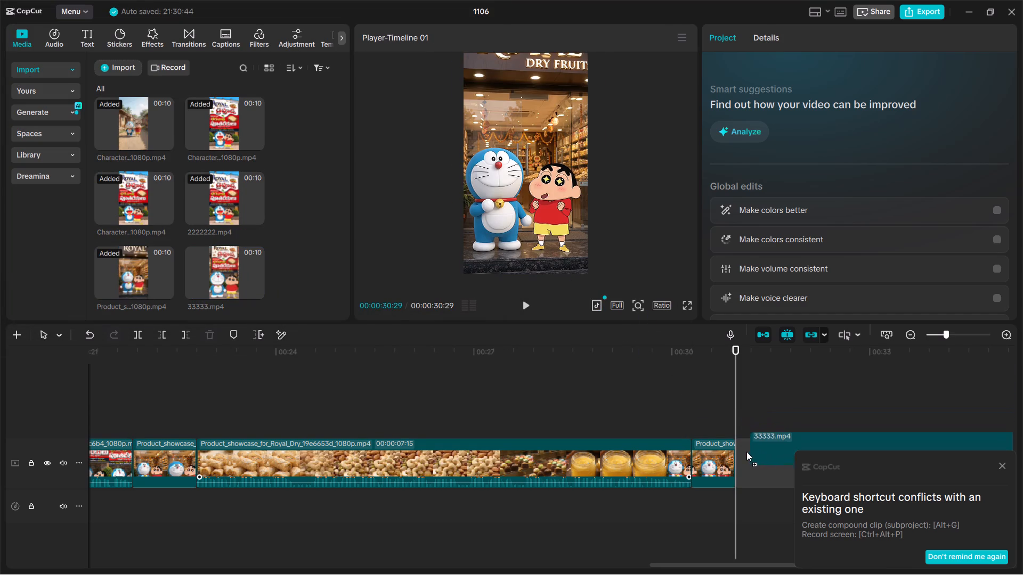
{"action": "left_click_drag", "start_coordinate": [746, 451], "coordinate": [738, 455]}
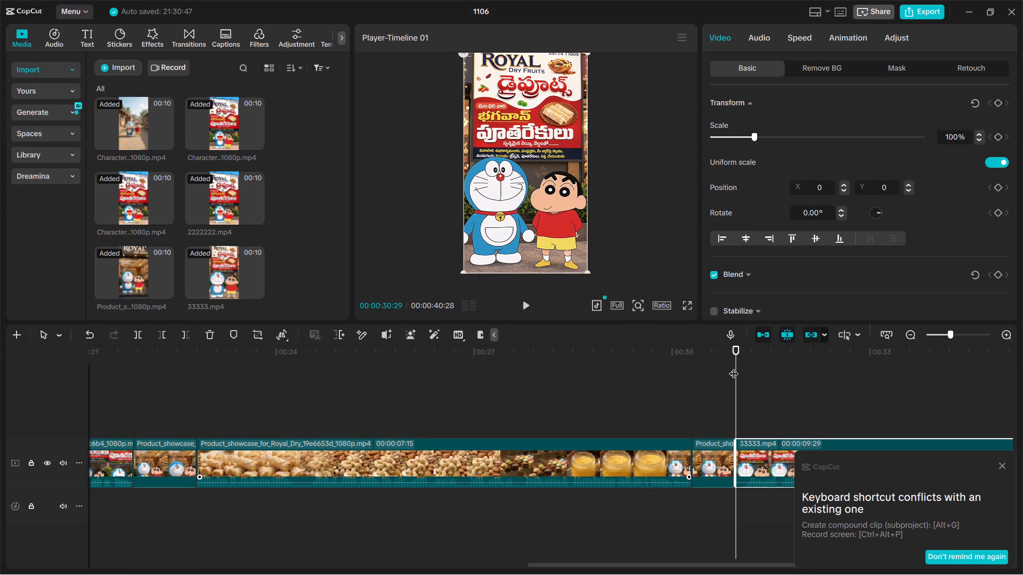
Play the timeline from about 00:00:29:09 to check the transition into the 33333.mp4 final scene and its content.
{"action": "left_click_drag", "start_coordinate": [740, 365], "coordinate": [625, 356]}
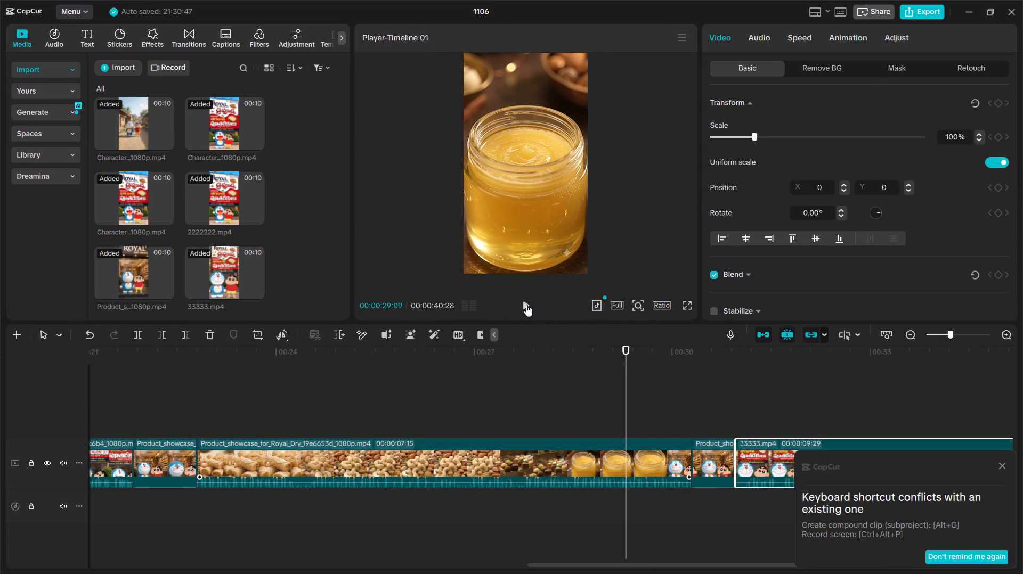
{"action": "left_click", "coordinate": [526, 305]}
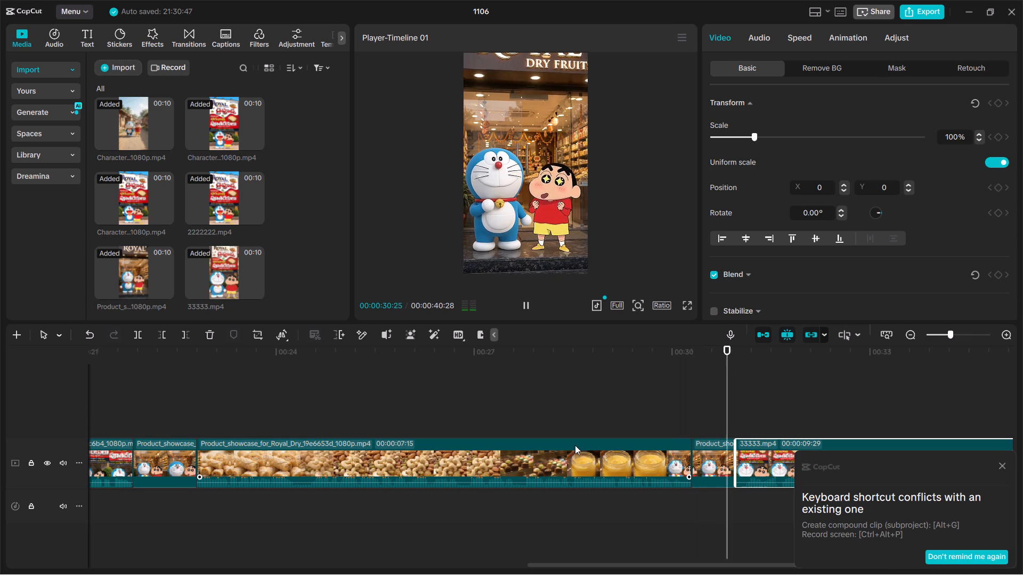
{"action": "scroll", "coordinate": [575, 445], "scroll_direction": "left", "scroll_amount": 1}
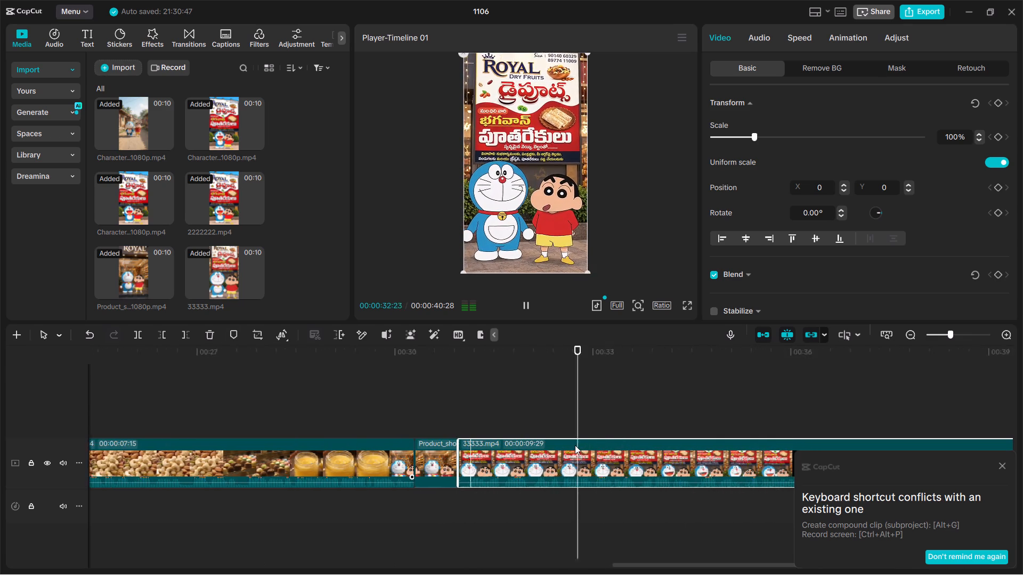
{"action": "scroll", "coordinate": [575, 445], "scroll_direction": "left", "scroll_amount": 2}
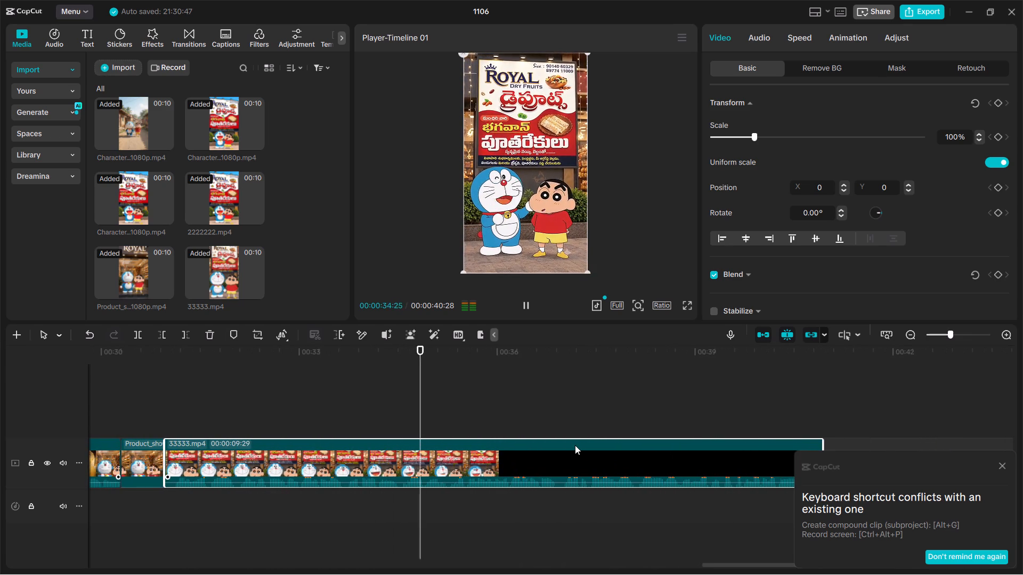
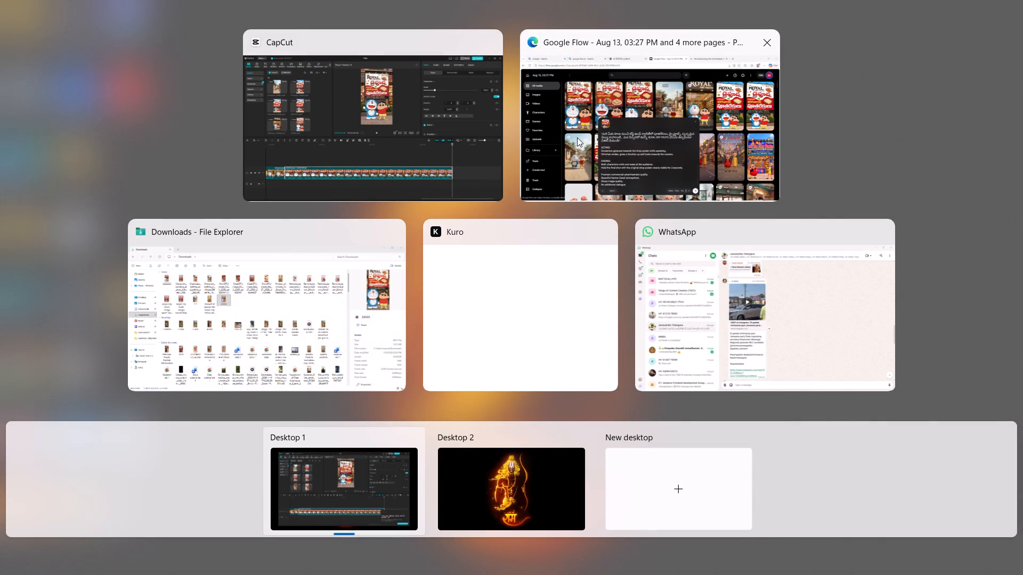
Switch to the Downloads folder in File Explorer.
{"action": "left_click", "coordinate": [318, 354]}
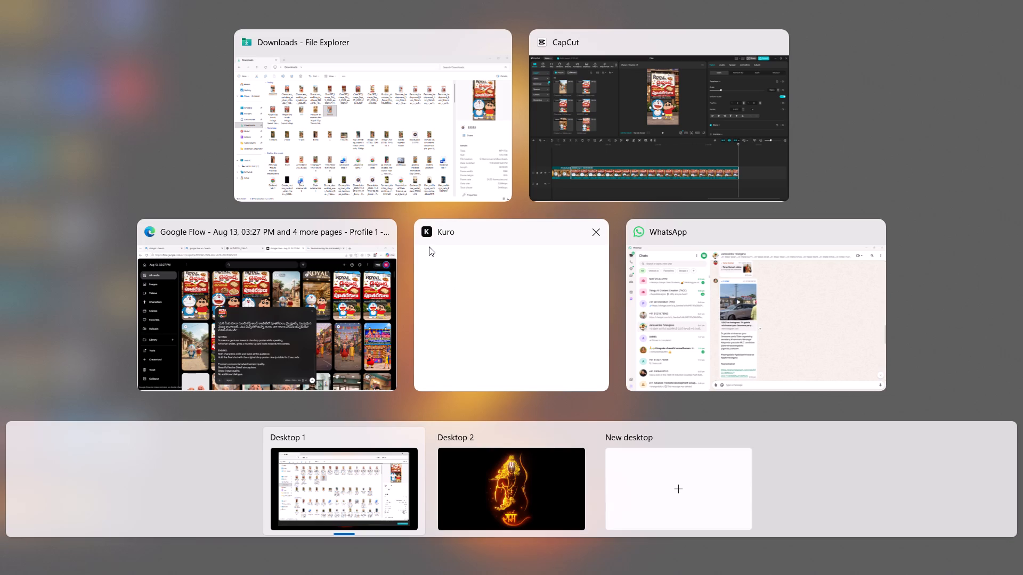
Switch to the Downloads folder in File Explorer.
{"action": "left_click", "coordinate": [350, 161]}
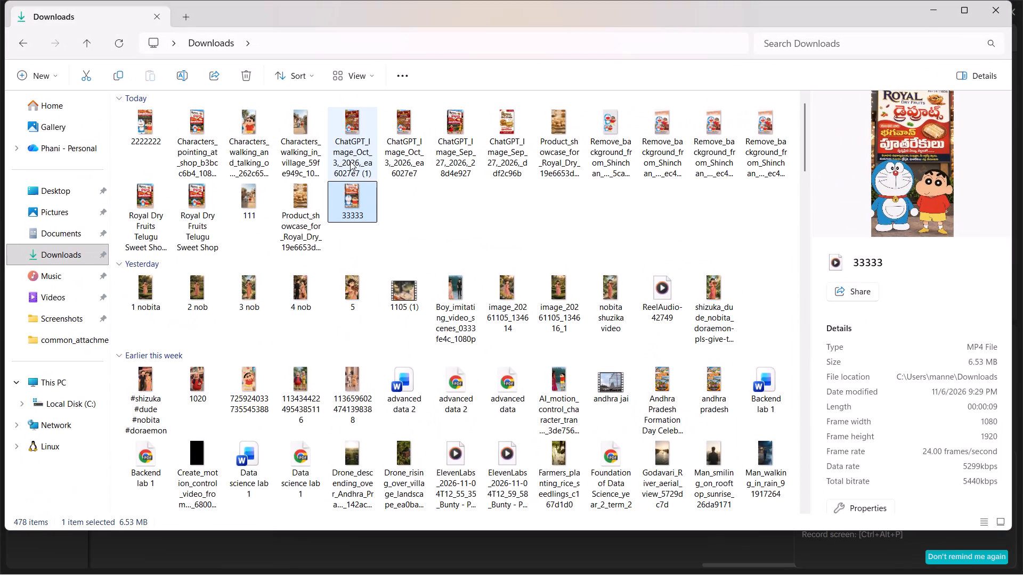
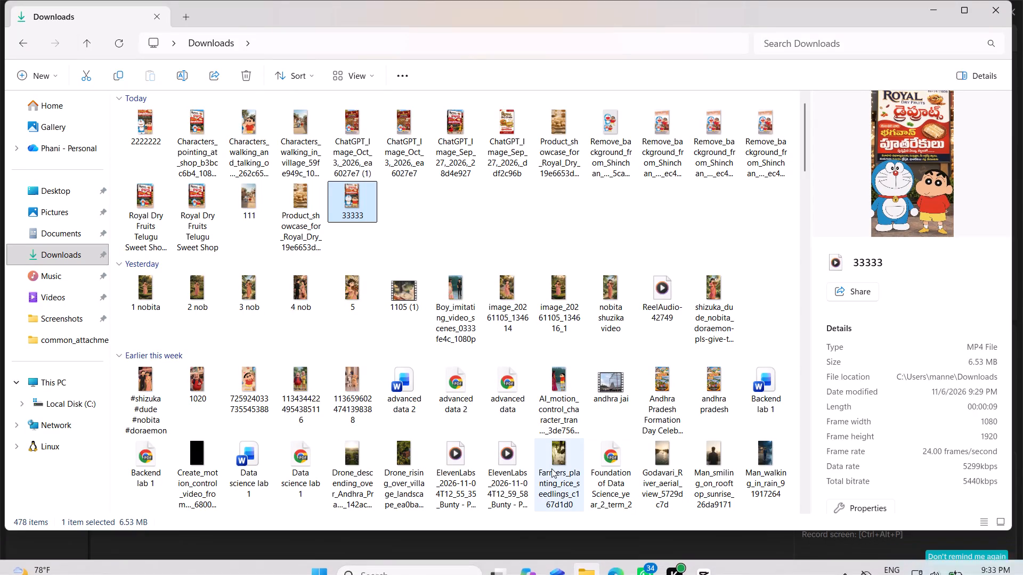
Preview the ReelAudio-16790 and ReelAudio-30484 MP3 files from earlier this week as possible soundtracks.
{"action": "left_click", "coordinate": [643, 294]}
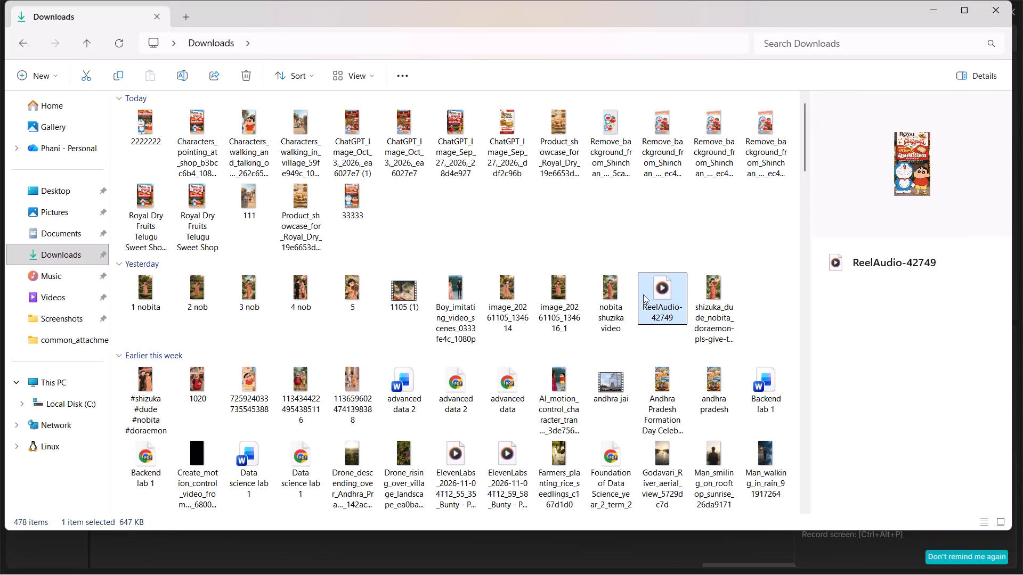
{"action": "scroll", "coordinate": [643, 294], "scroll_direction": "down", "scroll_amount": 1}
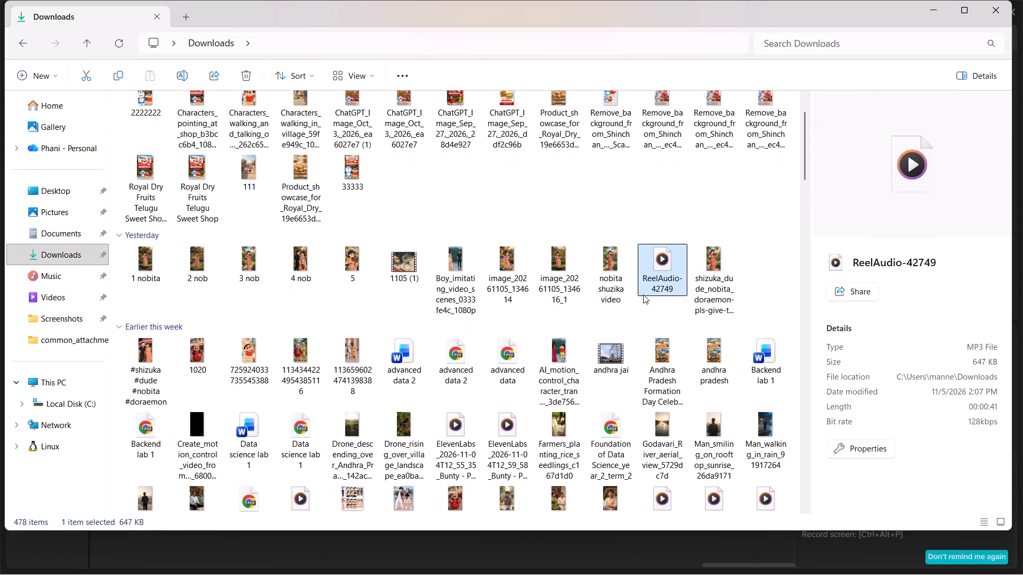
{"action": "scroll", "coordinate": [579, 378], "scroll_direction": "down", "scroll_amount": 2}
{"action": "left_click", "coordinate": [652, 348]}
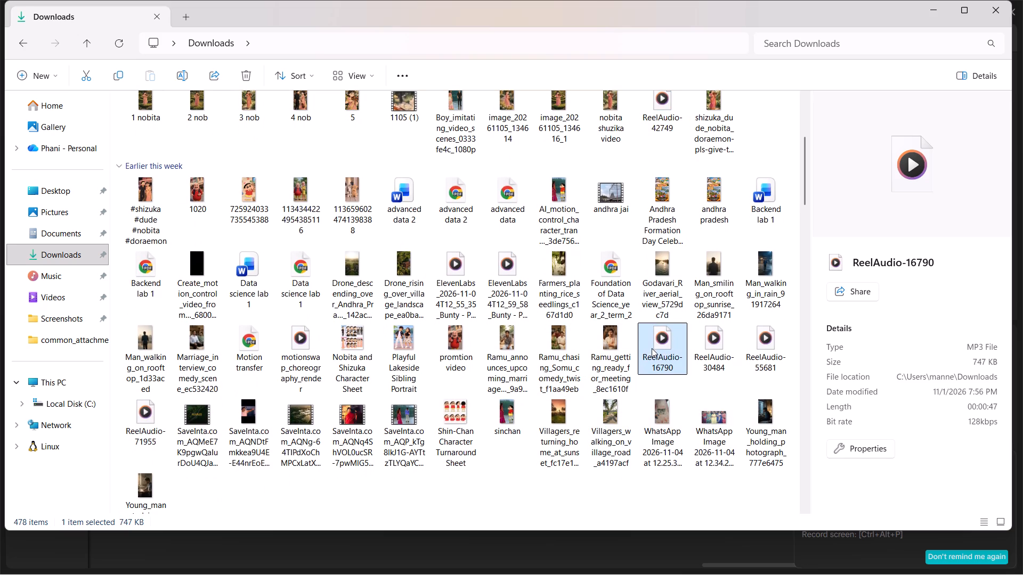
{"action": "double_click", "coordinate": [652, 348]}
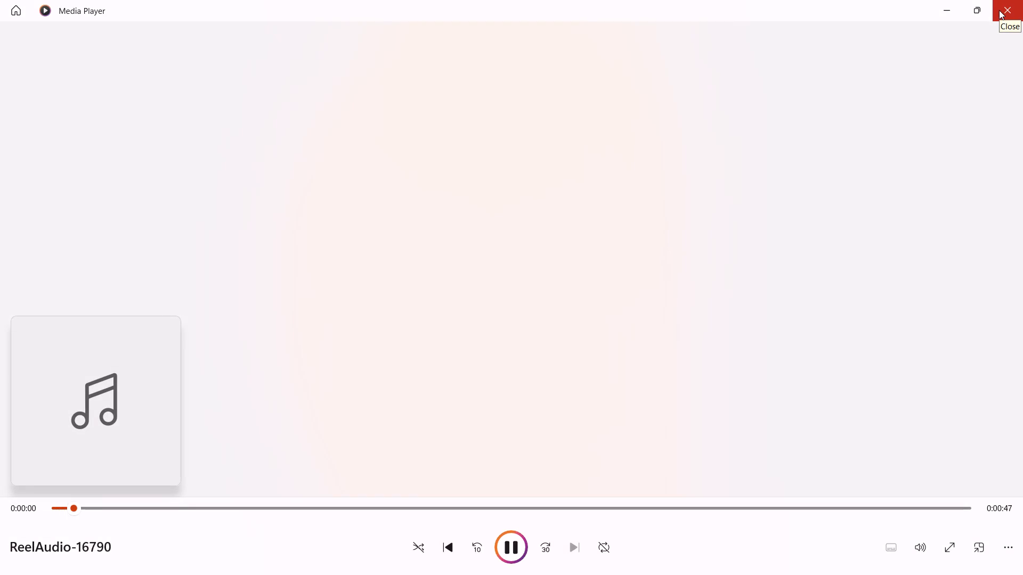
{"action": "left_click", "coordinate": [999, 10]}
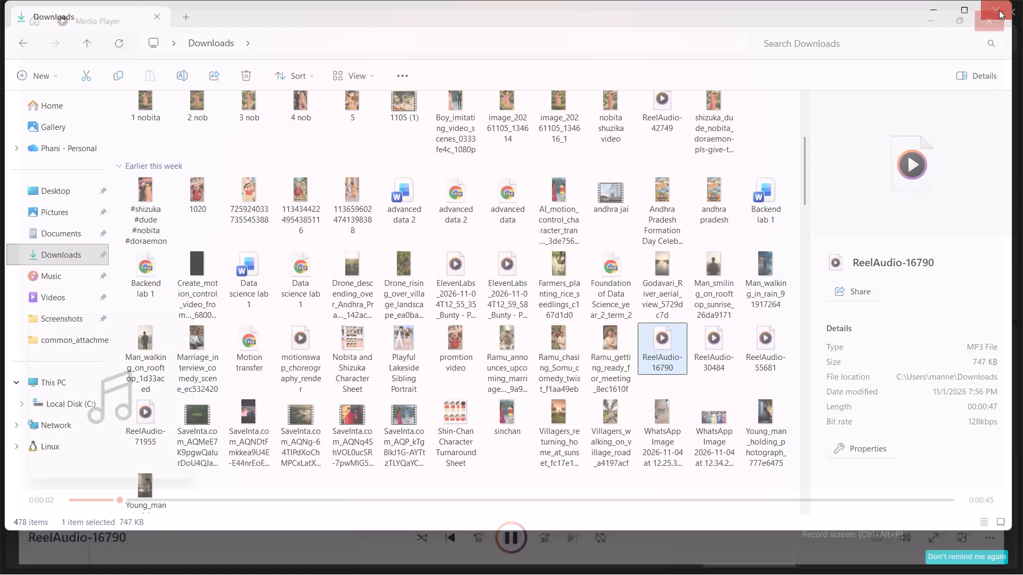
{"action": "double_click", "coordinate": [707, 352]}
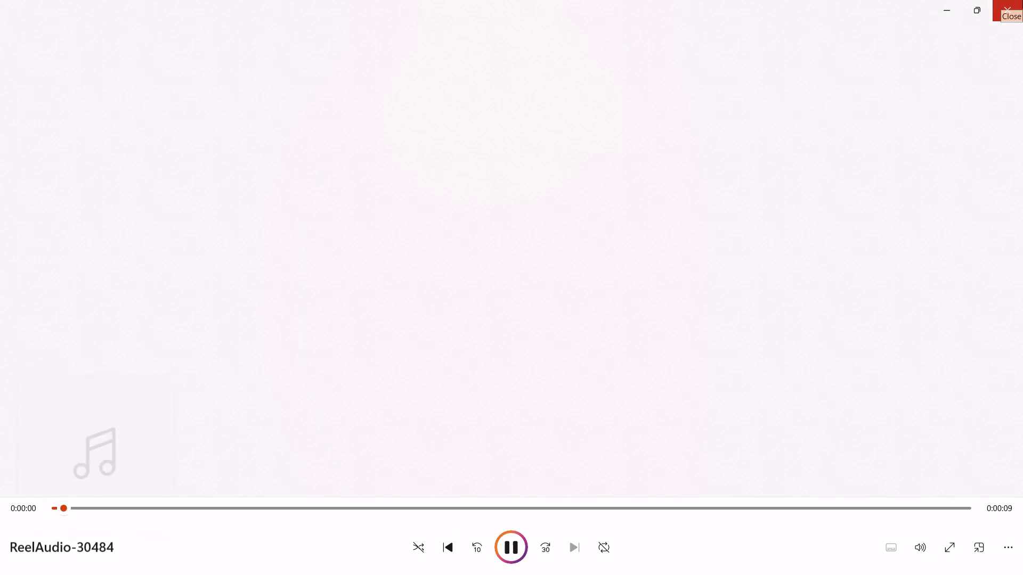
{"action": "left_click", "coordinate": [1022, 0]}
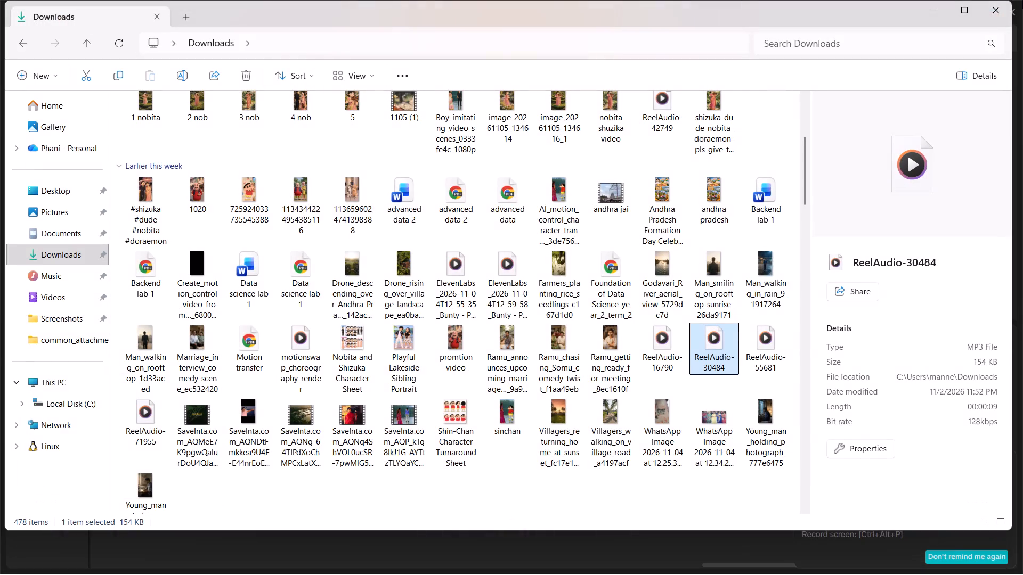
Find the audio files from last month in Downloads and listen to ReelAudio-12902.
{"action": "scroll", "coordinate": [756, 341], "scroll_direction": "down", "scroll_amount": 3}
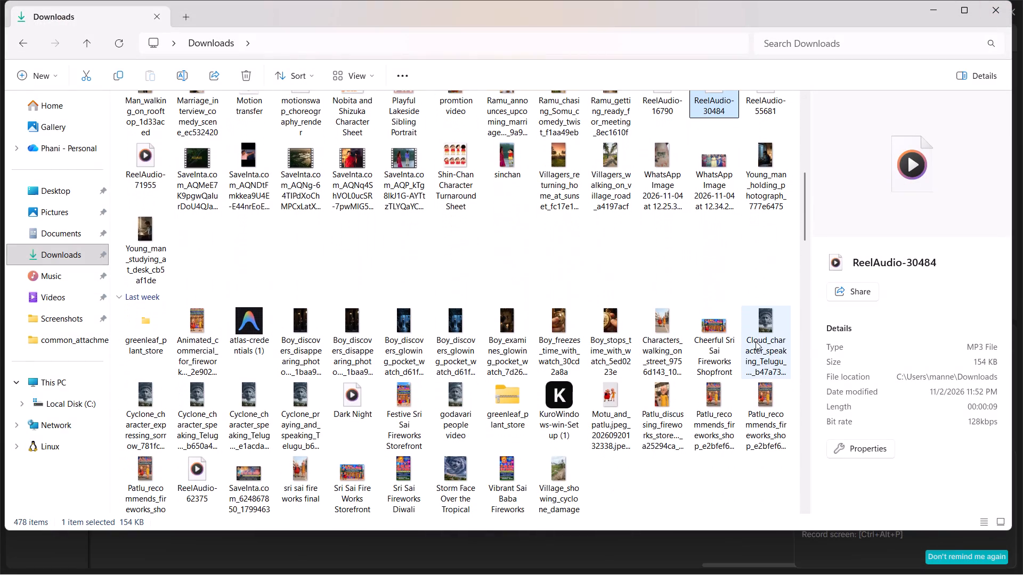
{"action": "scroll", "coordinate": [650, 387], "scroll_direction": "down", "scroll_amount": 5}
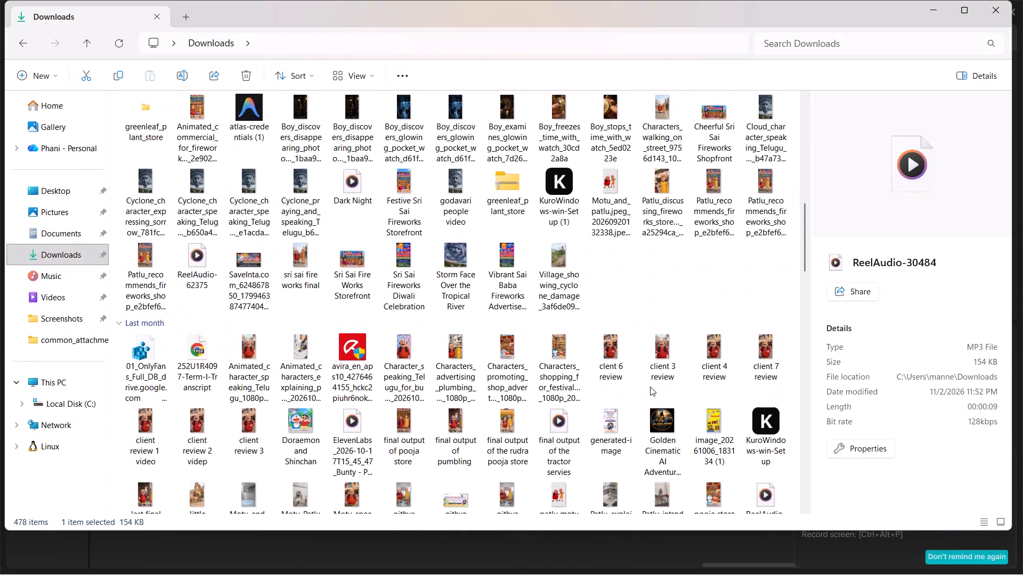
{"action": "left_click", "coordinate": [549, 429]}
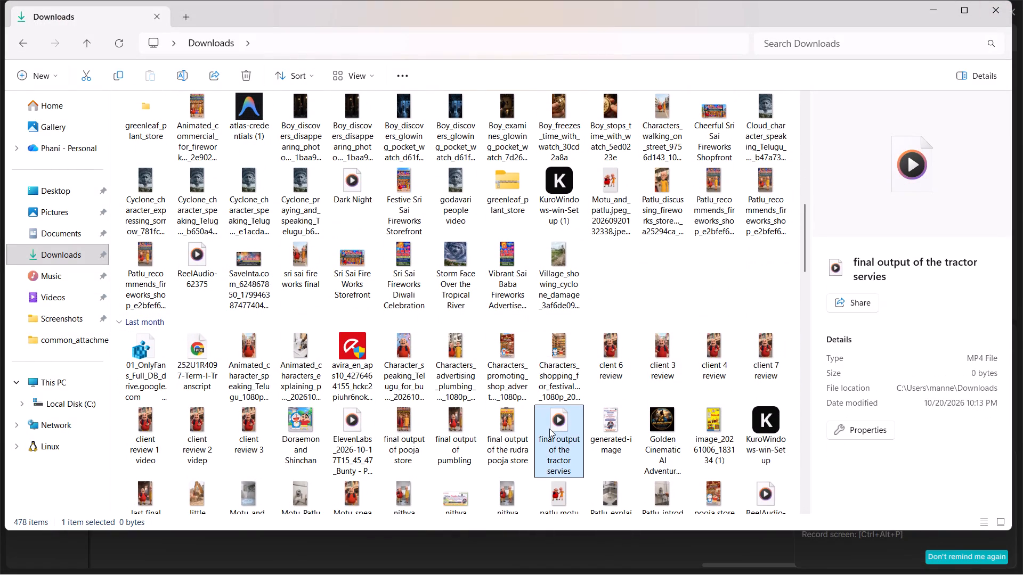
{"action": "scroll", "coordinate": [549, 429], "scroll_direction": "down", "scroll_amount": 2}
{"action": "double_click", "coordinate": [751, 373]}
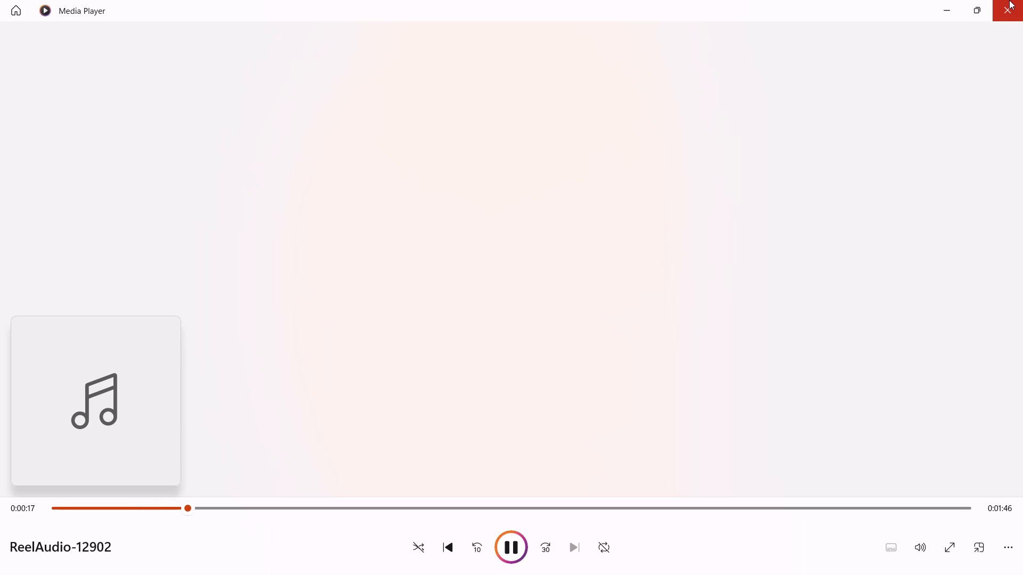
{"action": "left_click", "coordinate": [1009, 0]}
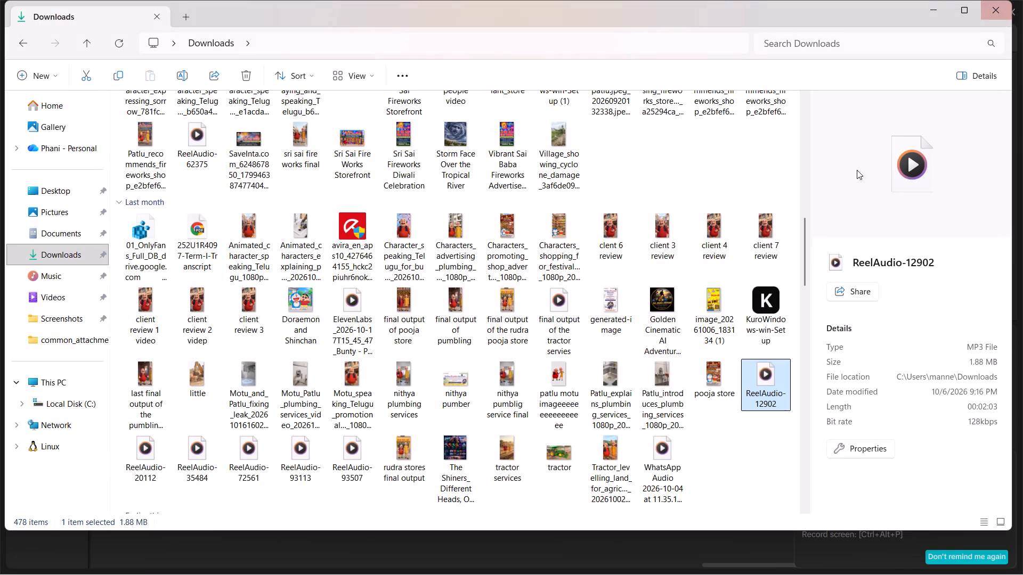
Listen to ReelAudio-93507, ReelAudio-93113, ReelAudio-72561 and ReelAudio-35484 from last month's files to compare them.
{"action": "left_click", "coordinate": [654, 445]}
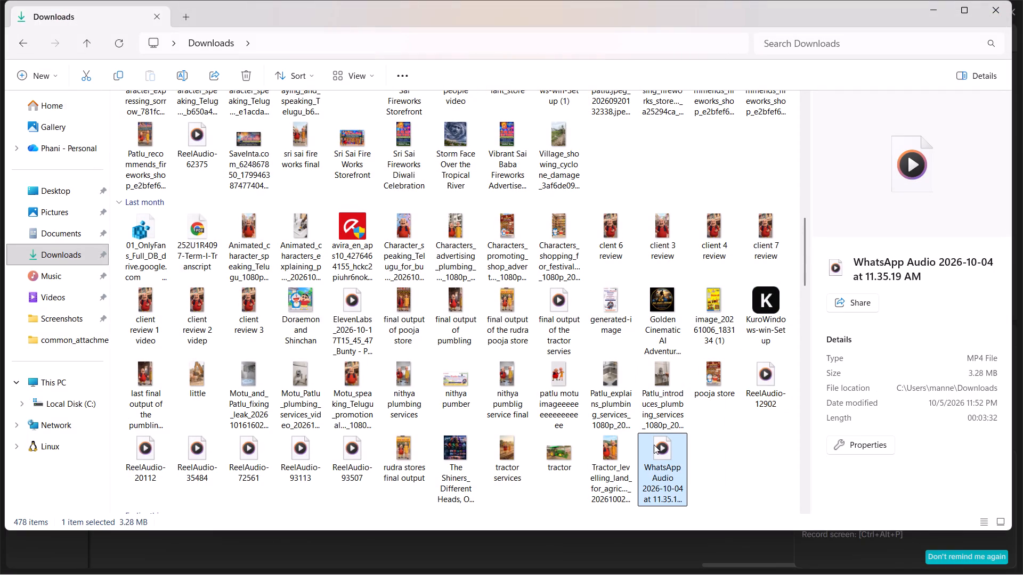
{"action": "double_click", "coordinate": [352, 470]}
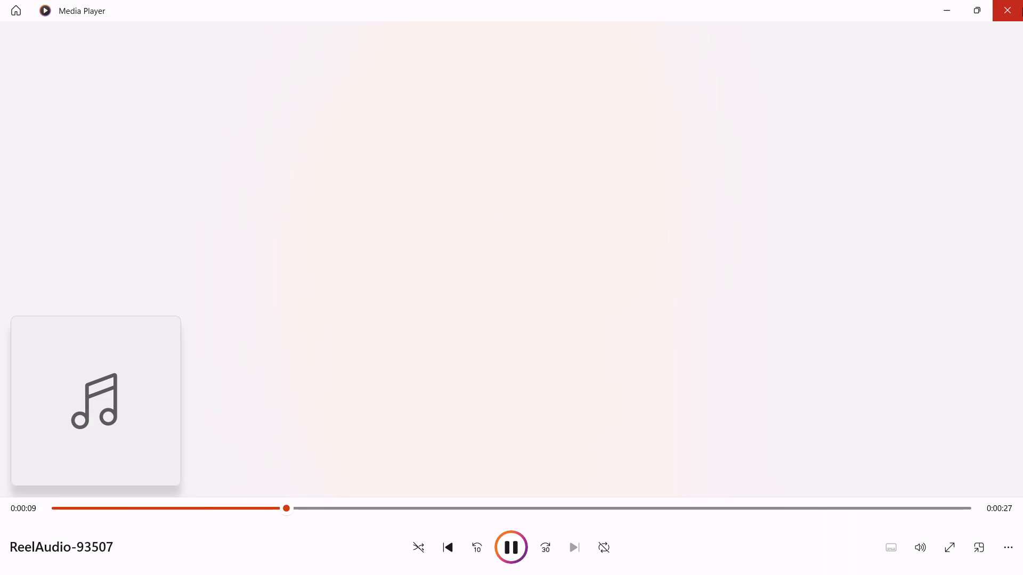
{"action": "left_click", "coordinate": [1022, 7]}
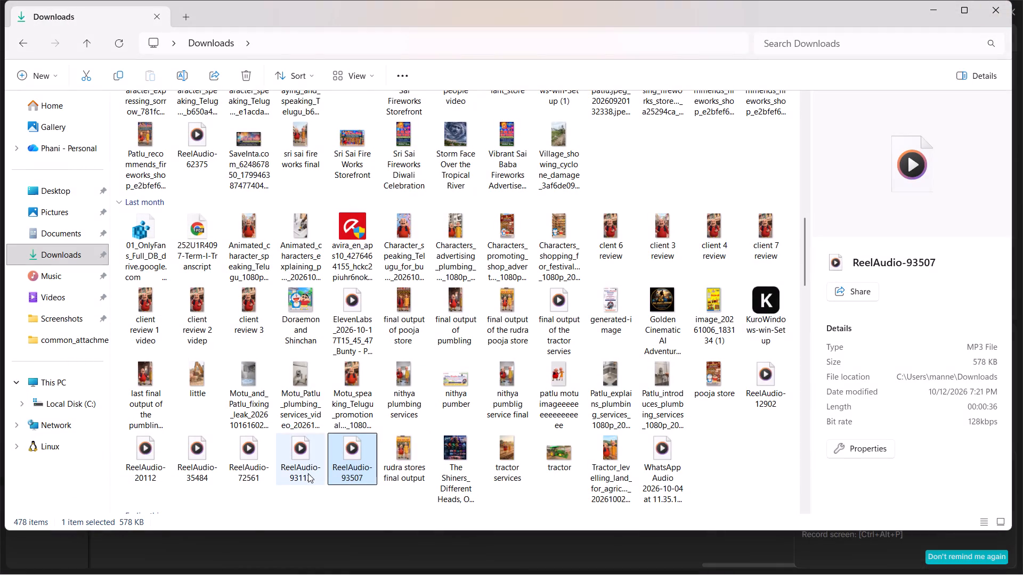
{"action": "double_click", "coordinate": [308, 473]}
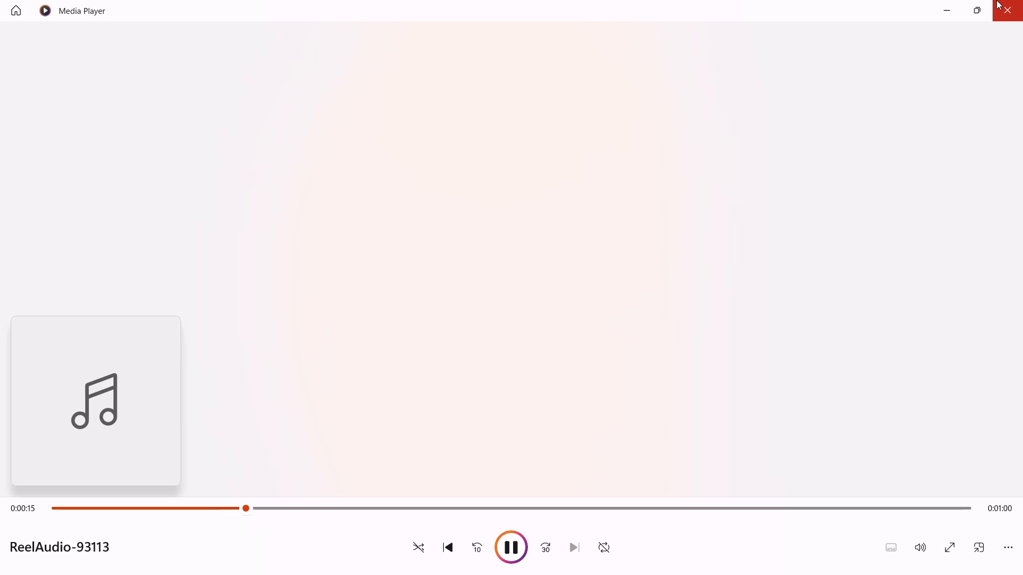
{"action": "left_click", "coordinate": [996, 0]}
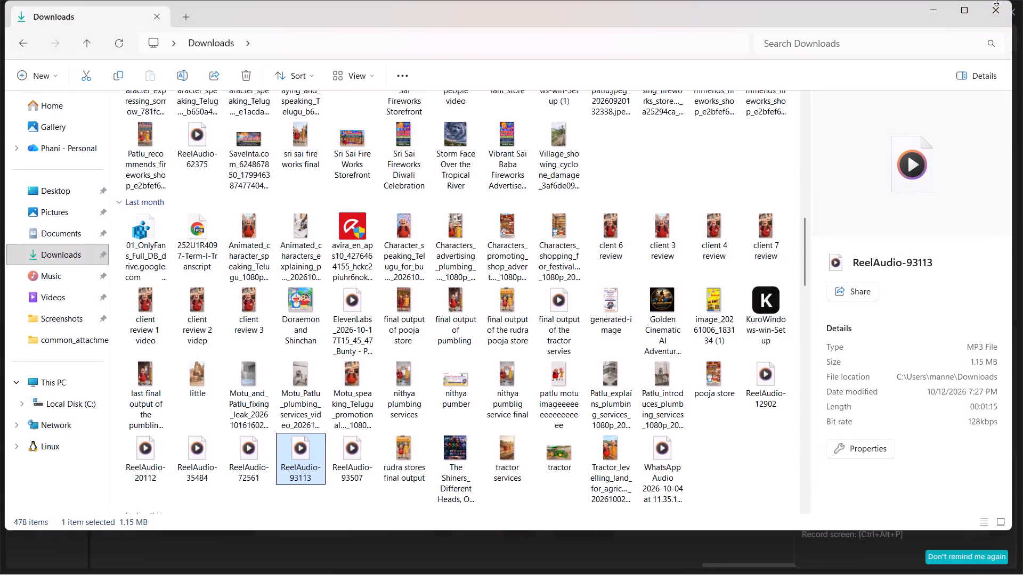
{"action": "double_click", "coordinate": [225, 477]}
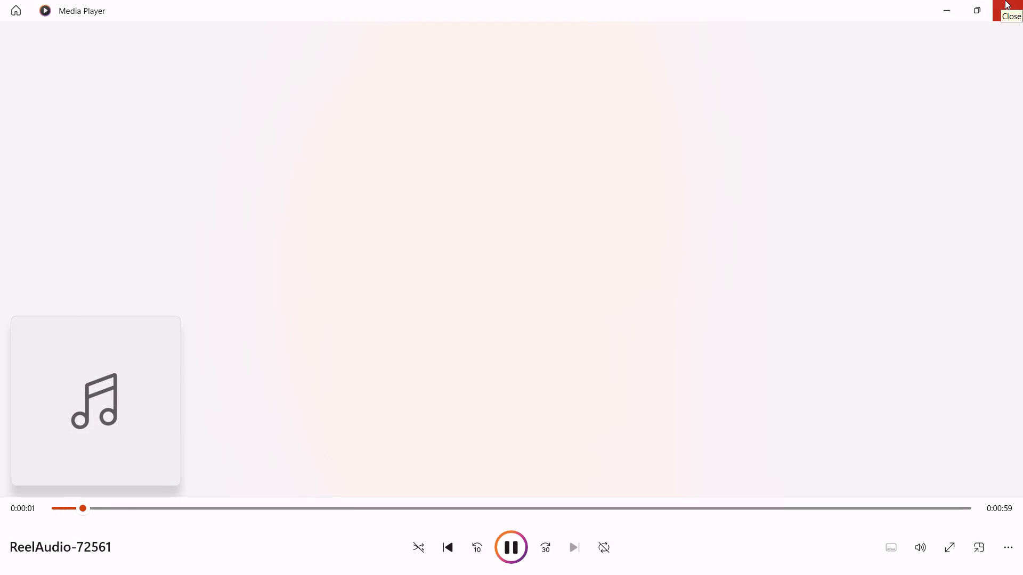
{"action": "left_click", "coordinate": [1005, 0]}
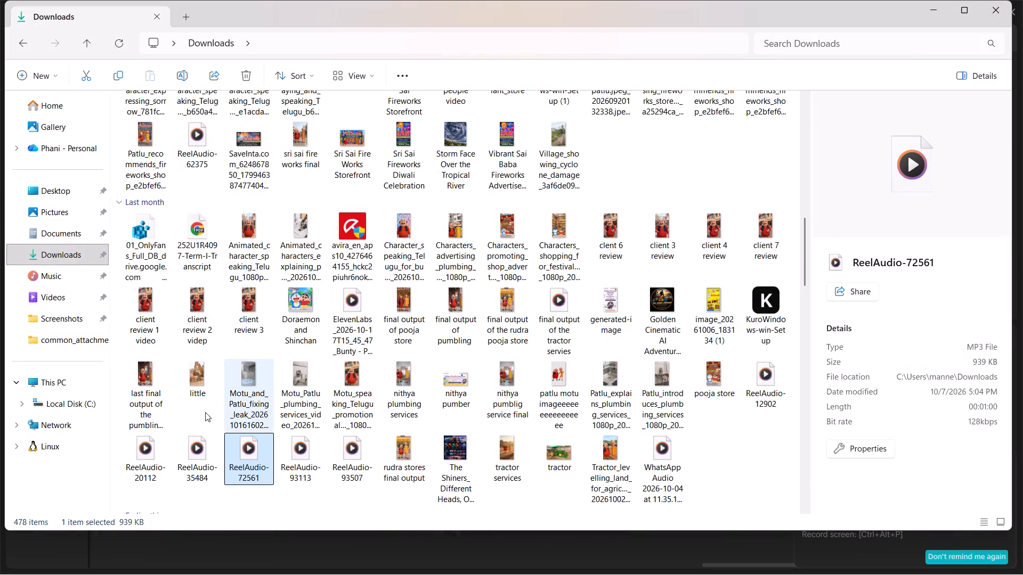
{"action": "double_click", "coordinate": [201, 450]}
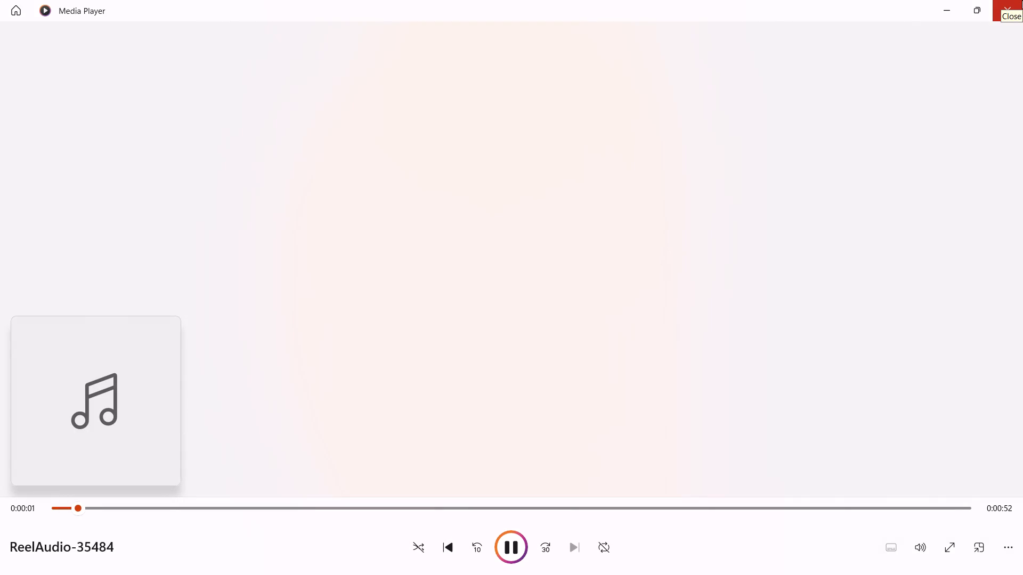
{"action": "left_click", "coordinate": [1022, 0]}
Rename the ReelAudio-93507 MP3 file as pradise.
{"action": "left_click", "coordinate": [355, 469]}
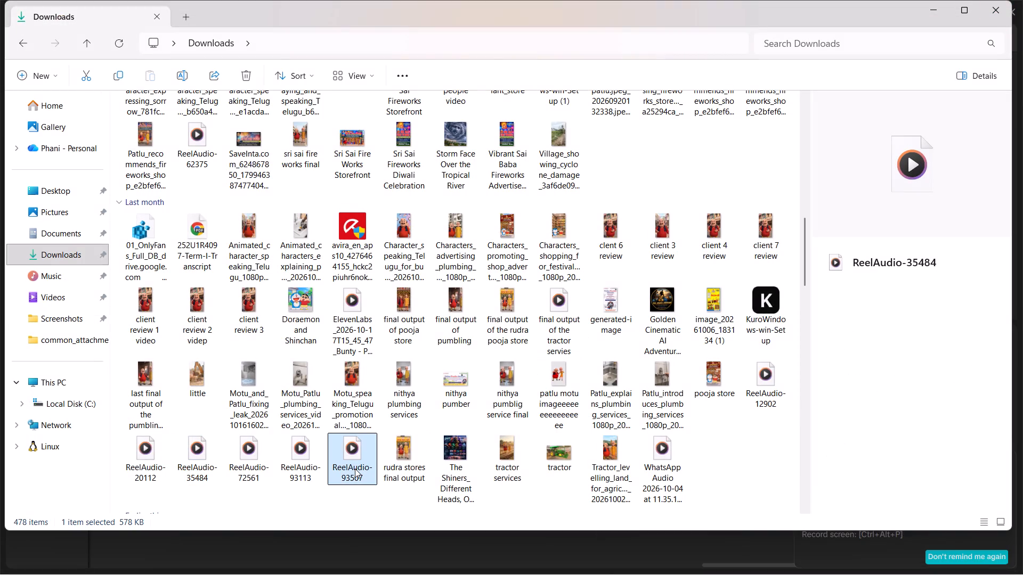
{"action": "left_click", "coordinate": [355, 469]}
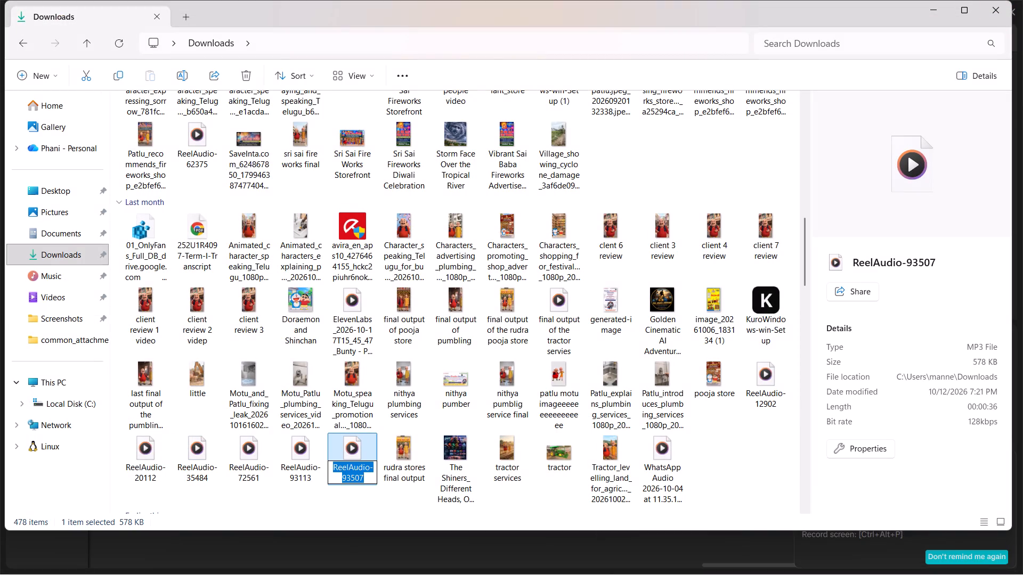
{"action": "key", "text": "BackSpace"}
{"action": "type", "text": "pradise"}
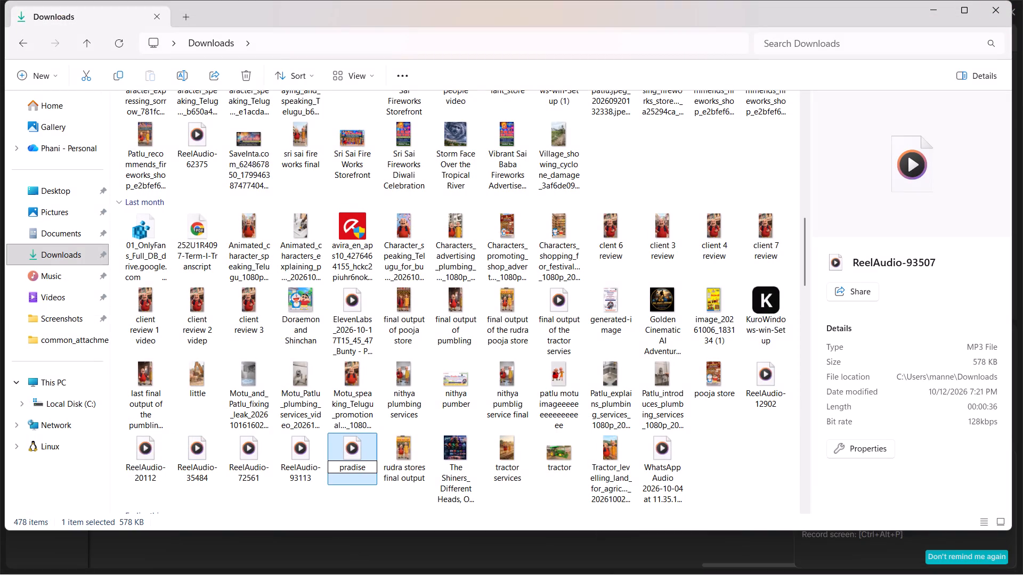
{"action": "left_click", "coordinate": [360, 479]}
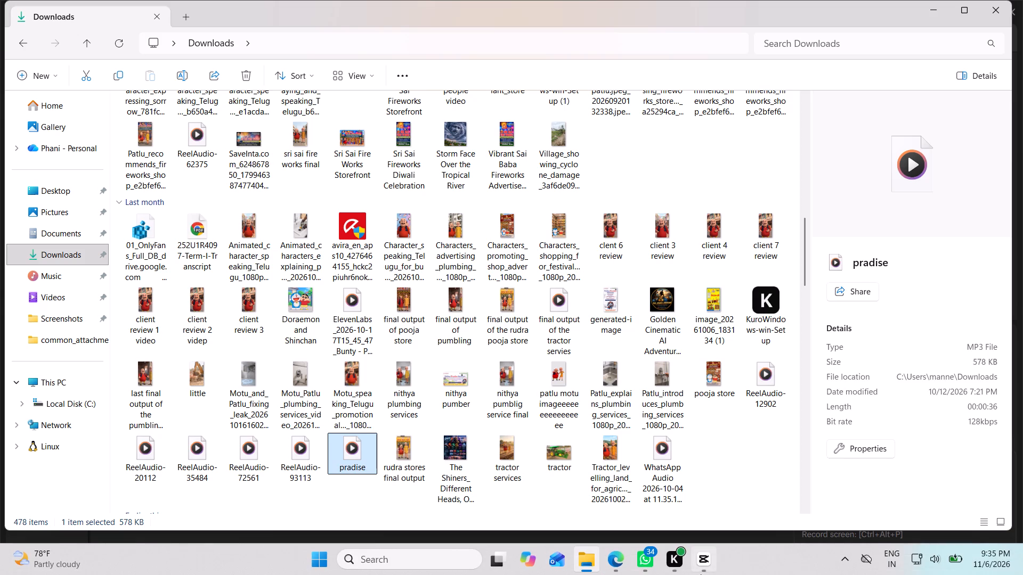
Switch to CapCut, start a media import and look through the Downloads files for the pradise audio.
{"action": "left_click", "coordinate": [702, 560]}
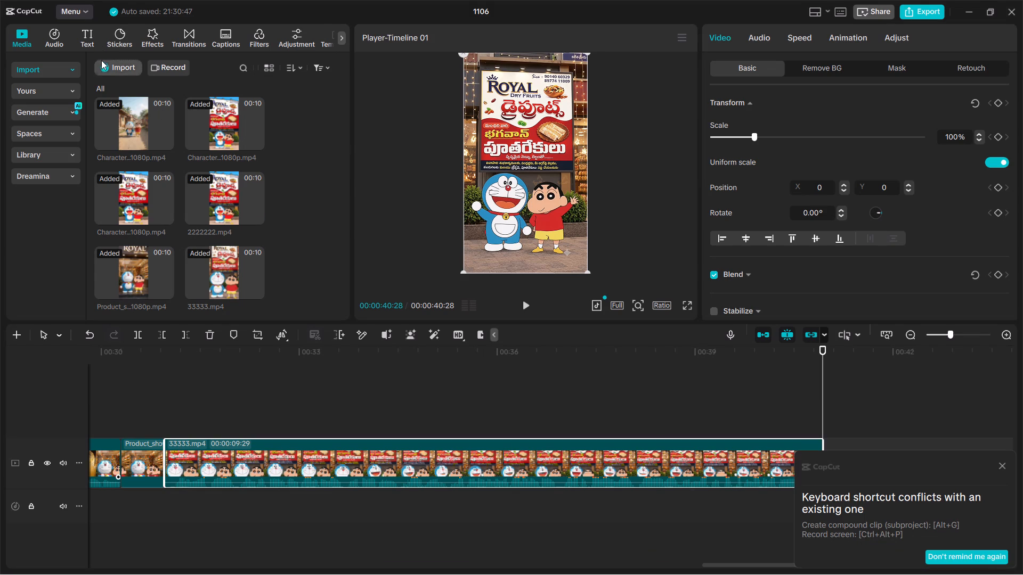
{"action": "left_click", "coordinate": [102, 62]}
{"action": "left_click", "coordinate": [115, 95]}
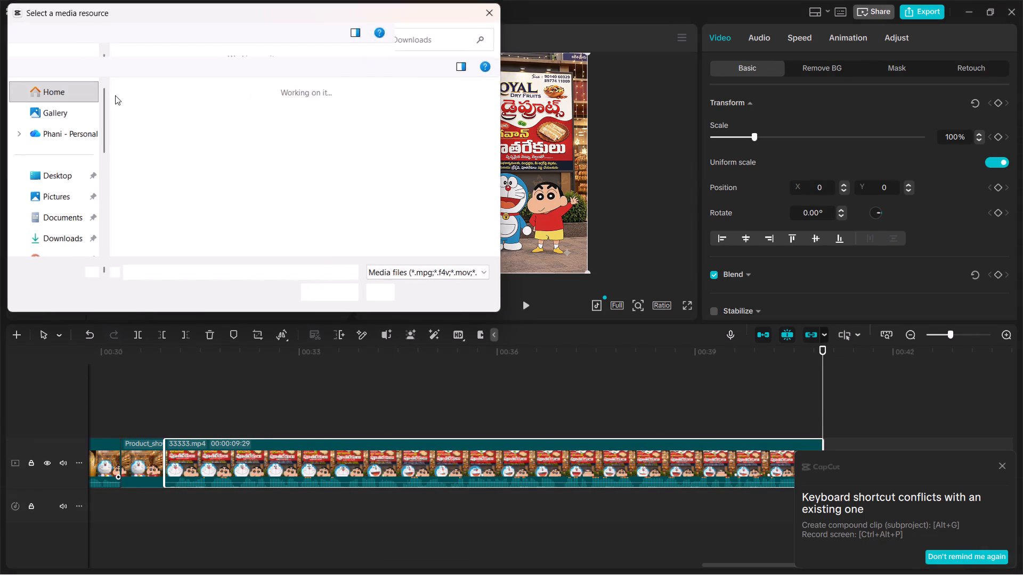
{"action": "scroll", "coordinate": [211, 174], "scroll_direction": "down", "scroll_amount": 1}
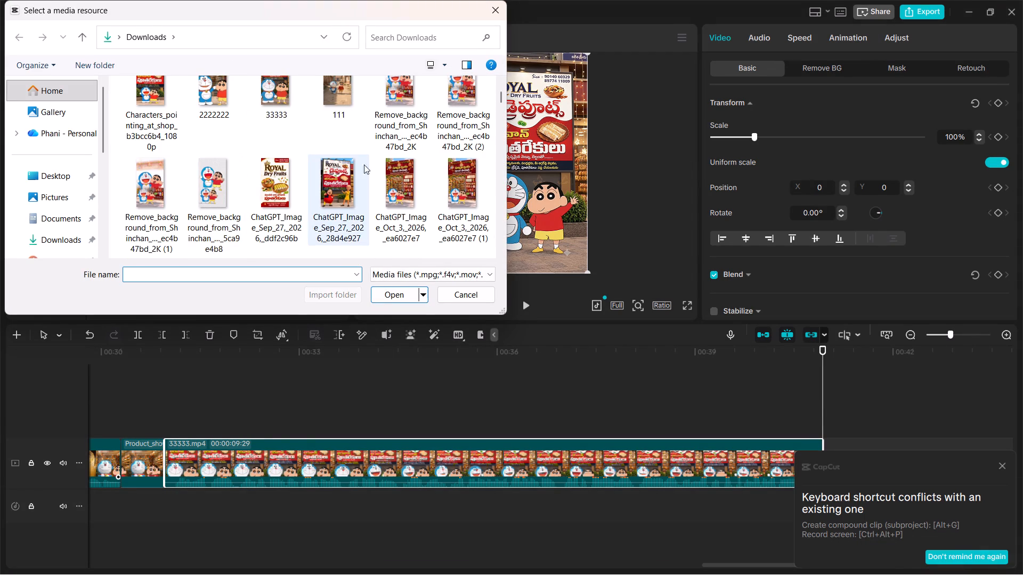
{"action": "scroll", "coordinate": [401, 166], "scroll_direction": "down", "scroll_amount": 1}
{"action": "scroll", "coordinate": [342, 206], "scroll_direction": "down", "scroll_amount": 1}
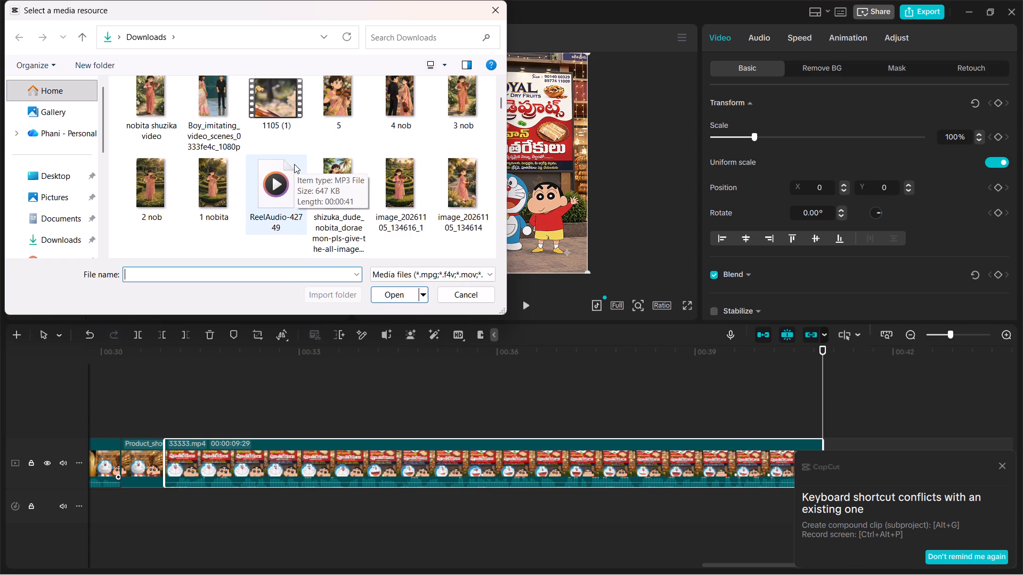
{"action": "scroll", "coordinate": [294, 164], "scroll_direction": "up", "scroll_amount": 1}
{"action": "scroll", "coordinate": [192, 136], "scroll_direction": "up", "scroll_amount": 1}
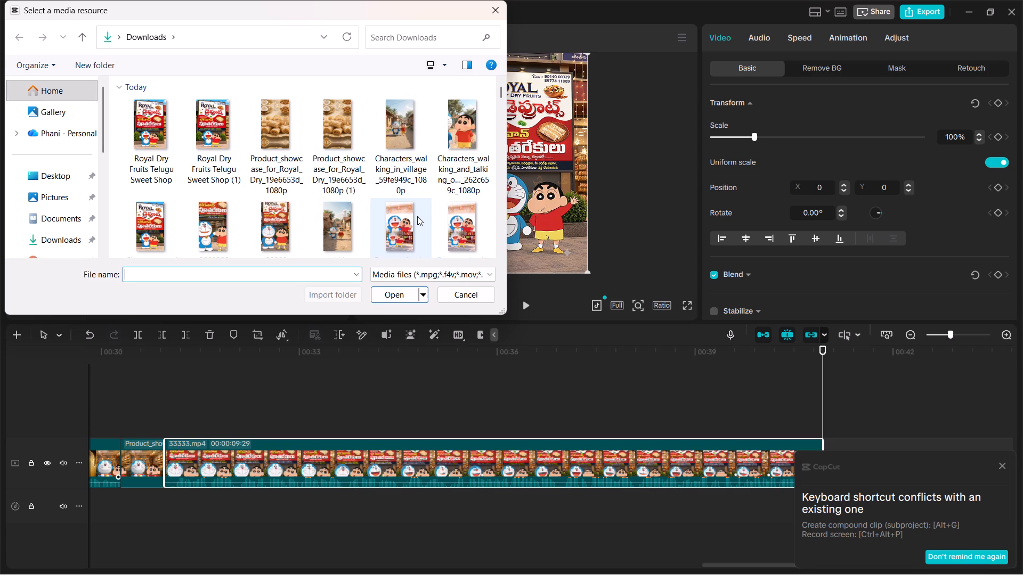
{"action": "scroll", "coordinate": [417, 216], "scroll_direction": "down", "scroll_amount": 2, "text": "ctrl"}
{"action": "scroll", "coordinate": [417, 216], "scroll_direction": "down", "scroll_amount": 1}
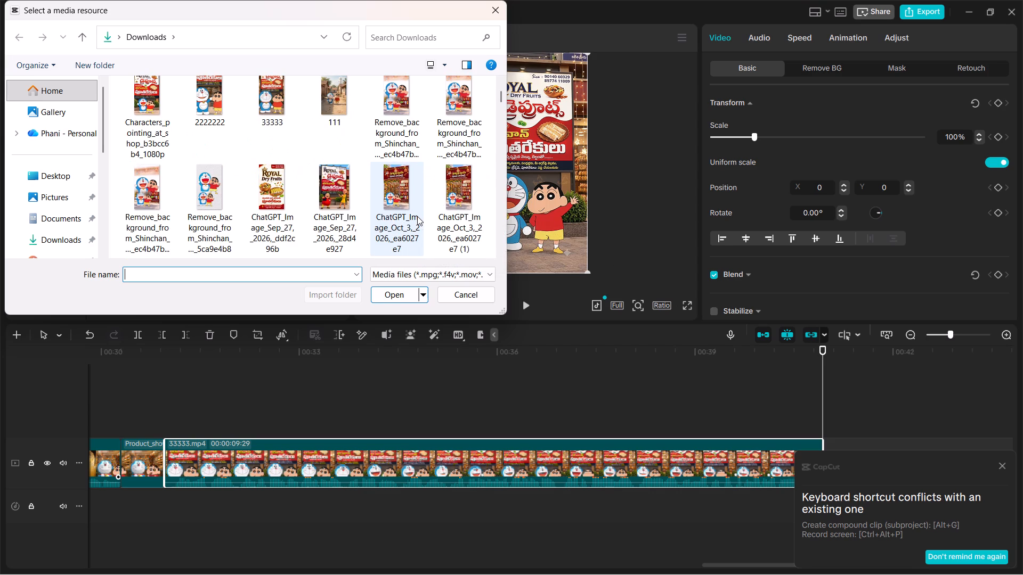
{"action": "scroll", "coordinate": [349, 228], "scroll_direction": "down", "scroll_amount": 1}
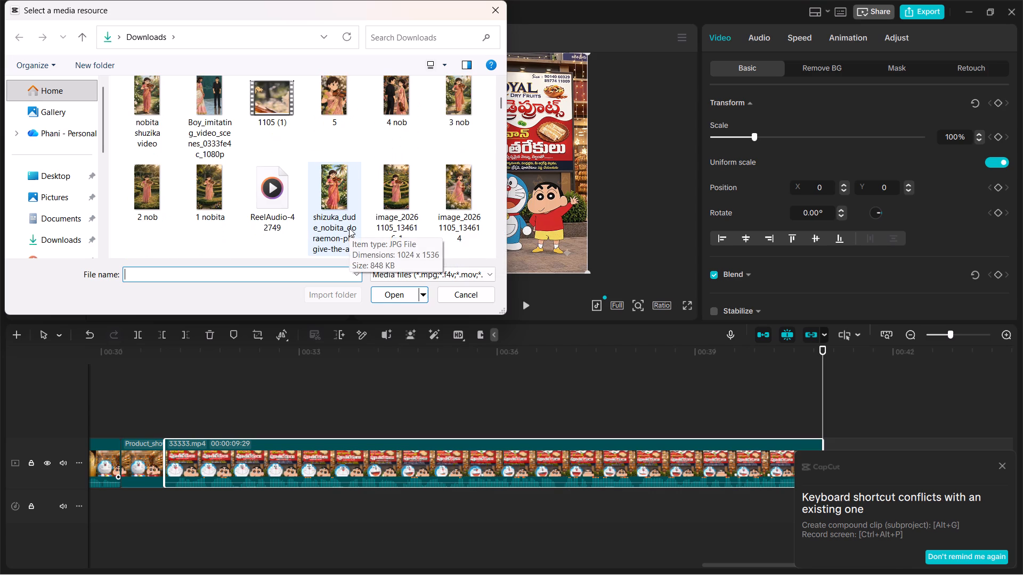
{"action": "scroll", "coordinate": [270, 175], "scroll_direction": "down", "scroll_amount": 1}
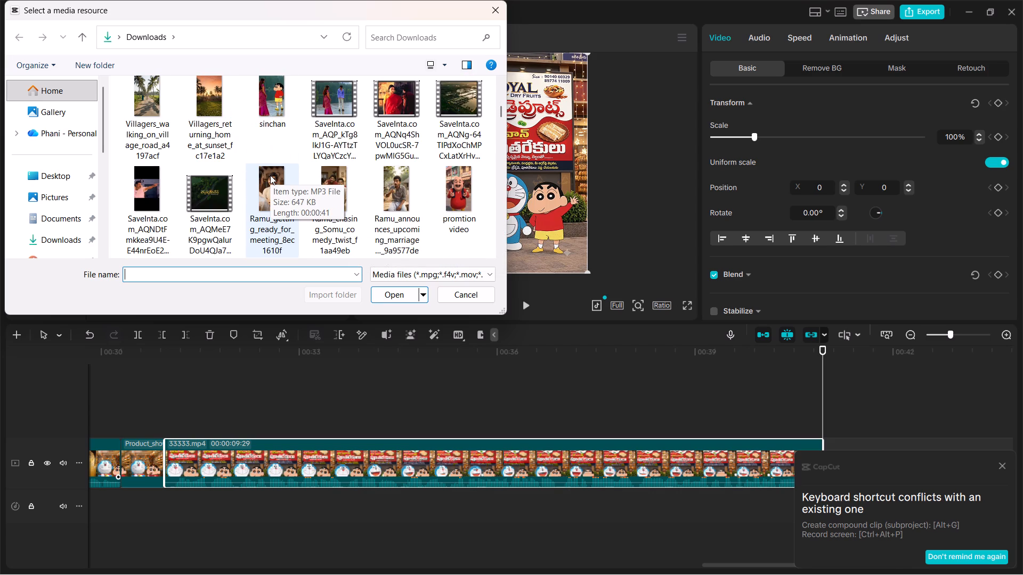
{"action": "scroll", "coordinate": [169, 111], "scroll_direction": "down", "scroll_amount": 1, "text": "ctrl"}
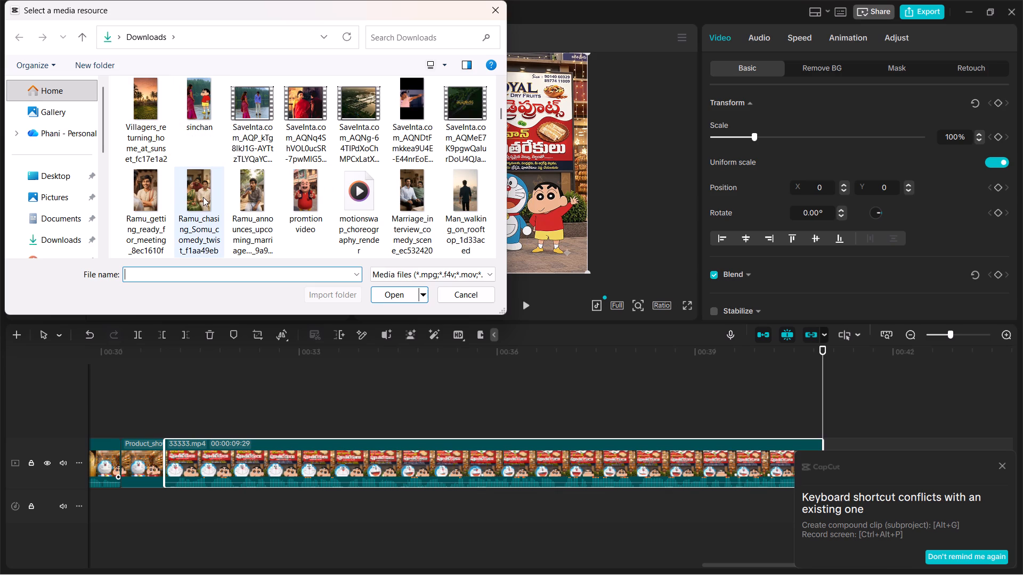
{"action": "scroll", "coordinate": [203, 197], "scroll_direction": "down", "scroll_amount": 1, "text": "ctrl"}
{"action": "scroll", "coordinate": [203, 197], "scroll_direction": "down", "scroll_amount": 1}
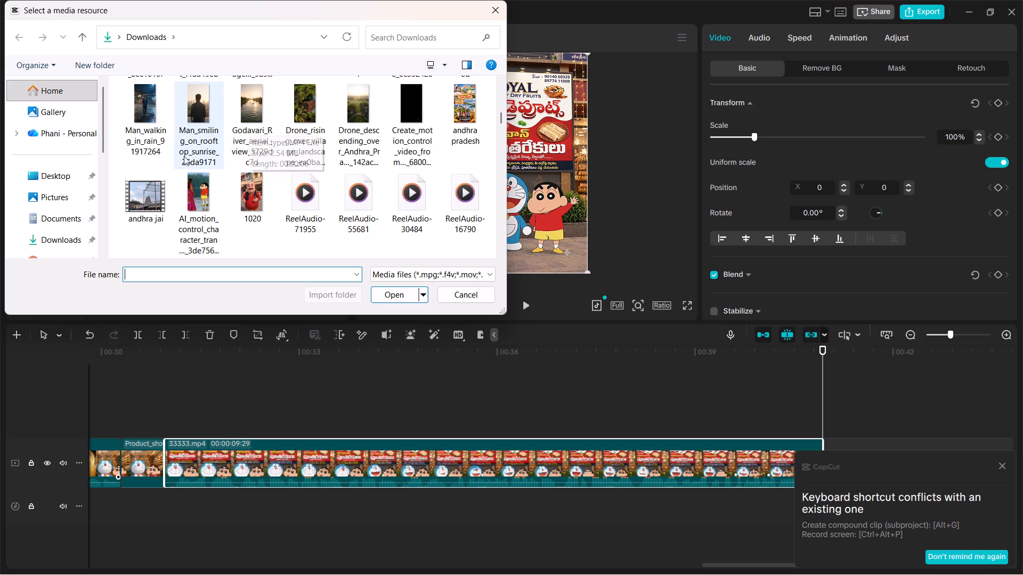
{"action": "scroll", "coordinate": [184, 148], "scroll_direction": "up", "scroll_amount": 4}
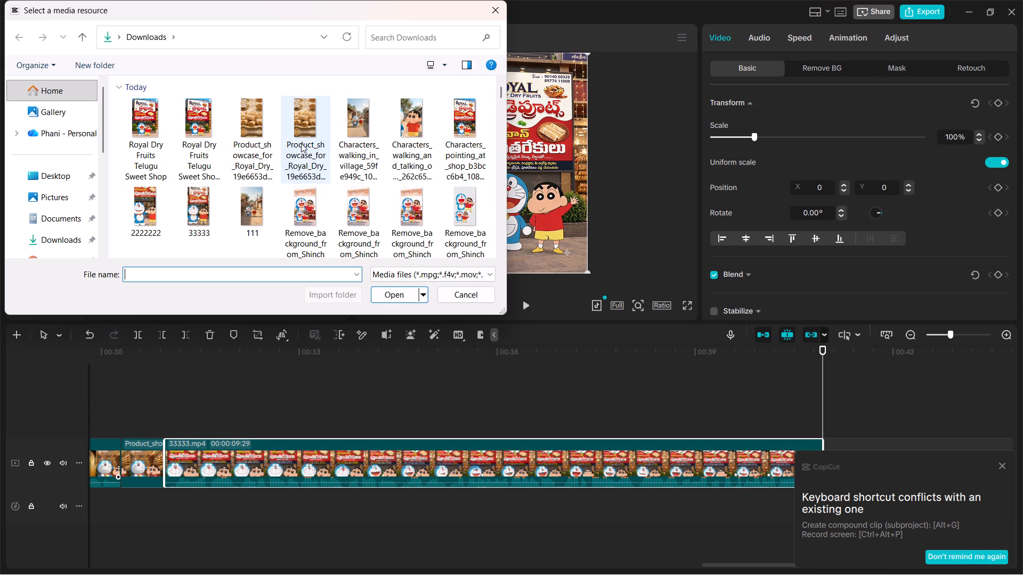
{"action": "scroll", "coordinate": [301, 143], "scroll_direction": "down", "scroll_amount": 1}
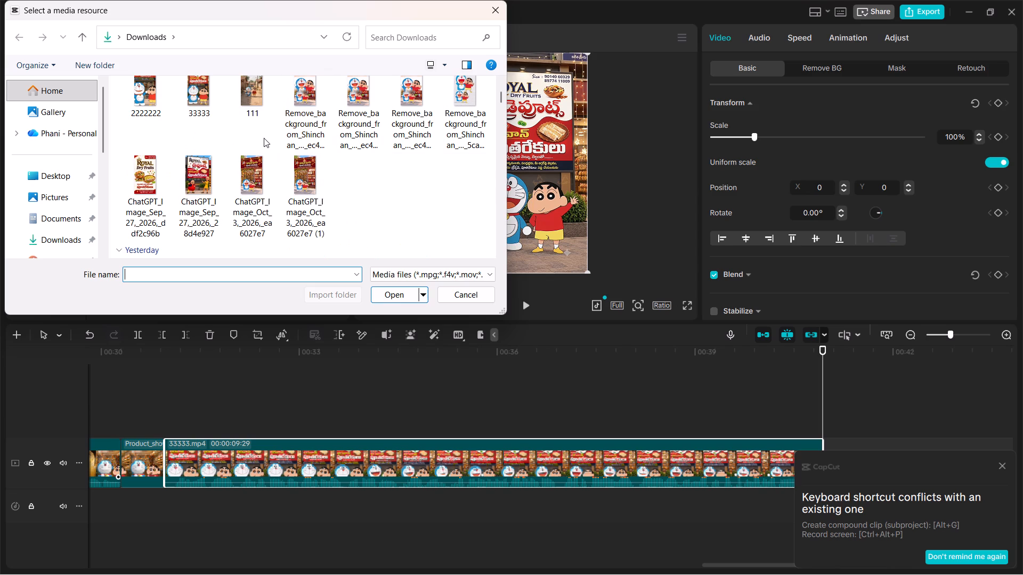
{"action": "scroll", "coordinate": [264, 138], "scroll_direction": "up", "scroll_amount": 3}
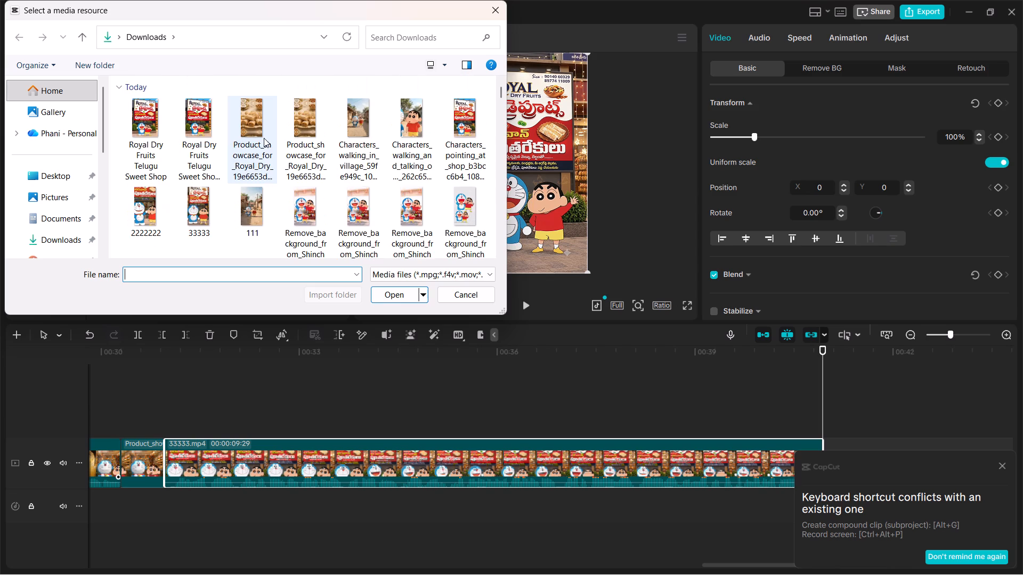
{"action": "scroll", "coordinate": [264, 138], "scroll_direction": "down", "scroll_amount": 5}
{"action": "scroll", "coordinate": [249, 186], "scroll_direction": "down", "scroll_amount": 2}
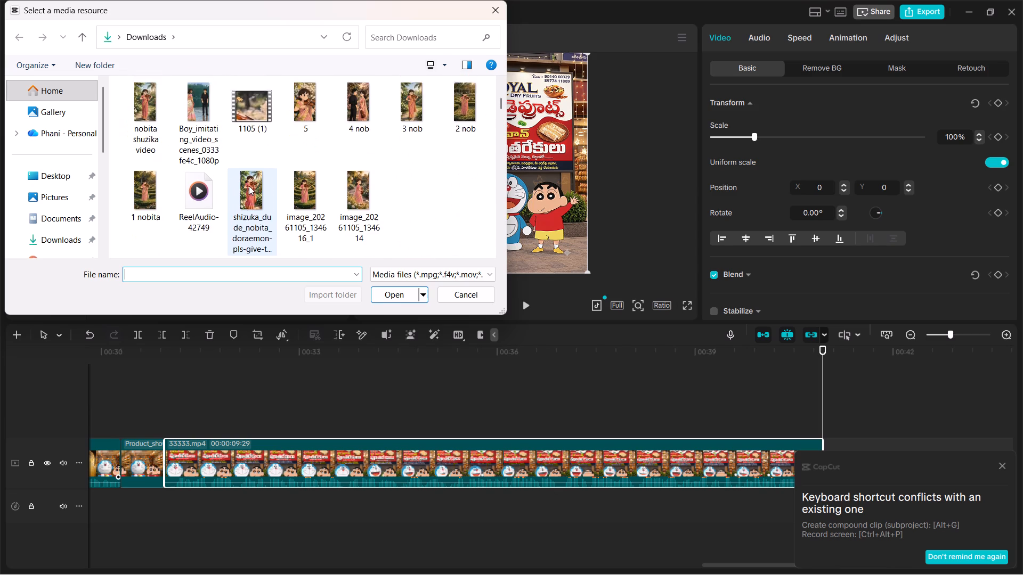
{"action": "scroll", "coordinate": [249, 186], "scroll_direction": "down", "scroll_amount": 3}
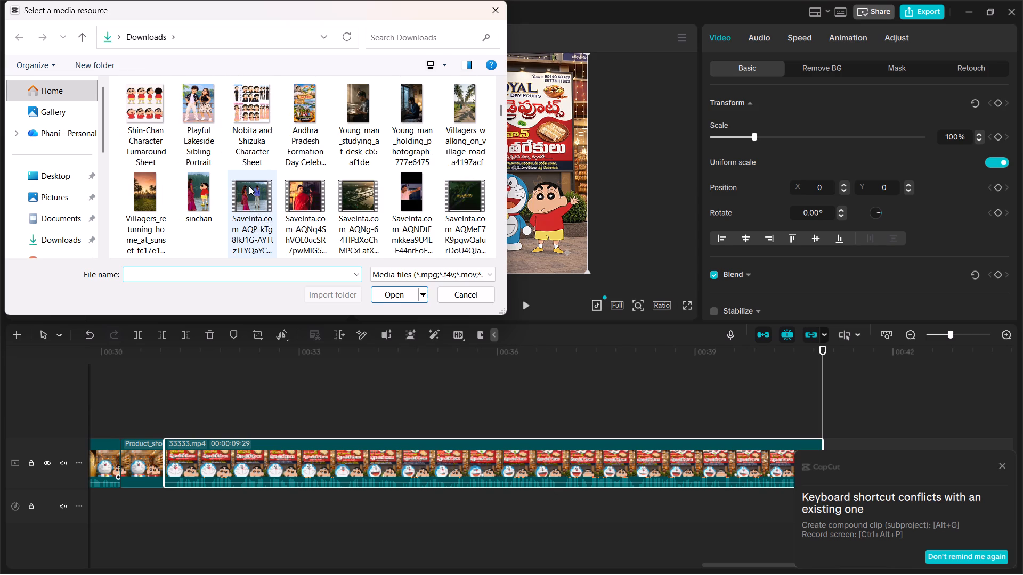
{"action": "scroll", "coordinate": [249, 186], "scroll_direction": "down", "scroll_amount": 2}
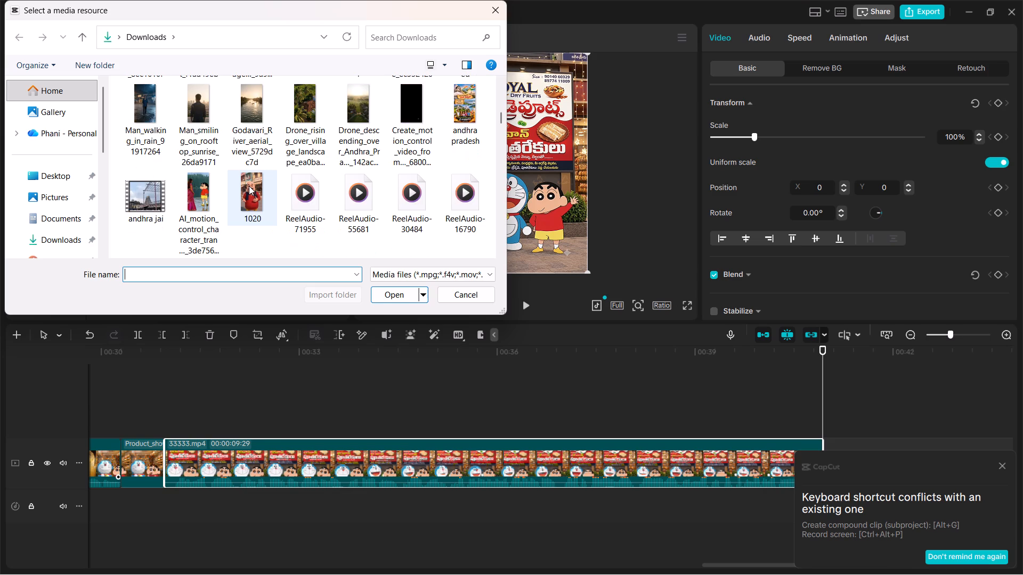
{"action": "scroll", "coordinate": [322, 217], "scroll_direction": "down", "scroll_amount": 1}
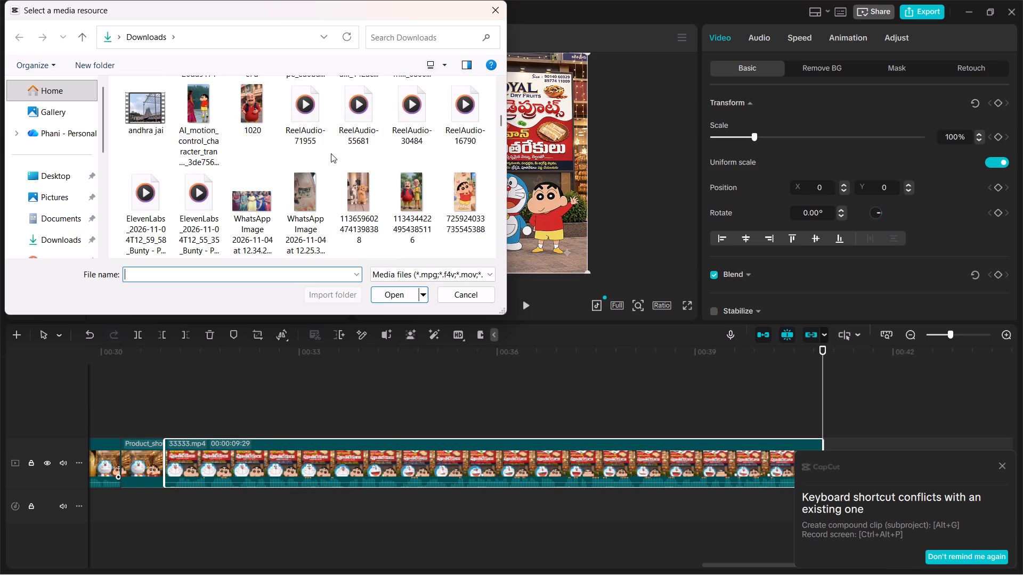
{"action": "scroll", "coordinate": [358, 146], "scroll_direction": "down", "scroll_amount": 1}
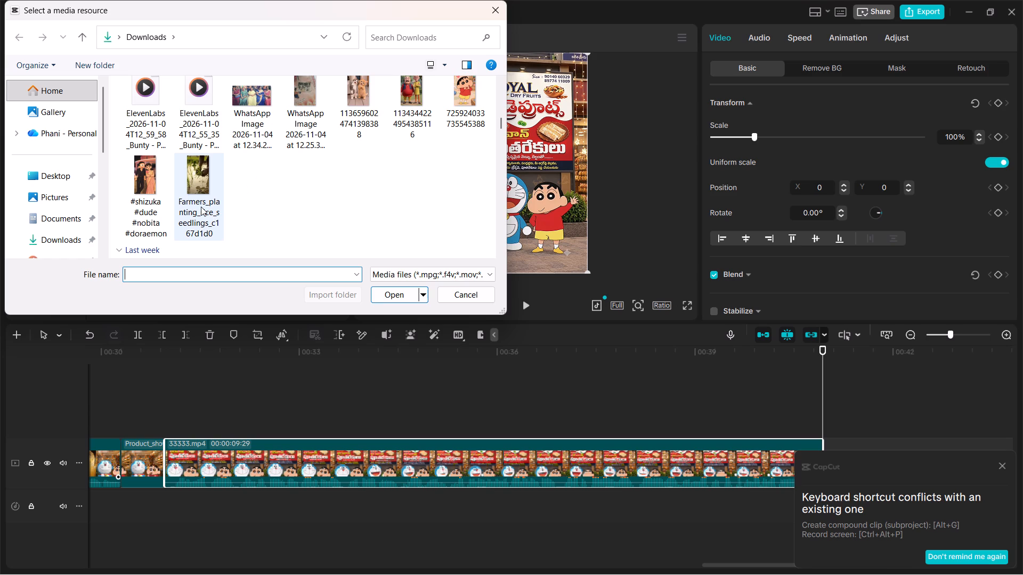
{"action": "scroll", "coordinate": [201, 207], "scroll_direction": "down", "scroll_amount": 1}
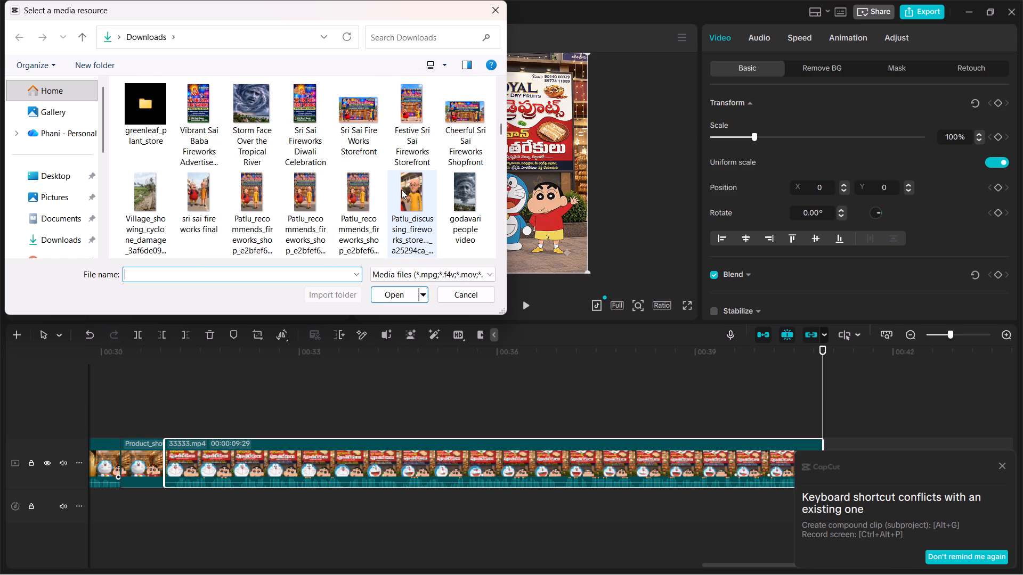
{"action": "scroll", "coordinate": [401, 190], "scroll_direction": "down", "scroll_amount": 1}
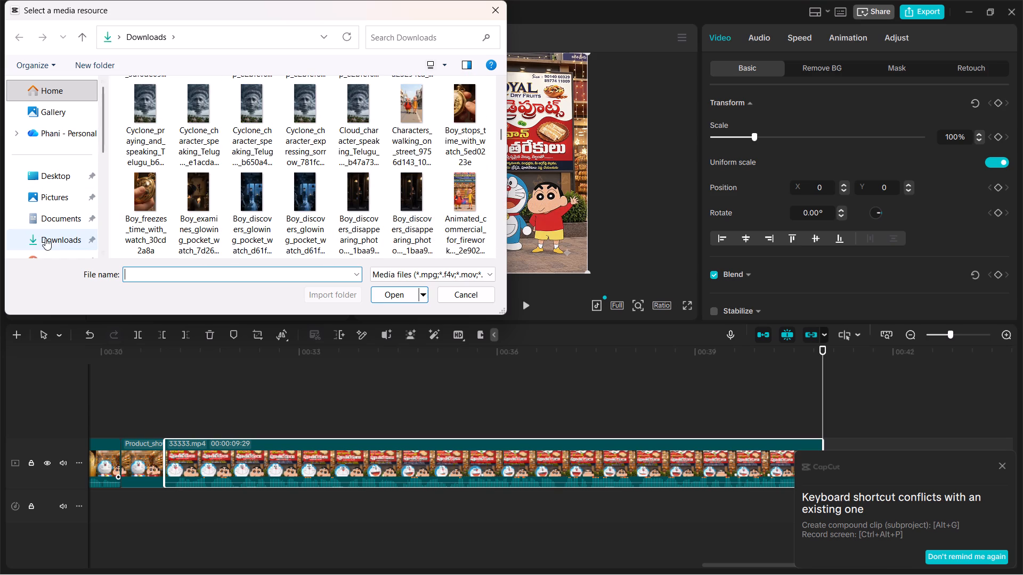
Look through the newer Downloads files, from today to earlier this week, for the pradise audio.
{"action": "left_click", "coordinate": [45, 239]}
{"action": "scroll", "coordinate": [197, 180], "scroll_direction": "down", "scroll_amount": 1}
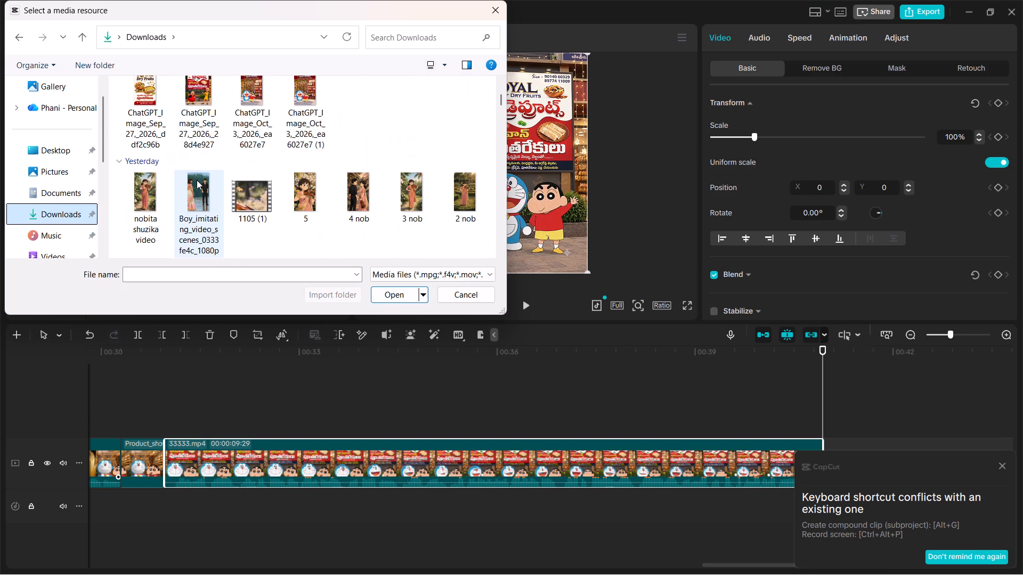
{"action": "scroll", "coordinate": [248, 141], "scroll_direction": "down", "scroll_amount": 1}
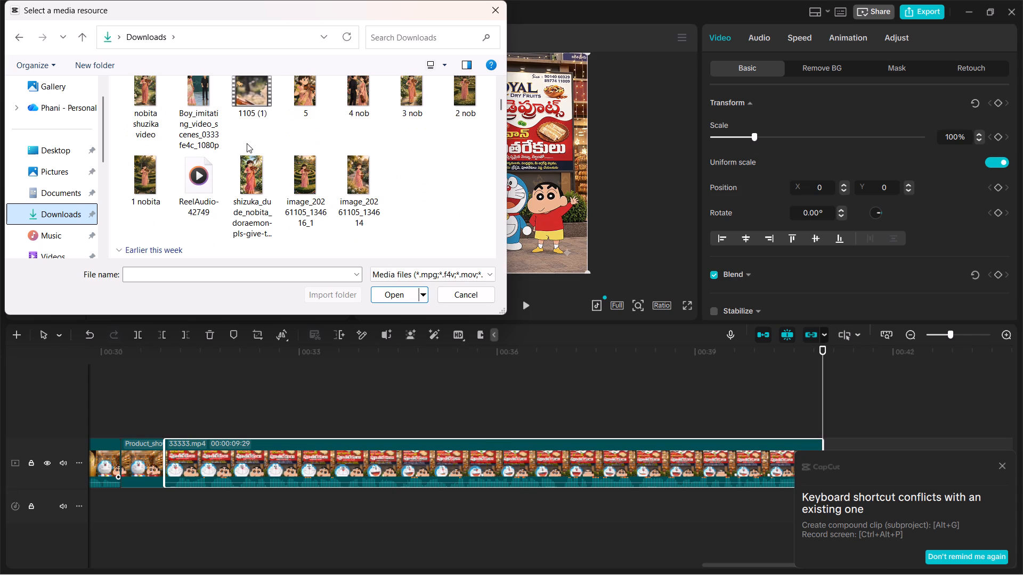
{"action": "scroll", "coordinate": [241, 176], "scroll_direction": "down", "scroll_amount": 1}
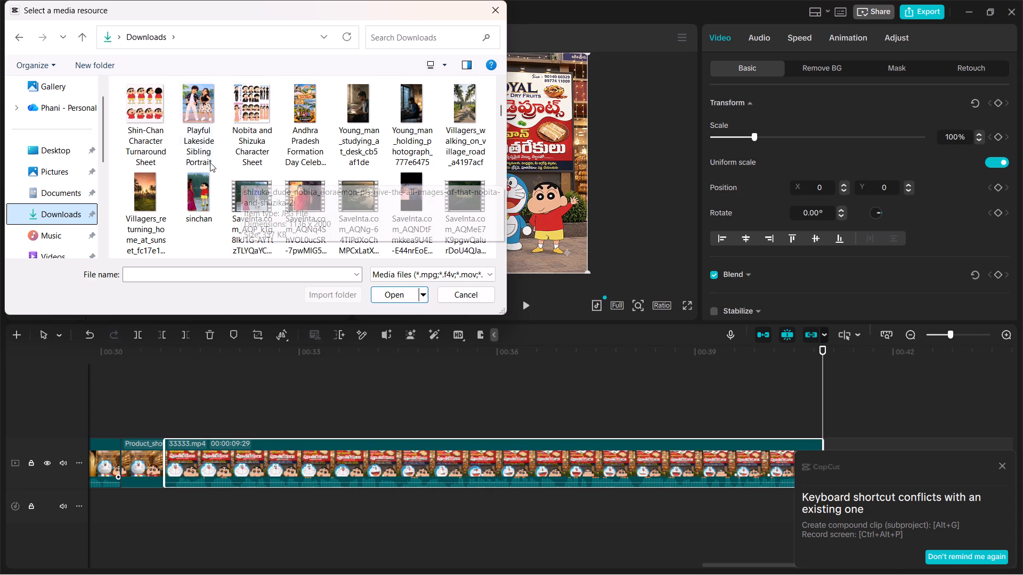
{"action": "scroll", "coordinate": [190, 163], "scroll_direction": "down", "scroll_amount": 1}
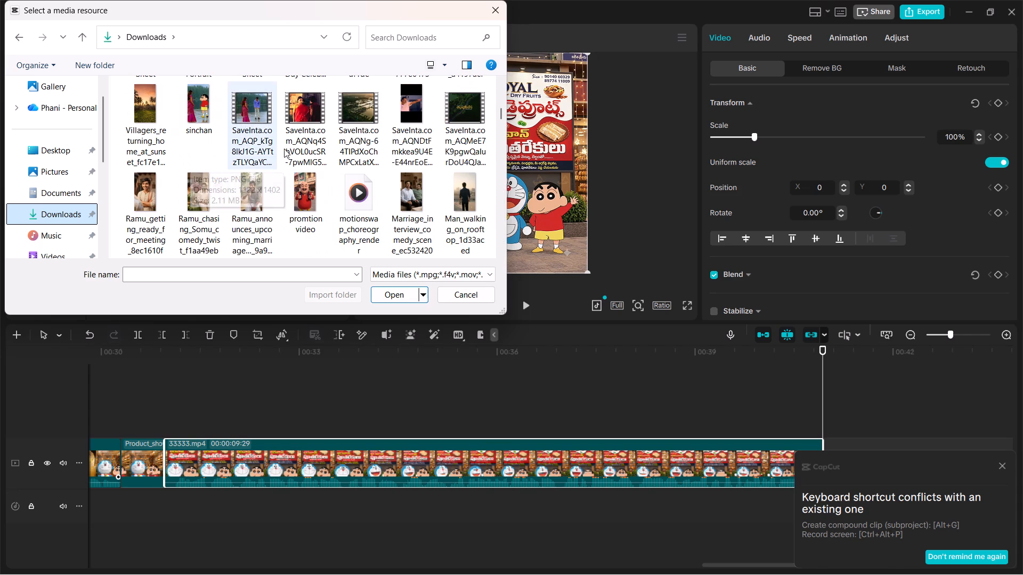
{"action": "scroll", "coordinate": [299, 161], "scroll_direction": "down", "scroll_amount": 1}
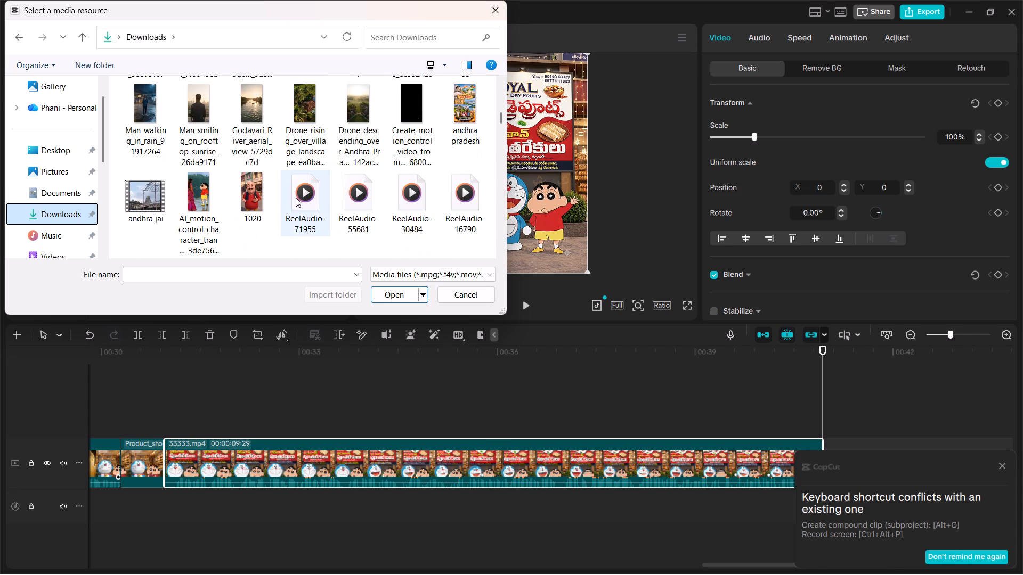
{"action": "scroll", "coordinate": [293, 203], "scroll_direction": "down", "scroll_amount": 1}
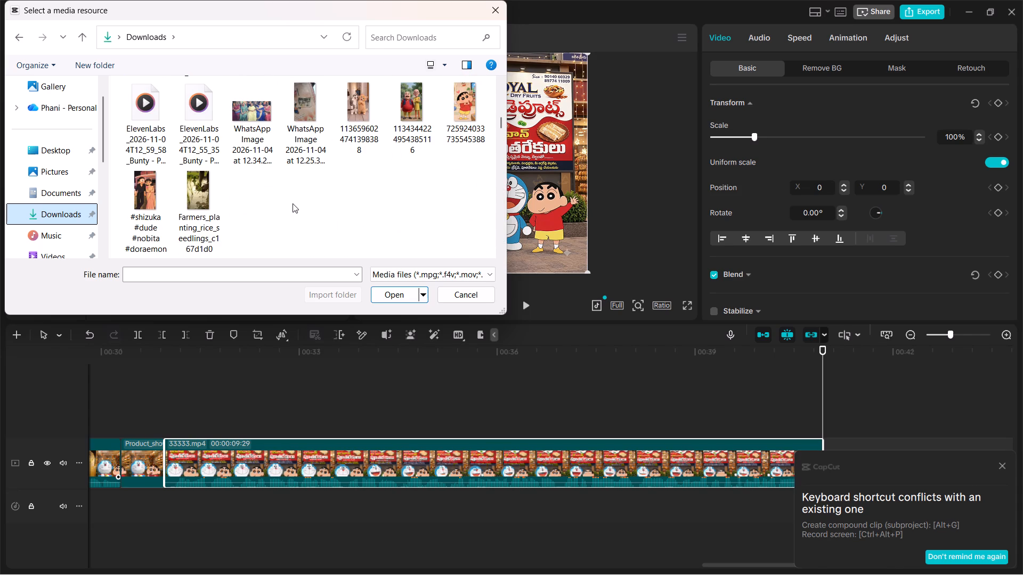
{"action": "scroll", "coordinate": [293, 203], "scroll_direction": "down", "scroll_amount": 1}
{"action": "scroll", "coordinate": [293, 203], "scroll_direction": "up", "scroll_amount": 2}
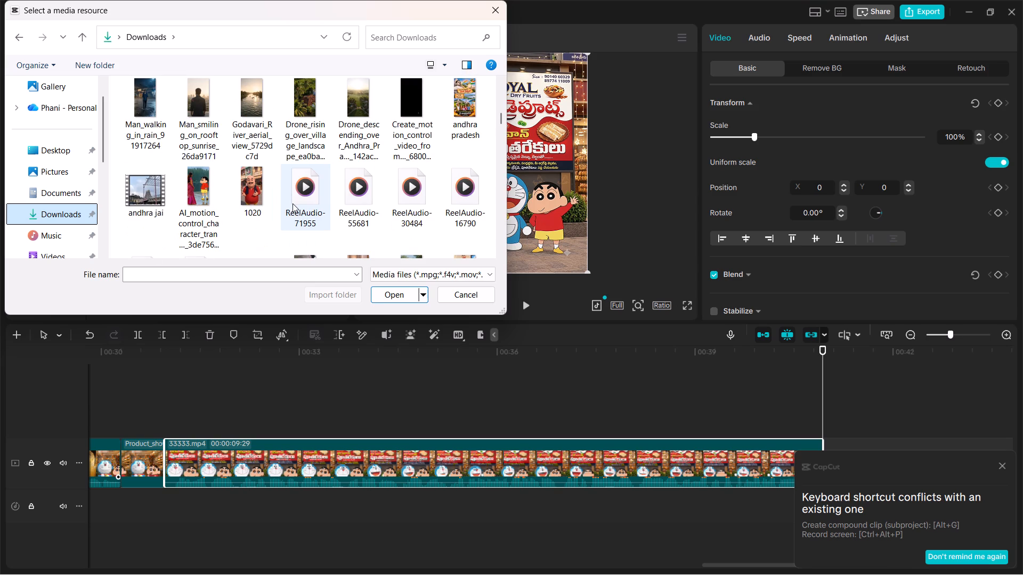
{"action": "scroll", "coordinate": [290, 225], "scroll_direction": "down", "scroll_amount": 2}
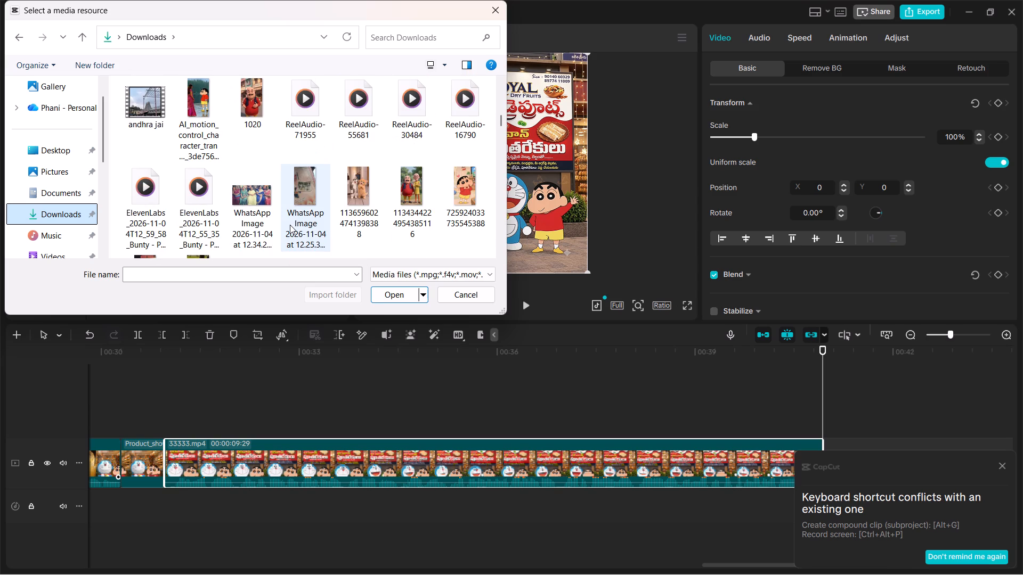
{"action": "scroll", "coordinate": [232, 175], "scroll_direction": "up", "scroll_amount": 1}
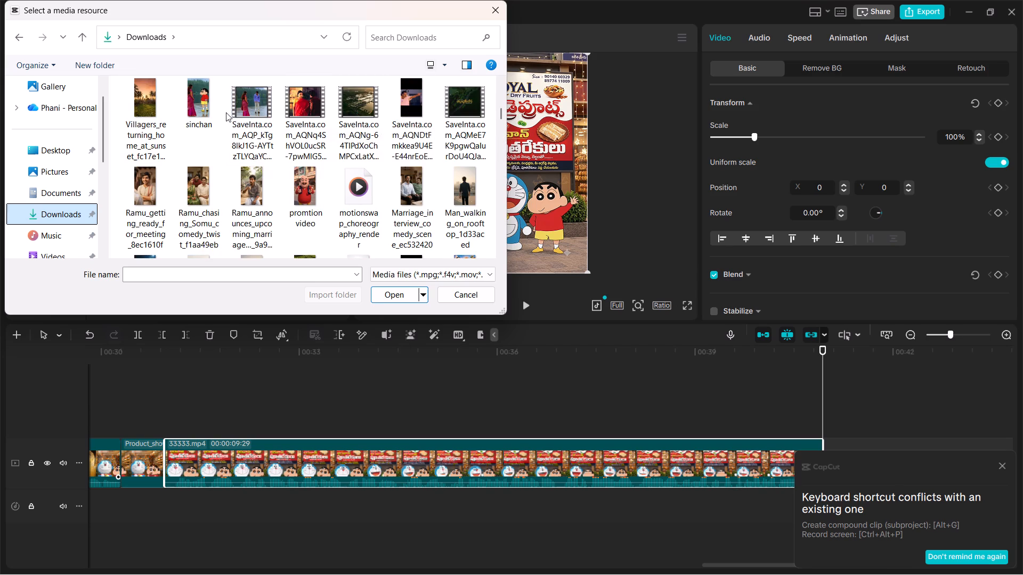
{"action": "scroll", "coordinate": [347, 139], "scroll_direction": "up", "scroll_amount": 1}
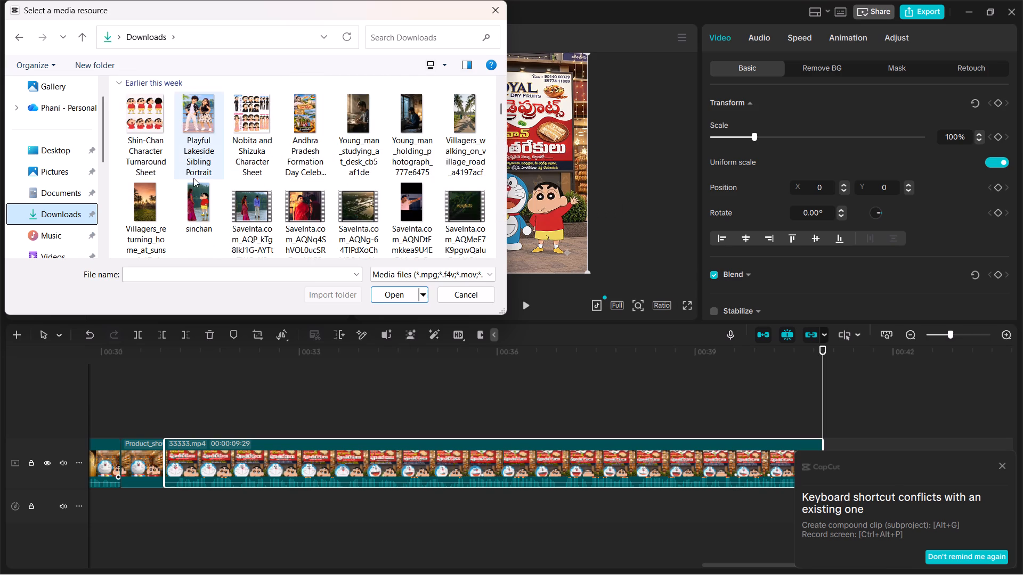
{"action": "scroll", "coordinate": [184, 182], "scroll_direction": "up", "scroll_amount": 1}
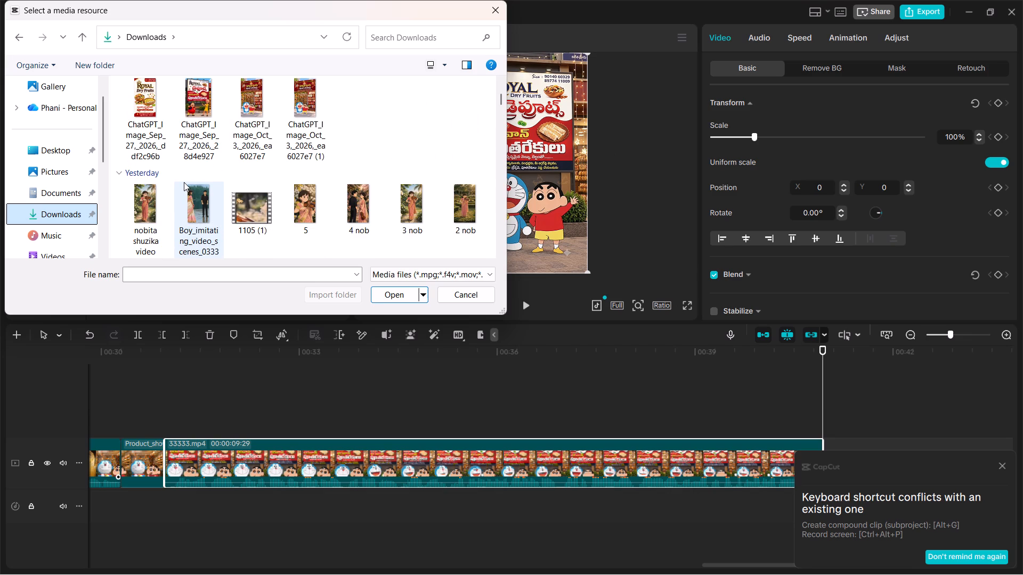
{"action": "scroll", "coordinate": [184, 182], "scroll_direction": "down", "scroll_amount": 1}
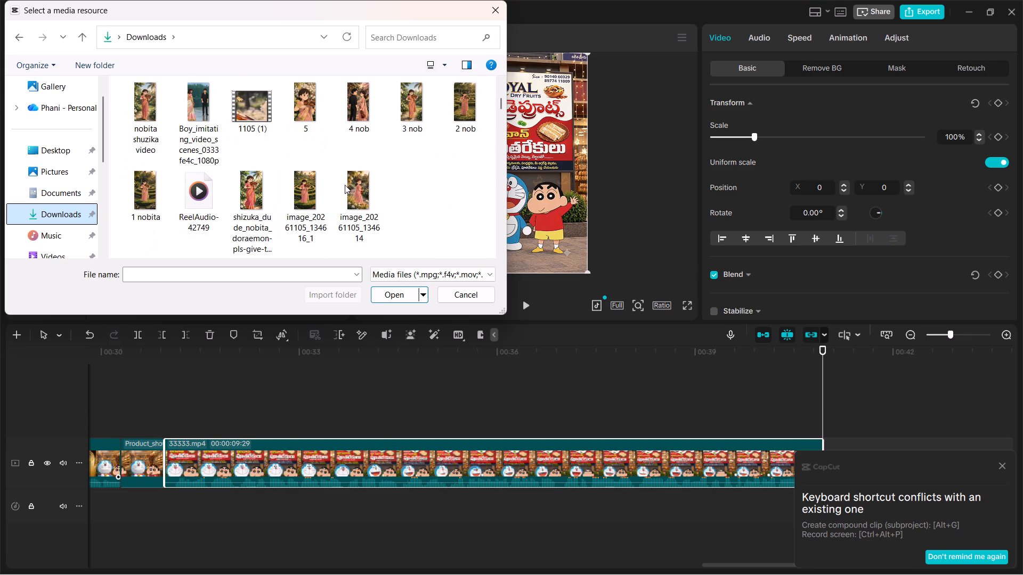
{"action": "scroll", "coordinate": [386, 209], "scroll_direction": "down", "scroll_amount": 2}
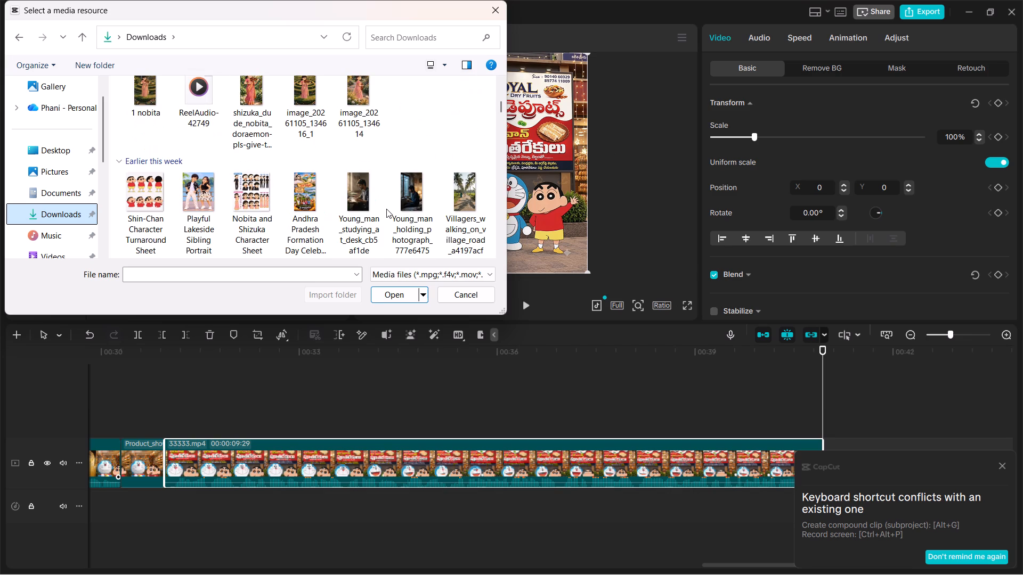
{"action": "scroll", "coordinate": [336, 220], "scroll_direction": "up", "scroll_amount": 2}
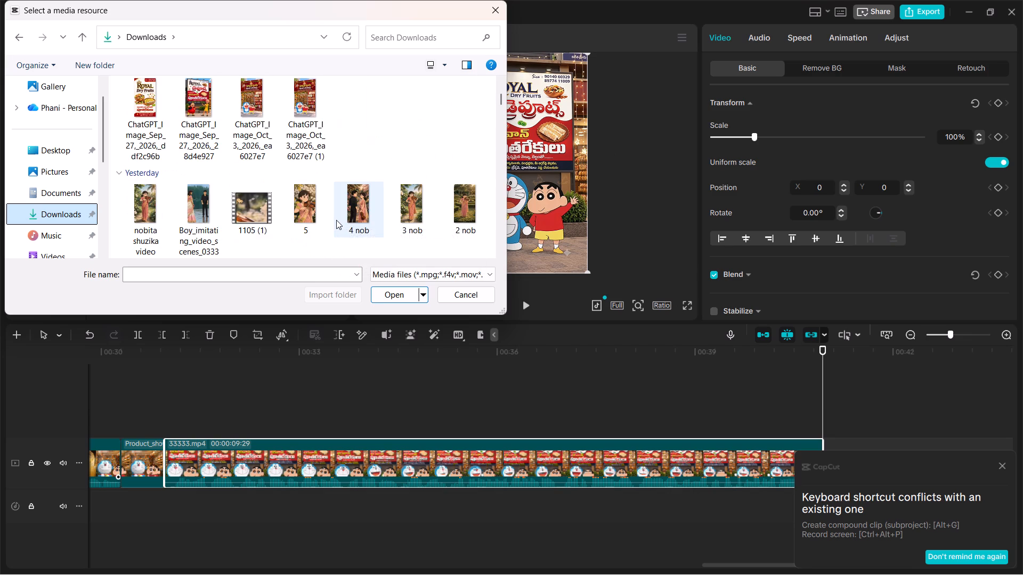
{"action": "scroll", "coordinate": [336, 220], "scroll_direction": "up", "scroll_amount": 1}
{"action": "scroll", "coordinate": [356, 147], "scroll_direction": "up", "scroll_amount": 1}
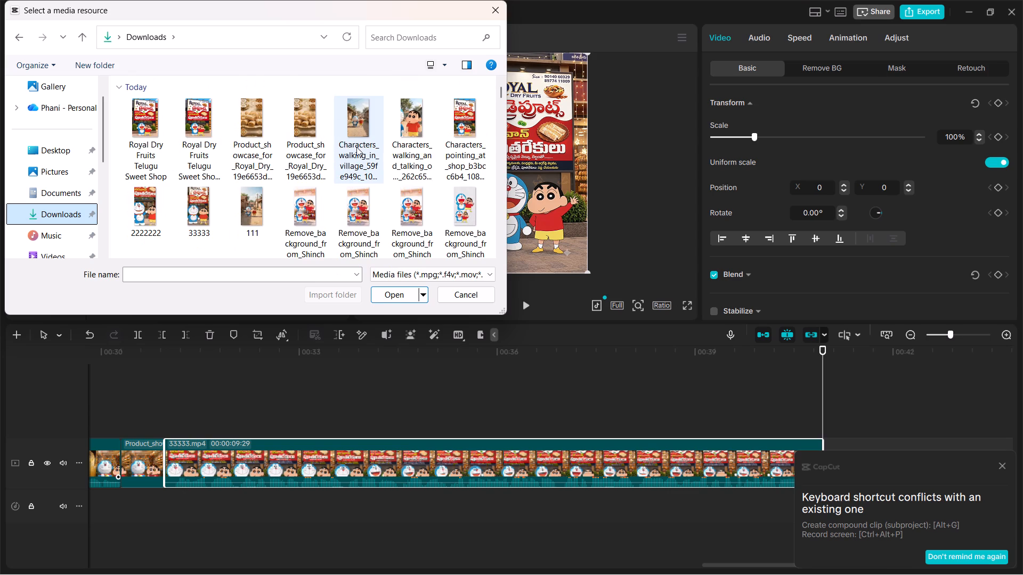
{"action": "scroll", "coordinate": [356, 147], "scroll_direction": "up", "scroll_amount": 1}
Find pradise among last month's files in Downloads and import it into the project media.
{"action": "scroll", "coordinate": [356, 147], "scroll_direction": "down", "scroll_amount": 2}
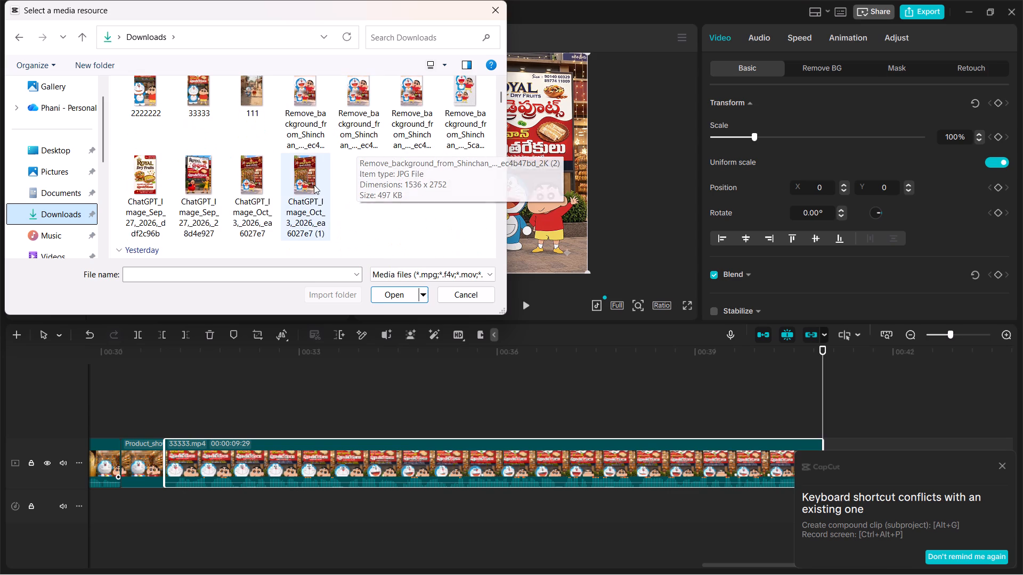
{"action": "scroll", "coordinate": [314, 185], "scroll_direction": "down", "scroll_amount": 1}
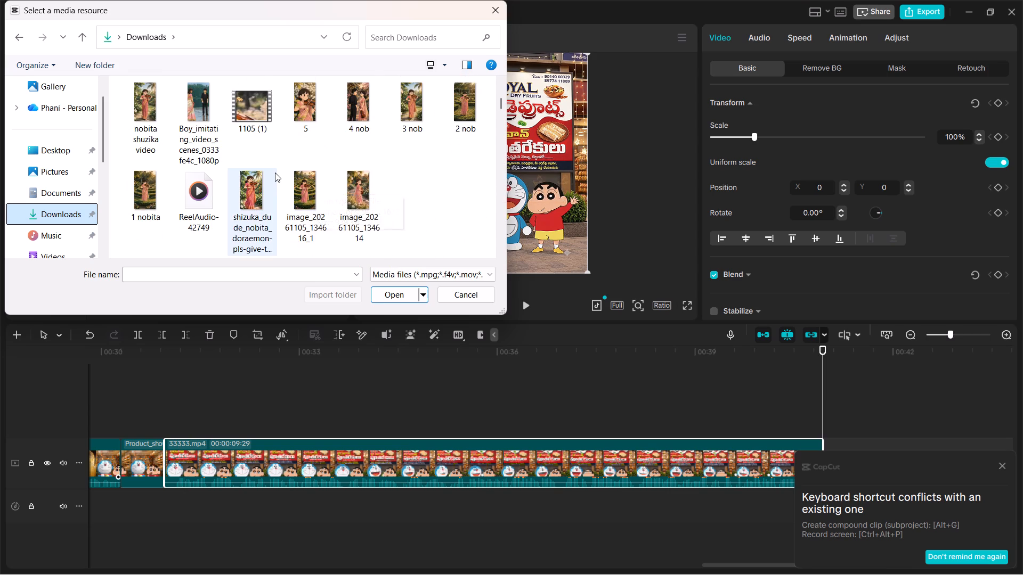
{"action": "scroll", "coordinate": [275, 172], "scroll_direction": "down", "scroll_amount": 2}
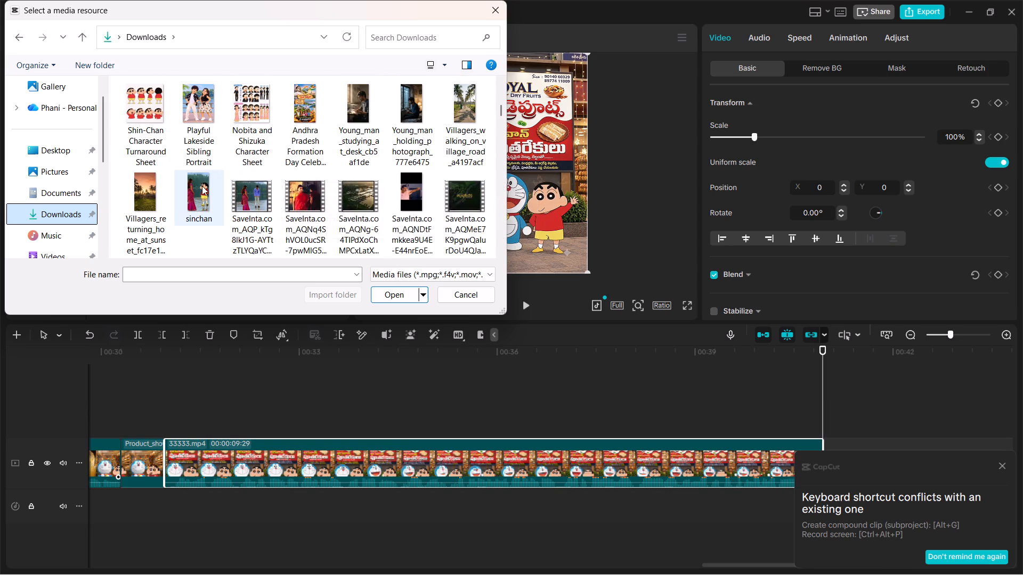
{"action": "scroll", "coordinate": [202, 186], "scroll_direction": "down", "scroll_amount": 1}
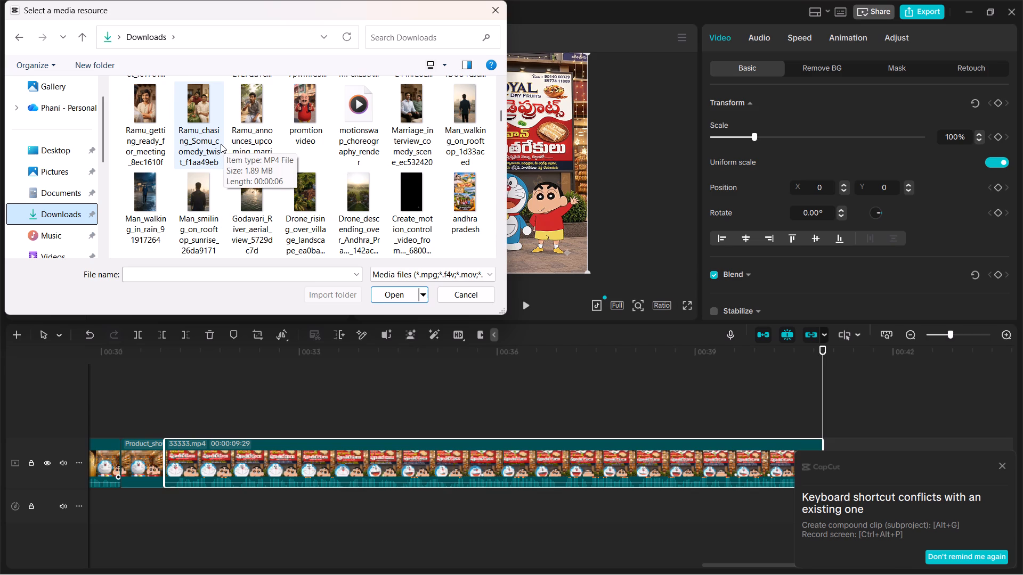
{"action": "scroll", "coordinate": [313, 206], "scroll_direction": "down", "scroll_amount": 1}
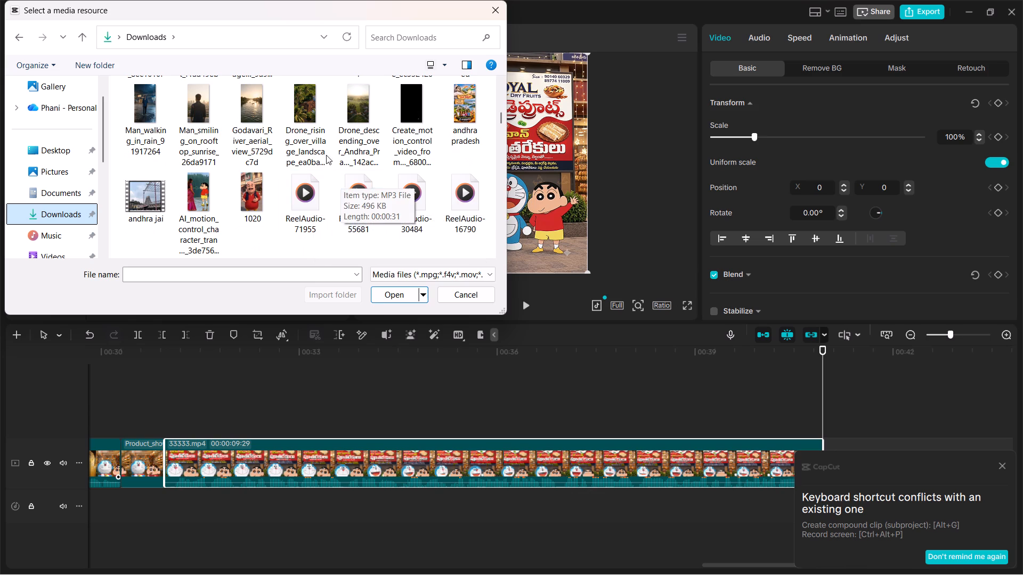
{"action": "scroll", "coordinate": [304, 115], "scroll_direction": "down", "scroll_amount": 1}
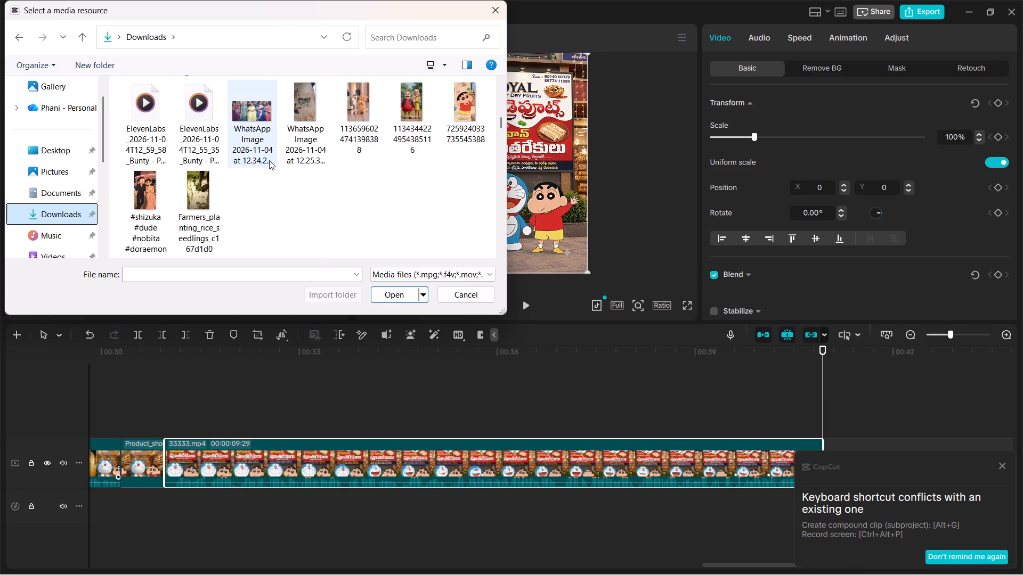
{"action": "scroll", "coordinate": [274, 209], "scroll_direction": "down", "scroll_amount": 2}
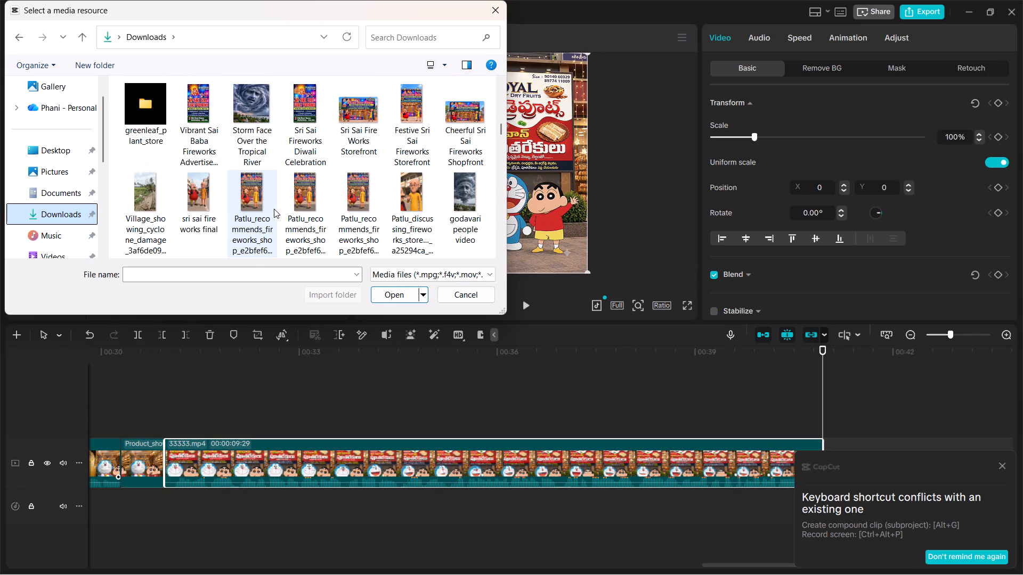
{"action": "scroll", "coordinate": [346, 199], "scroll_direction": "down", "scroll_amount": 1}
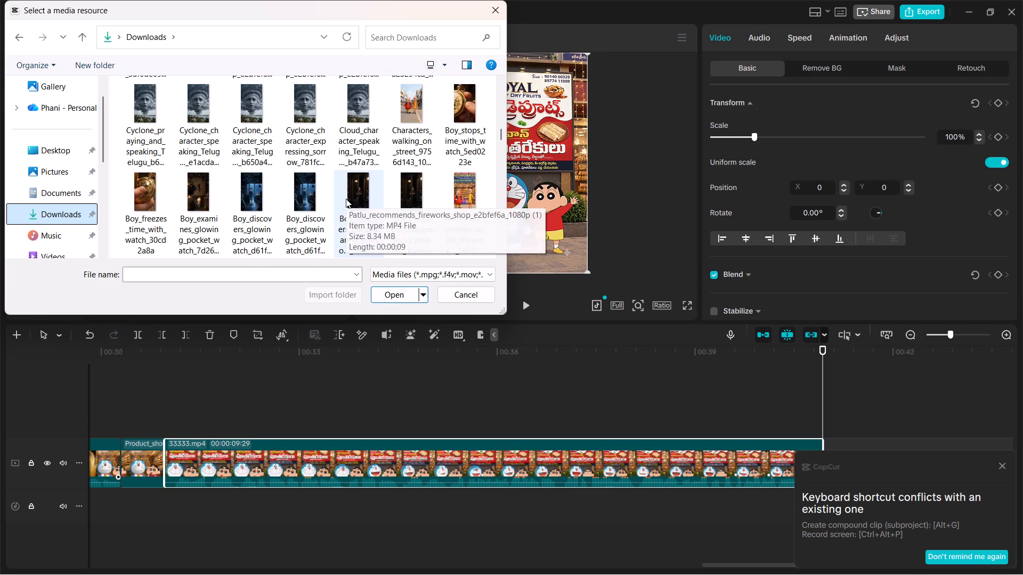
{"action": "scroll", "coordinate": [262, 207], "scroll_direction": "down", "scroll_amount": 1}
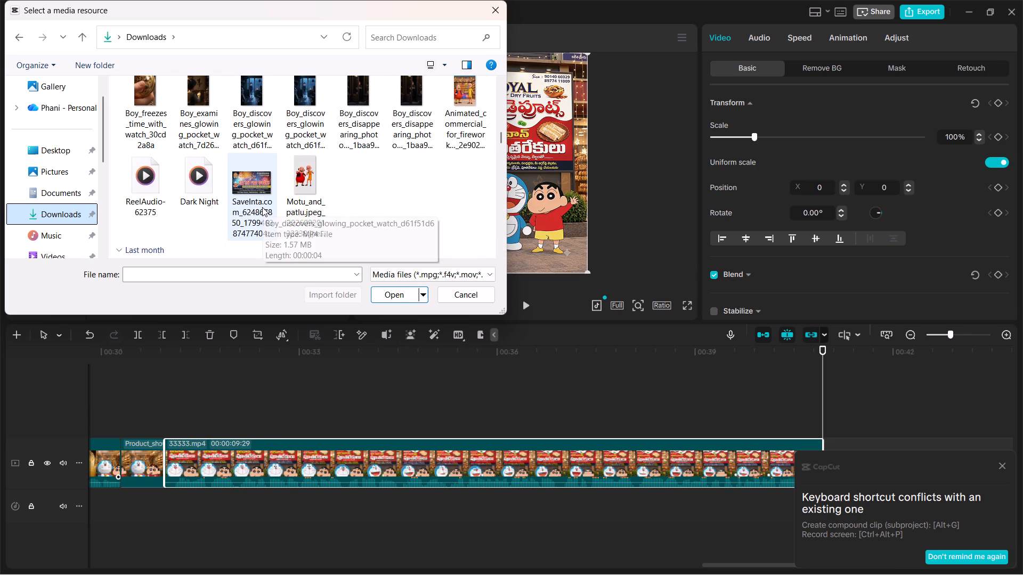
{"action": "scroll", "coordinate": [311, 184], "scroll_direction": "down", "scroll_amount": 1}
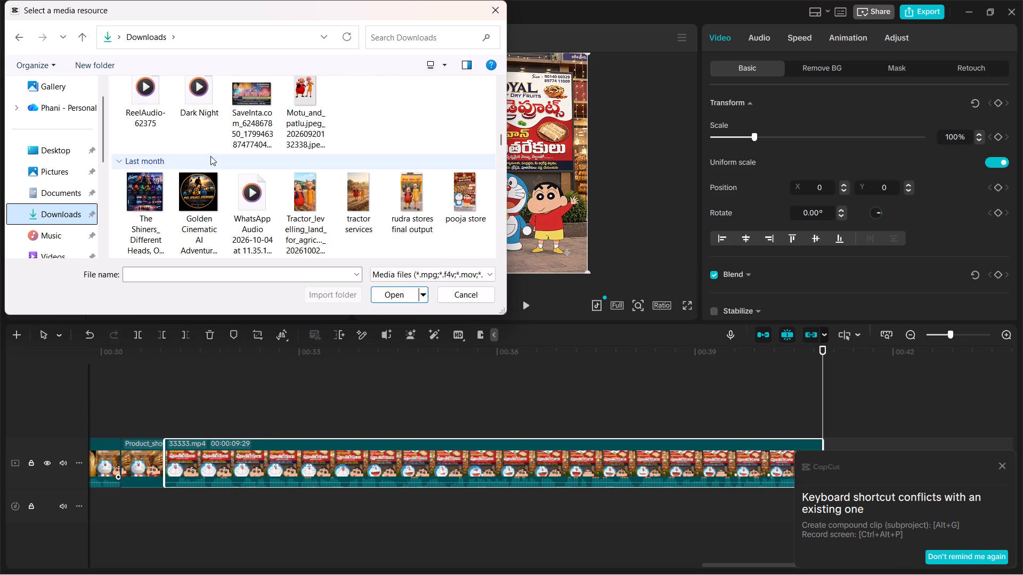
{"action": "scroll", "coordinate": [301, 245], "scroll_direction": "down", "scroll_amount": 1}
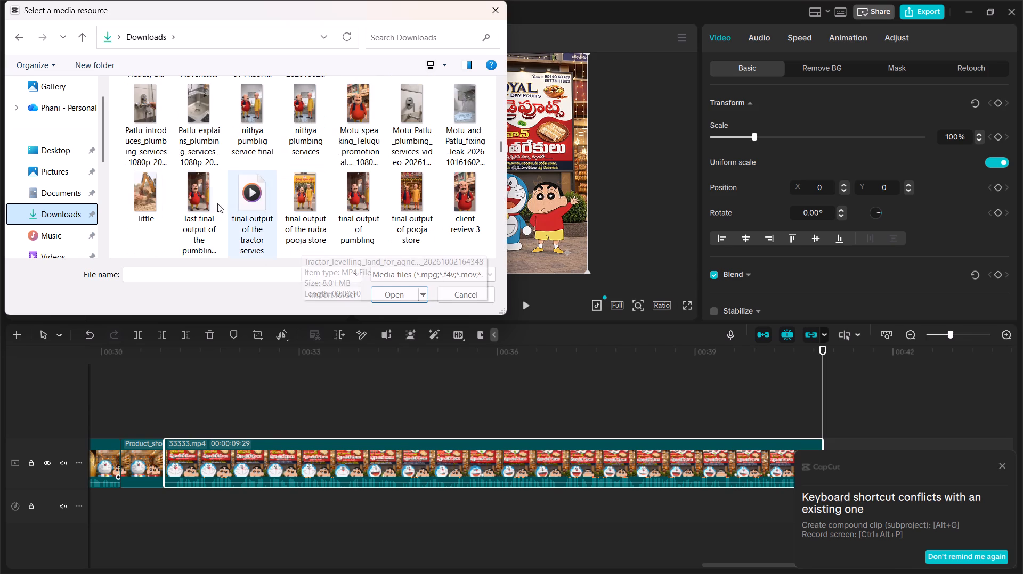
{"action": "scroll", "coordinate": [284, 215], "scroll_direction": "down", "scroll_amount": 1}
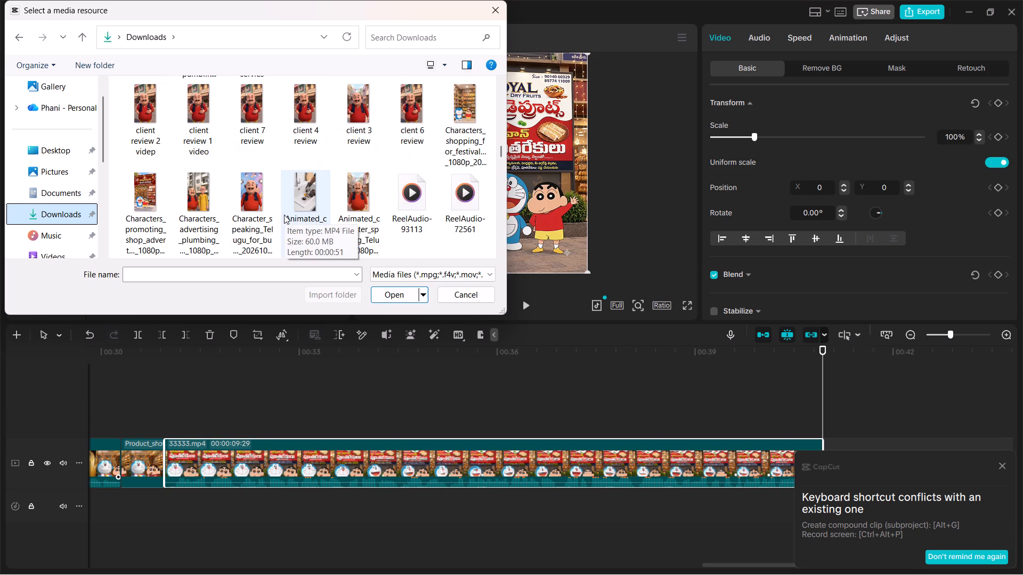
{"action": "scroll", "coordinate": [342, 212], "scroll_direction": "down", "scroll_amount": 1}
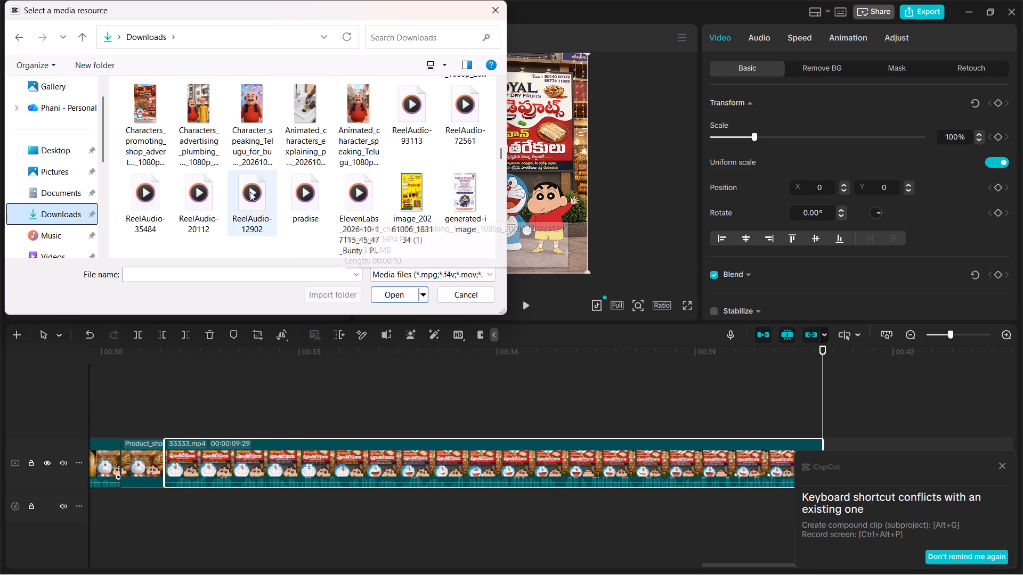
{"action": "left_click", "coordinate": [299, 220]}
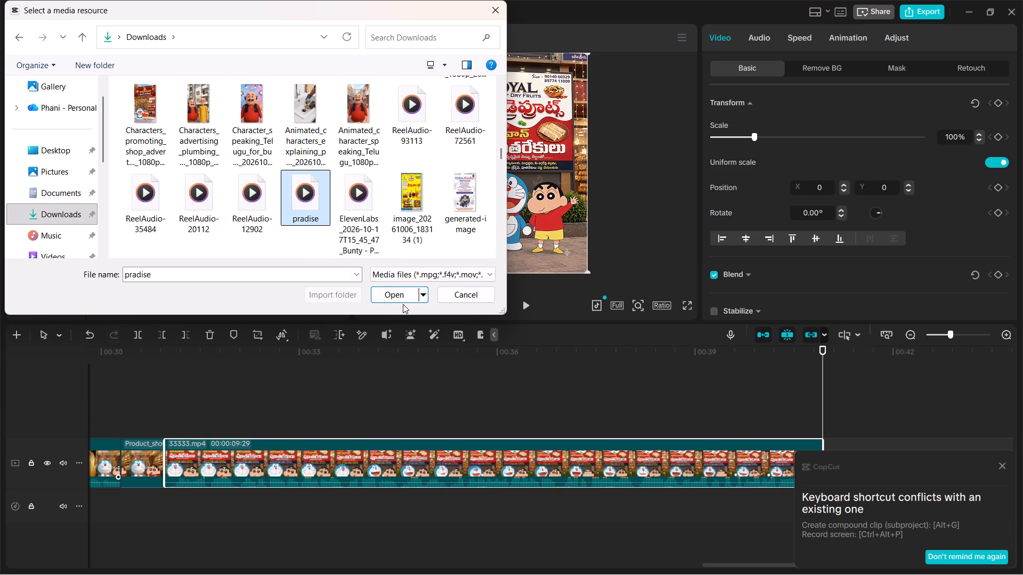
{"action": "left_click", "coordinate": [403, 304]}
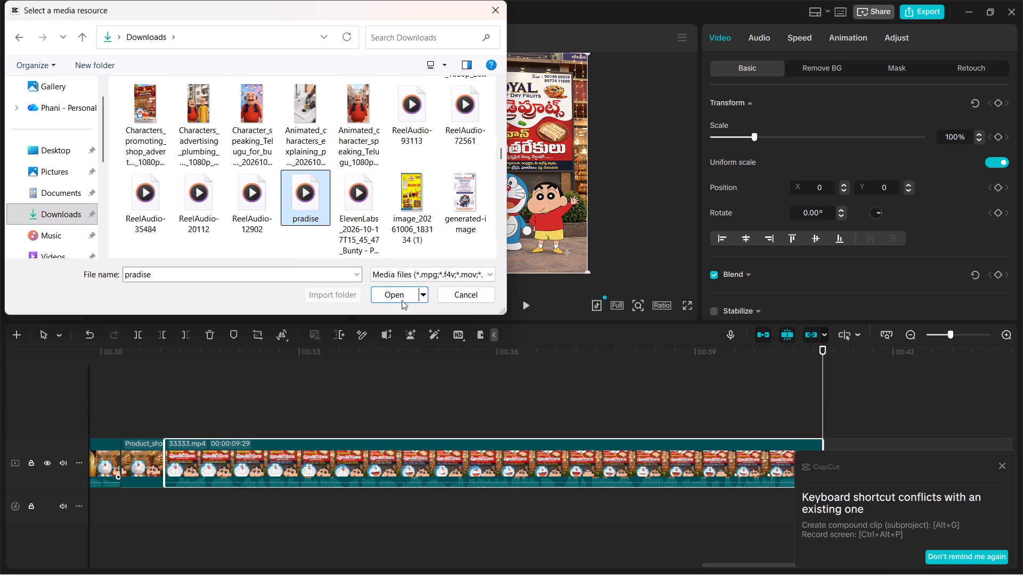
{"action": "left_click", "coordinate": [396, 289]}
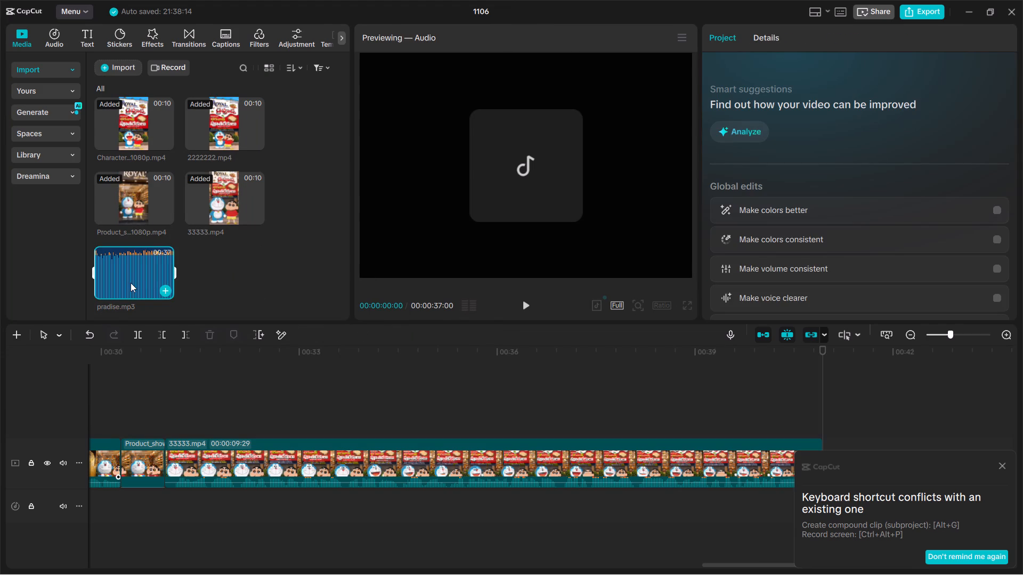
Add pradise.mp3 to the timeline as an audio track beneath the extracted audio, starting at 00:00.
{"action": "left_click_drag", "start_coordinate": [131, 283], "coordinate": [0, 505]}
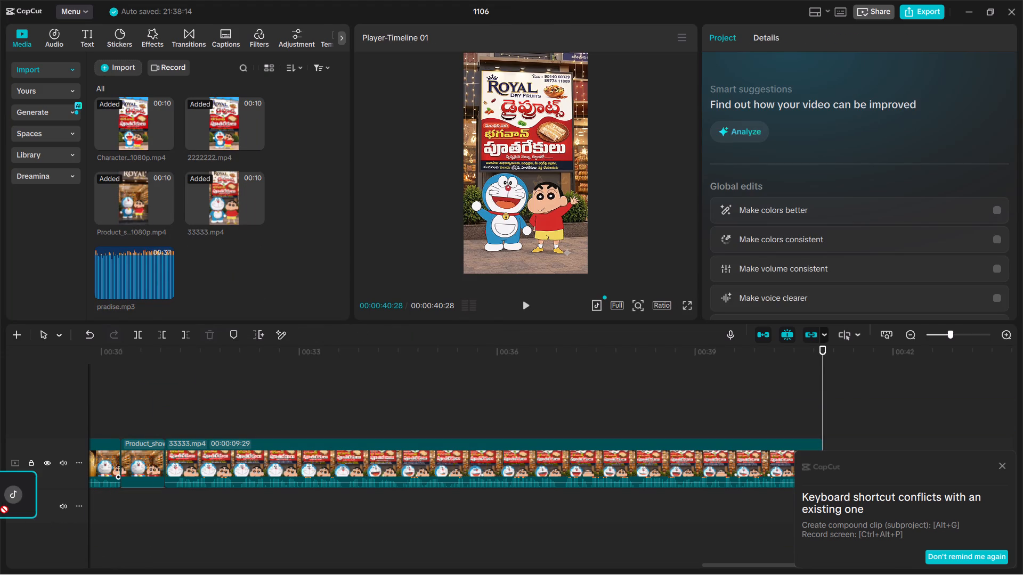
{"action": "left_click_drag", "start_coordinate": [0, 505], "coordinate": [0, 499]}
{"action": "left_click_drag", "start_coordinate": [132, 253], "coordinate": [110, 514]}
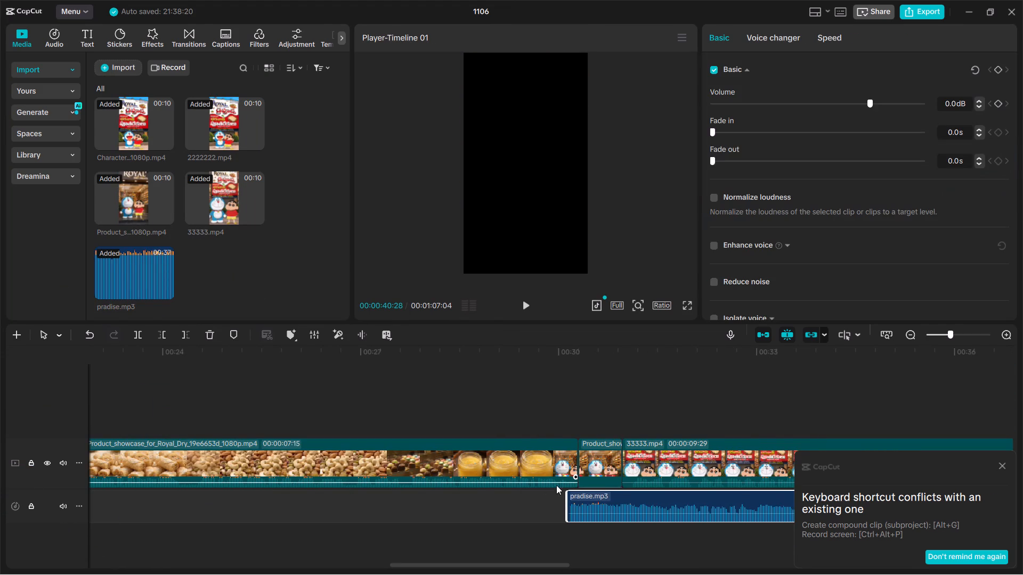
{"action": "left_click_drag", "start_coordinate": [615, 510], "coordinate": [74, 506]}
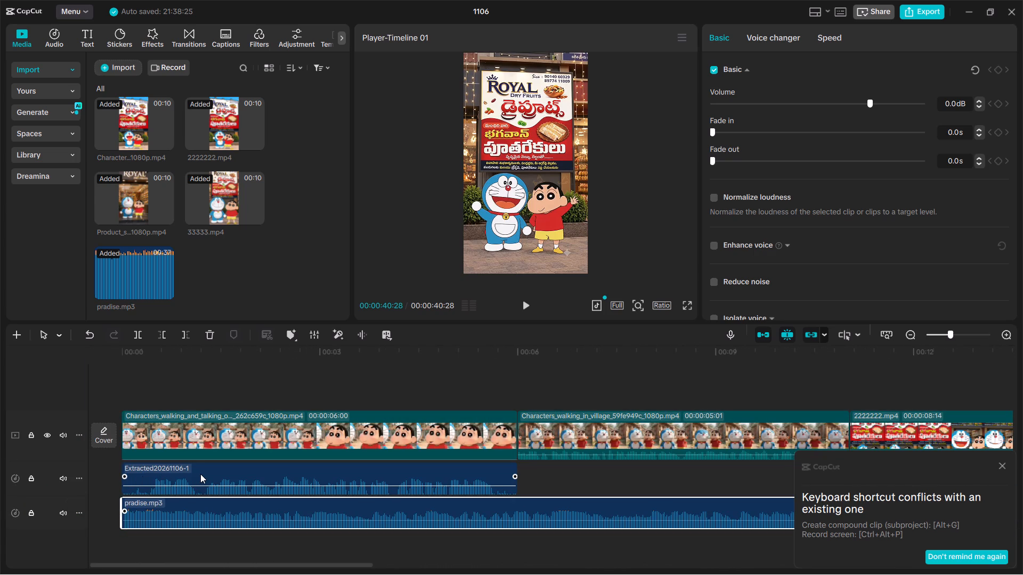
Play the timeline to hear the edit with pradise.mp3 as the soundtrack.
{"action": "left_click", "coordinate": [532, 308]}
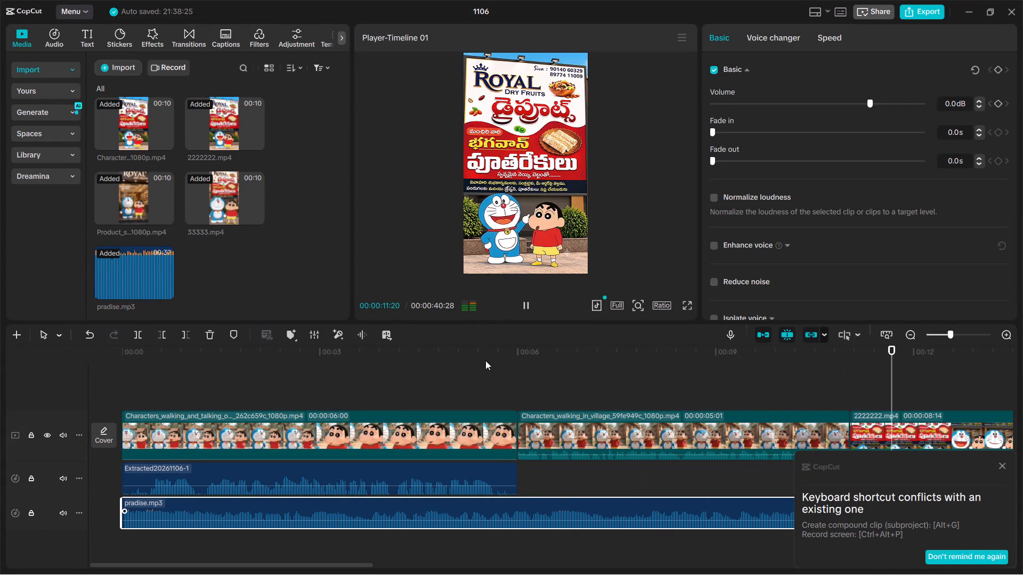
Delete the pradise.mp3 clip from the timeline.
{"action": "left_click", "coordinate": [427, 508]}
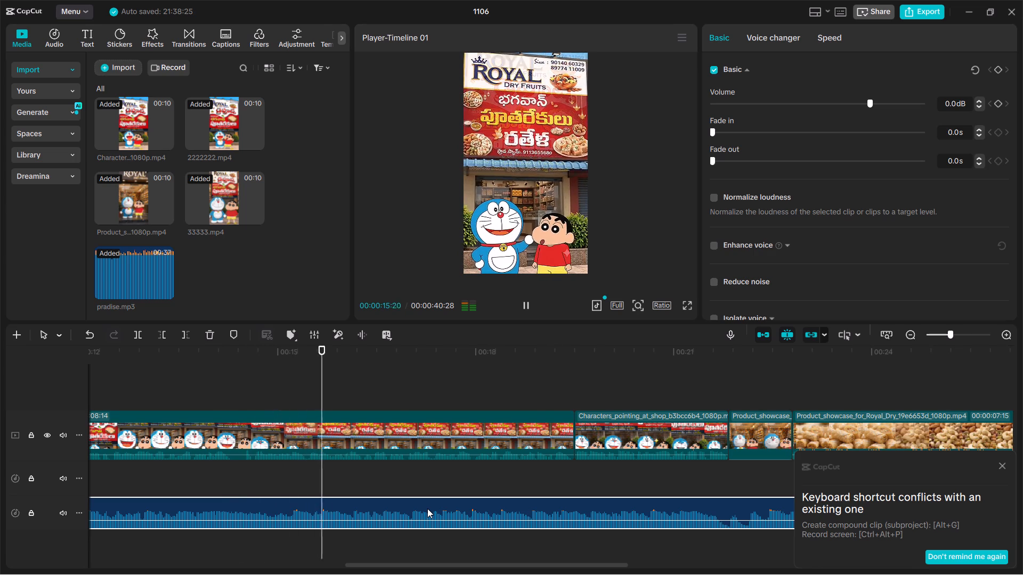
{"action": "key", "text": "Delete"}
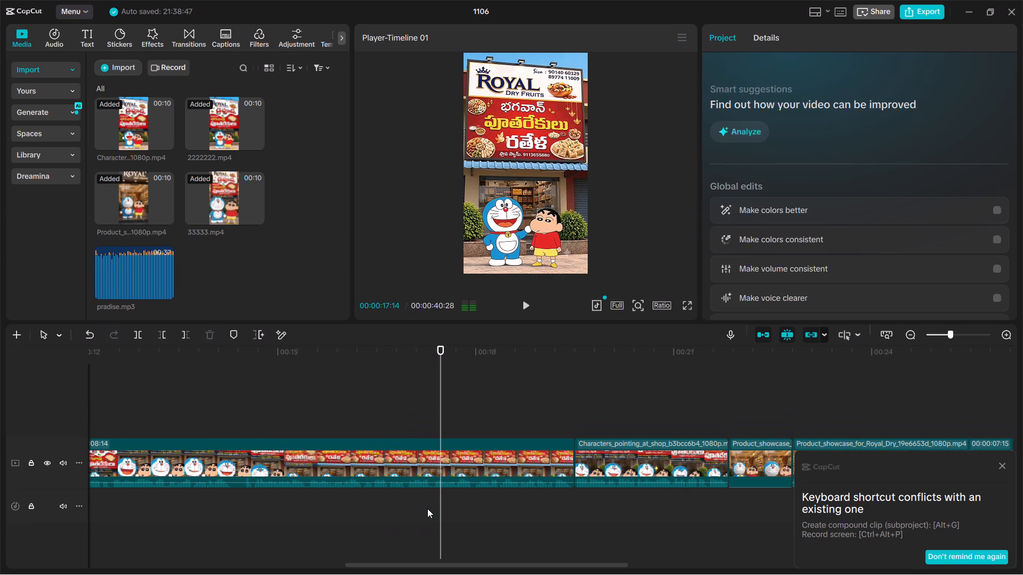
{"action": "scroll", "coordinate": [272, 480], "scroll_direction": "right", "scroll_amount": 4}
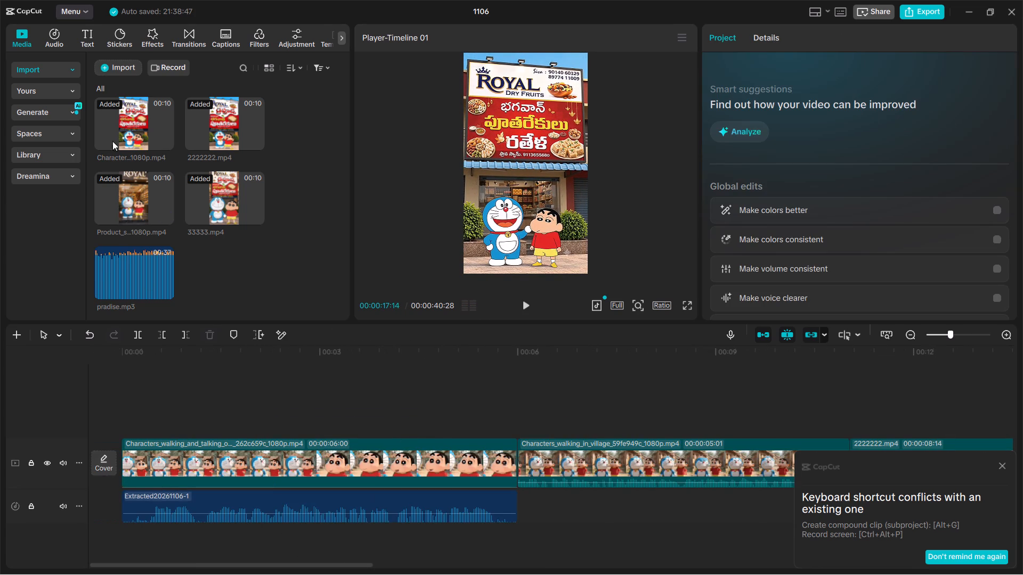
Start a media import from the device and look through the Downloads files from today to last week for another audio track.
{"action": "left_click", "coordinate": [113, 73]}
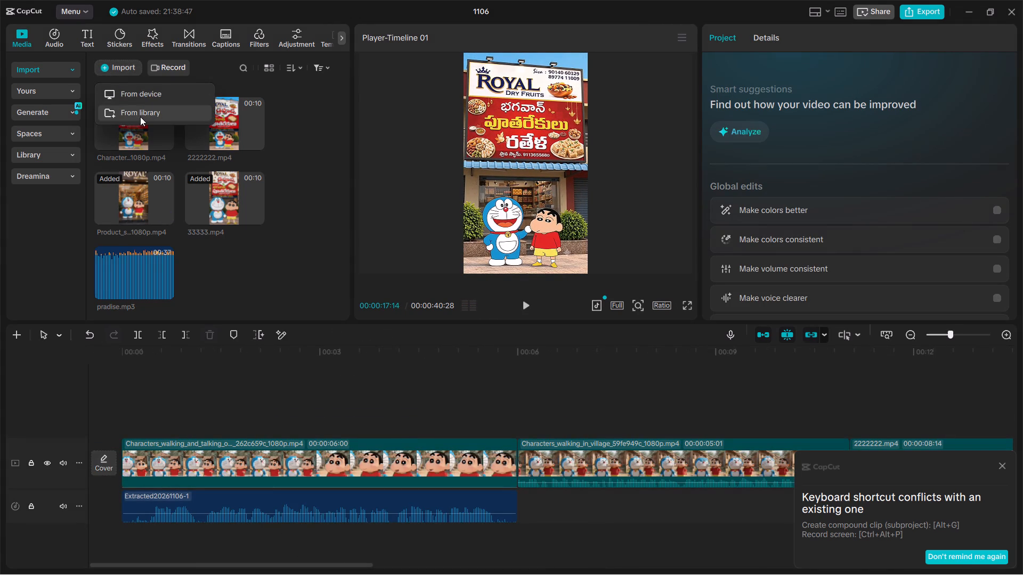
{"action": "left_click", "coordinate": [164, 99]}
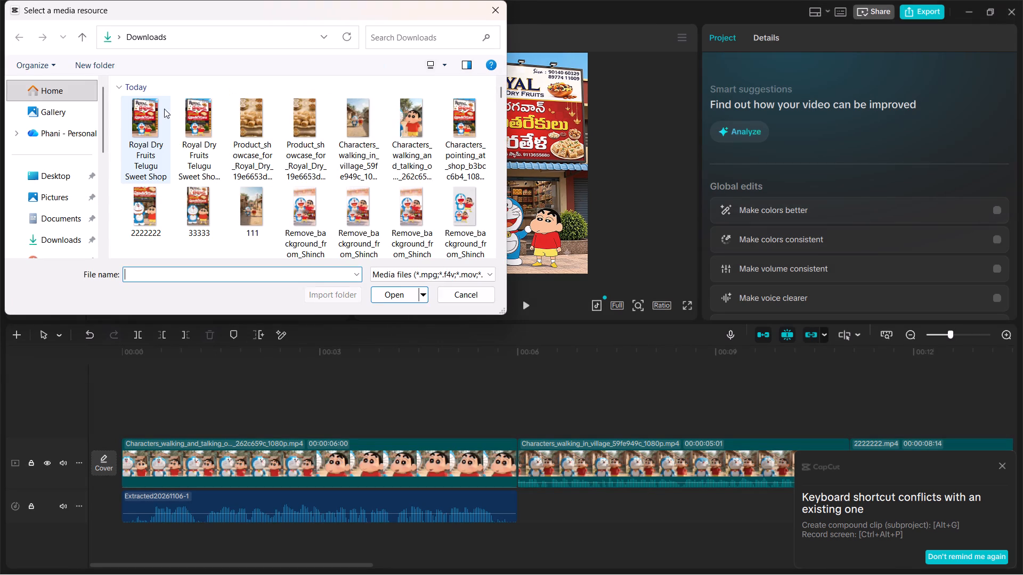
{"action": "scroll", "coordinate": [335, 186], "scroll_direction": "down", "scroll_amount": 16}
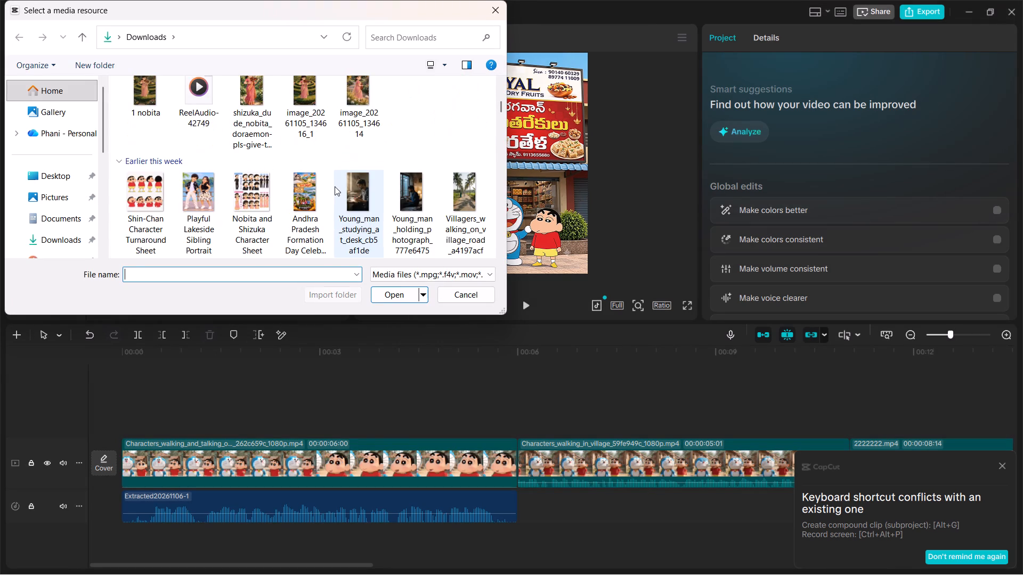
{"action": "scroll", "coordinate": [335, 186], "scroll_direction": "down", "scroll_amount": 2}
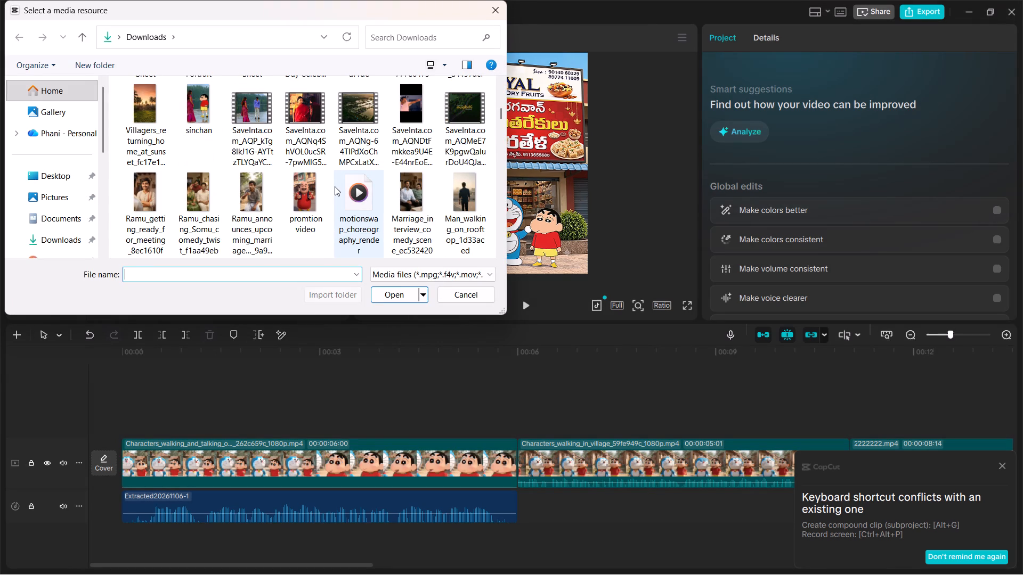
{"action": "scroll", "coordinate": [335, 186], "scroll_direction": "down", "scroll_amount": 1}
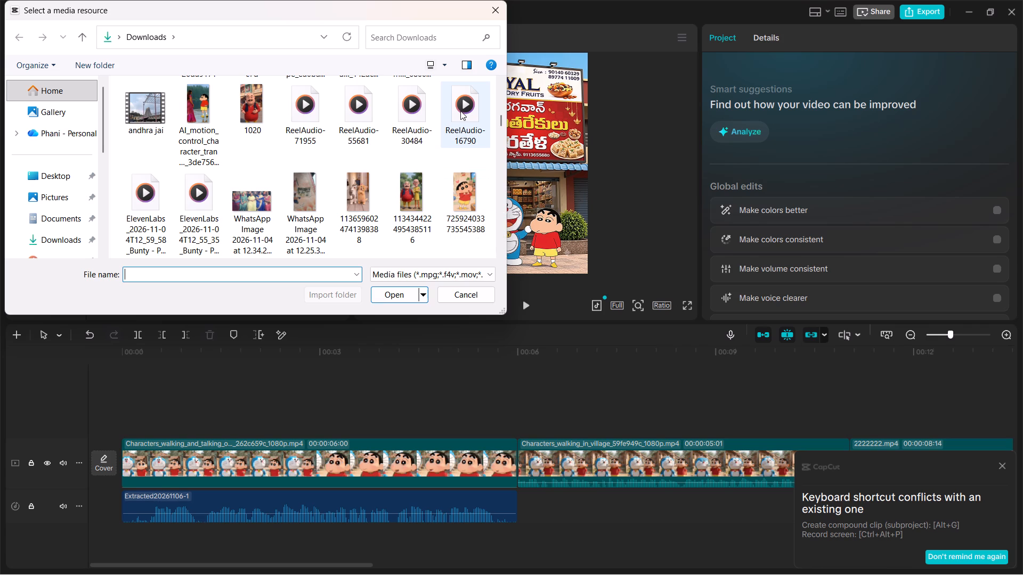
{"action": "scroll", "coordinate": [460, 111], "scroll_direction": "down", "scroll_amount": 1}
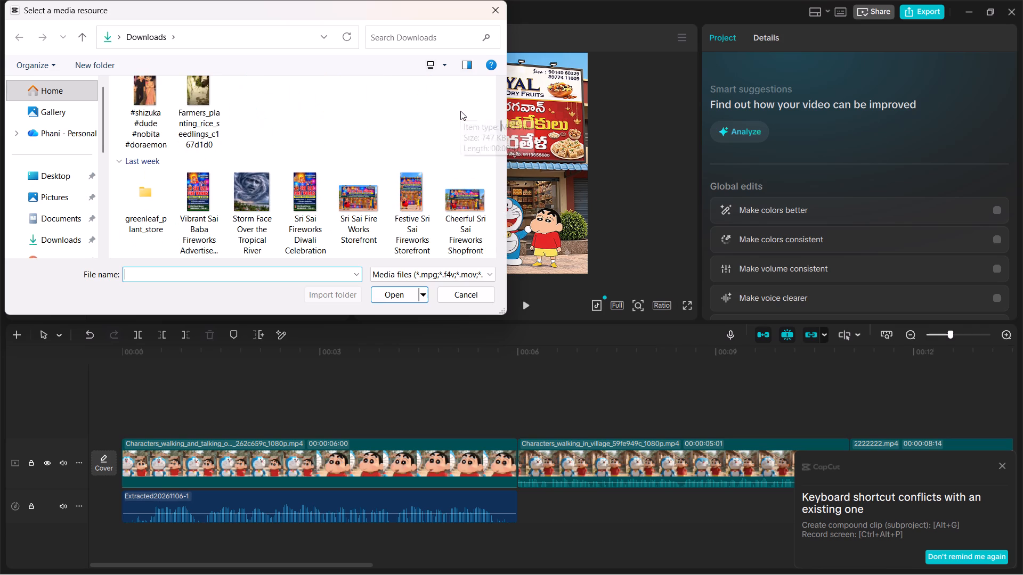
{"action": "scroll", "coordinate": [460, 111], "scroll_direction": "down", "scroll_amount": 2}
{"action": "scroll", "coordinate": [460, 111], "scroll_direction": "left", "scroll_amount": 1}
{"action": "scroll", "coordinate": [460, 111], "scroll_direction": "down", "scroll_amount": 1}
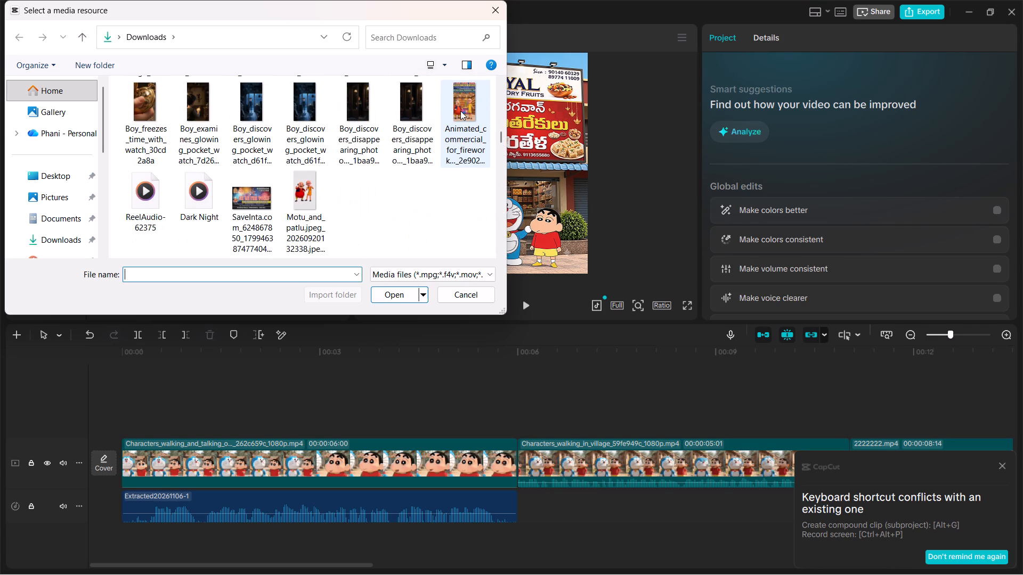
{"action": "scroll", "coordinate": [460, 111], "scroll_direction": "down", "scroll_amount": 1}
{"action": "scroll", "coordinate": [376, 199], "scroll_direction": "down", "scroll_amount": 1}
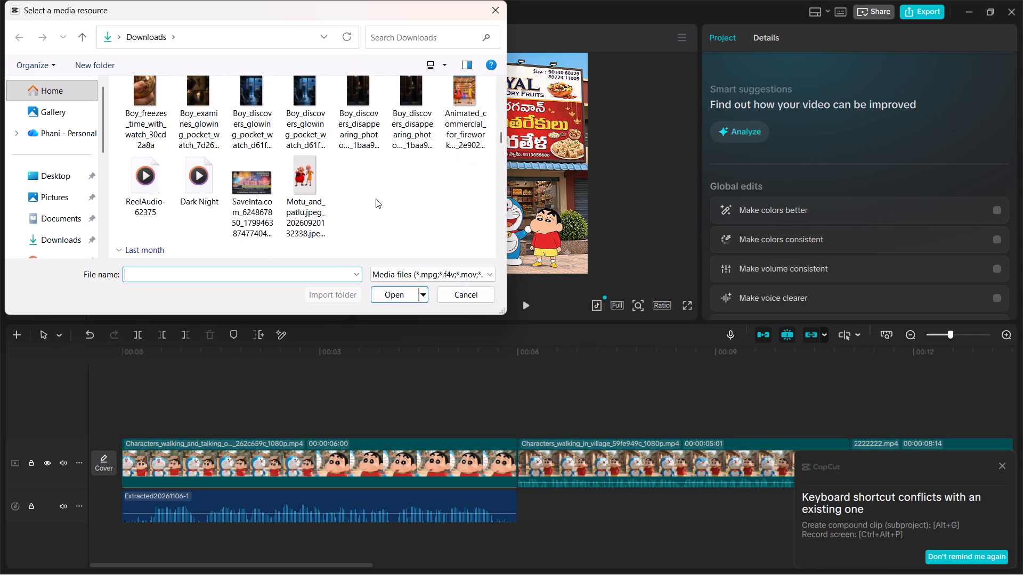
Find ReelAudio-12902 among last month's files in Downloads and import it into the project media.
{"action": "scroll", "coordinate": [376, 199], "scroll_direction": "down", "scroll_amount": 3}
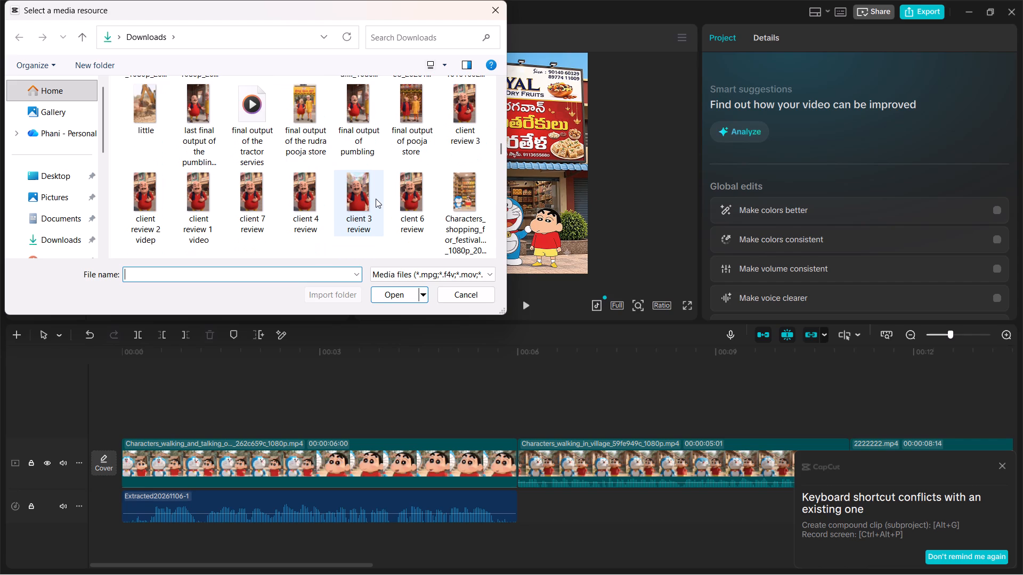
{"action": "scroll", "coordinate": [376, 199], "scroll_direction": "up", "scroll_amount": 1}
{"action": "scroll", "coordinate": [376, 199], "scroll_direction": "down", "scroll_amount": 2}
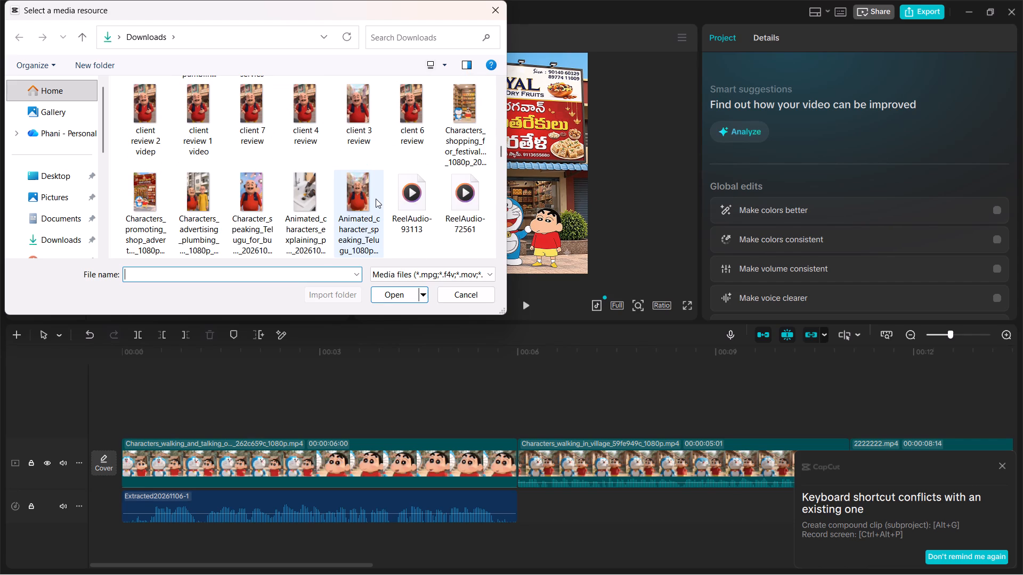
{"action": "scroll", "coordinate": [376, 199], "scroll_direction": "down", "scroll_amount": 1}
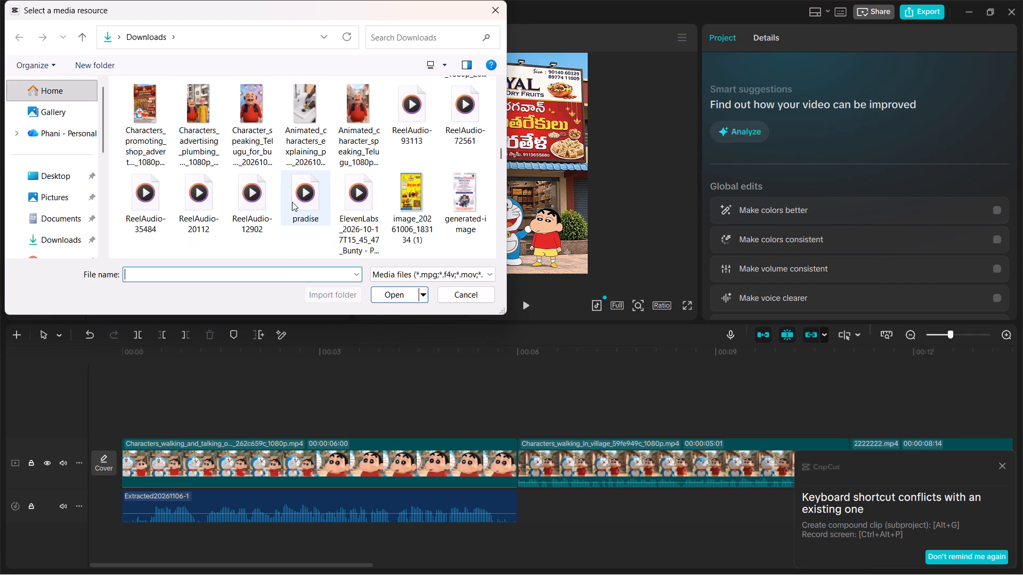
{"action": "left_click", "coordinate": [259, 211], "text": "ctrl"}
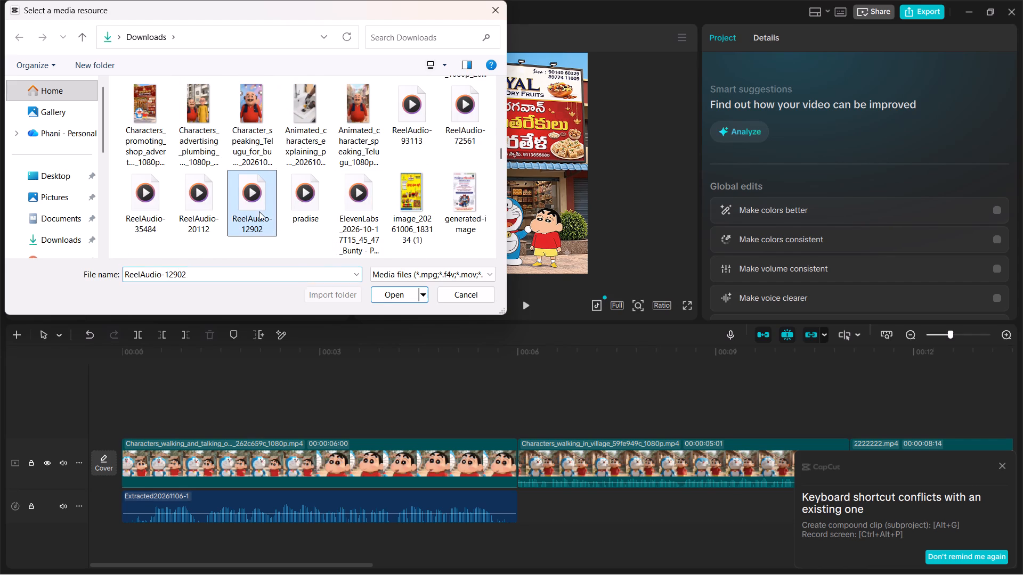
{"action": "left_click", "coordinate": [385, 292]}
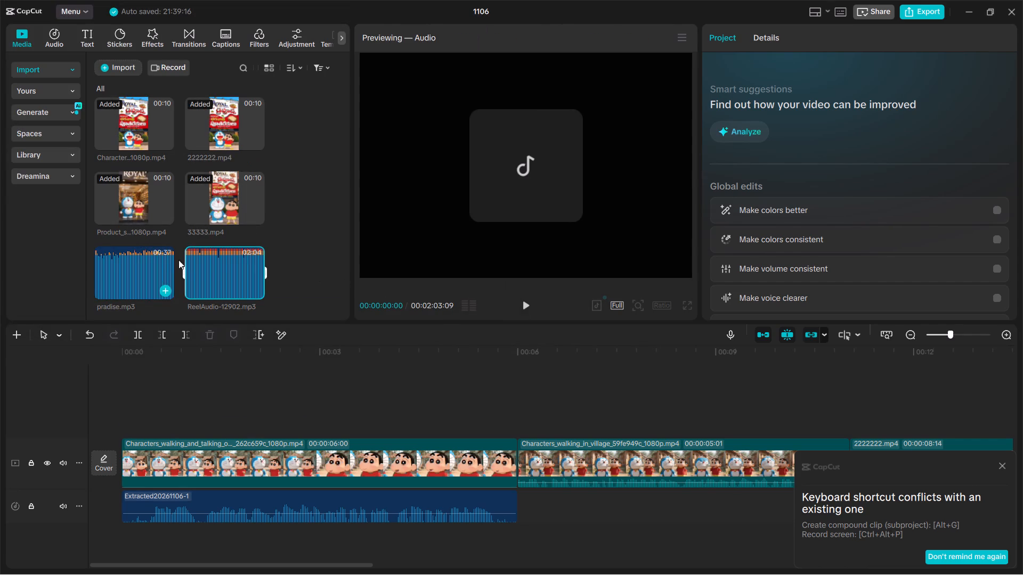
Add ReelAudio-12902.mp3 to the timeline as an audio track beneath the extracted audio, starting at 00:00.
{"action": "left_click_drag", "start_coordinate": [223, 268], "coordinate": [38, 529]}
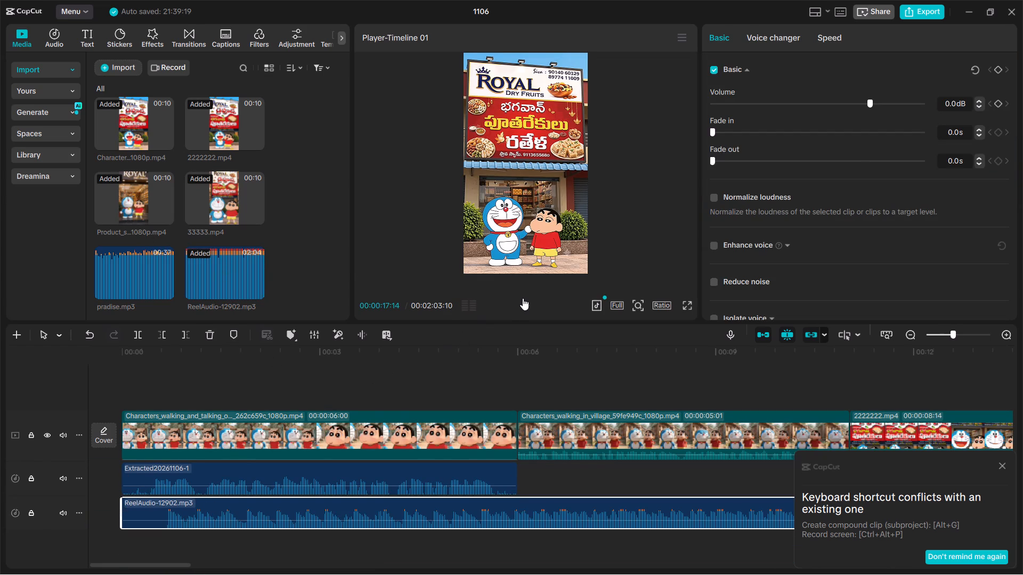
Play the edit with ReelAudio-12902.mp3 and return the playhead to the start of the timeline.
{"action": "left_click", "coordinate": [523, 298]}
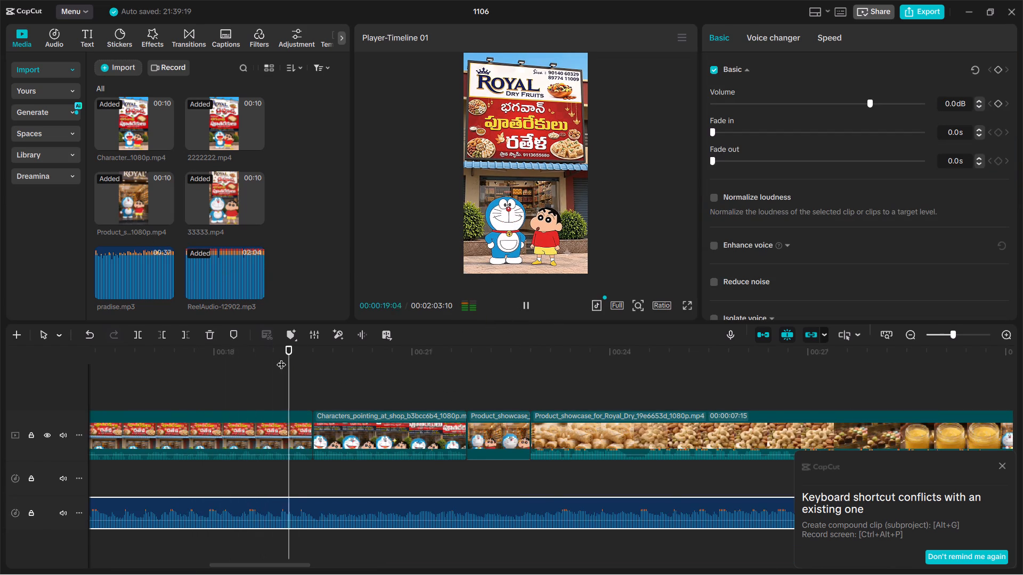
{"action": "left_click_drag", "start_coordinate": [281, 358], "coordinate": [1, 322]}
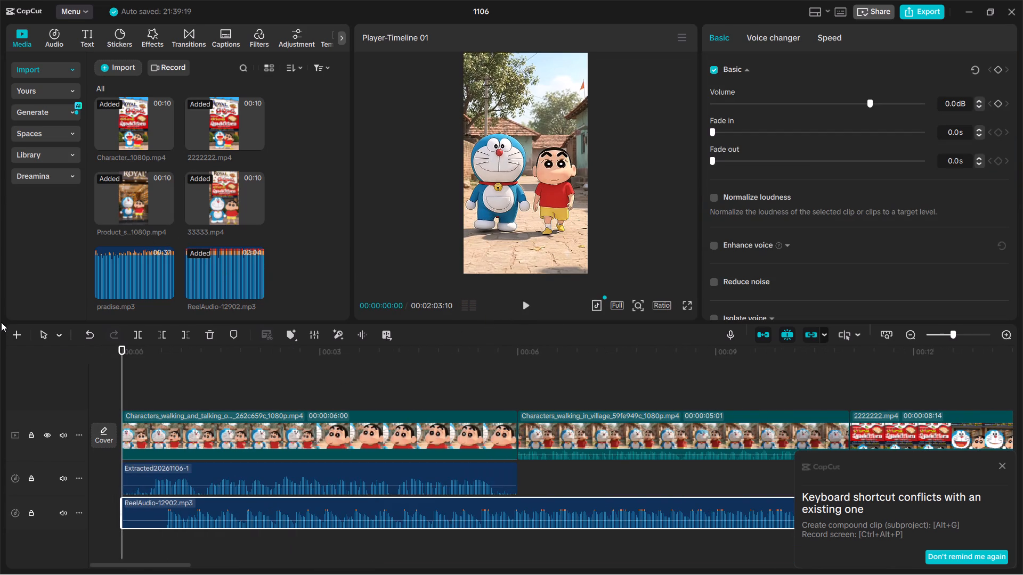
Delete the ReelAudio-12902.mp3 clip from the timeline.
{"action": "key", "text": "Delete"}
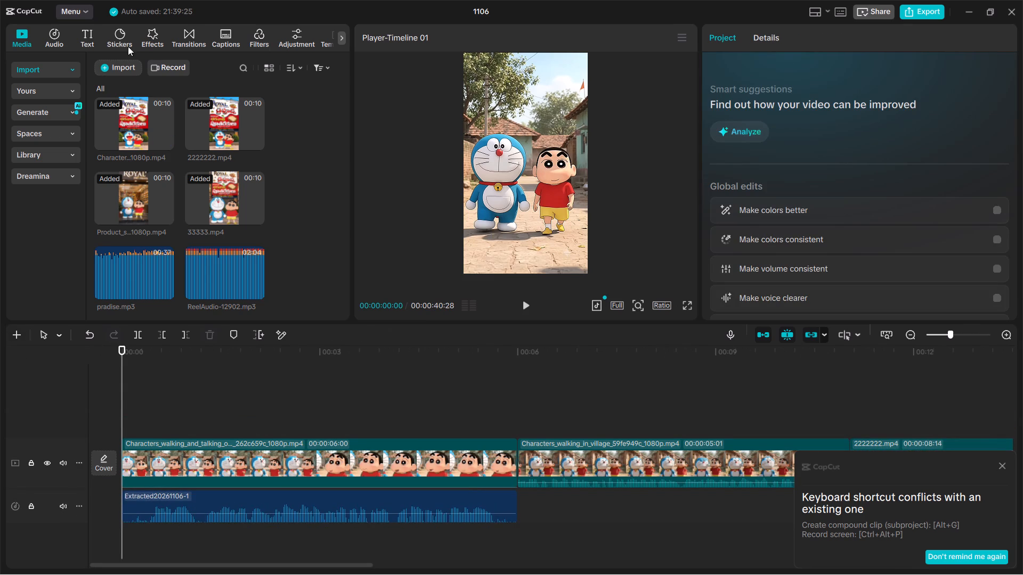
Start another media import from the device and look through the Downloads files from today to last week for alternative audio.
{"action": "left_click", "coordinate": [112, 75]}
{"action": "left_click", "coordinate": [124, 91]}
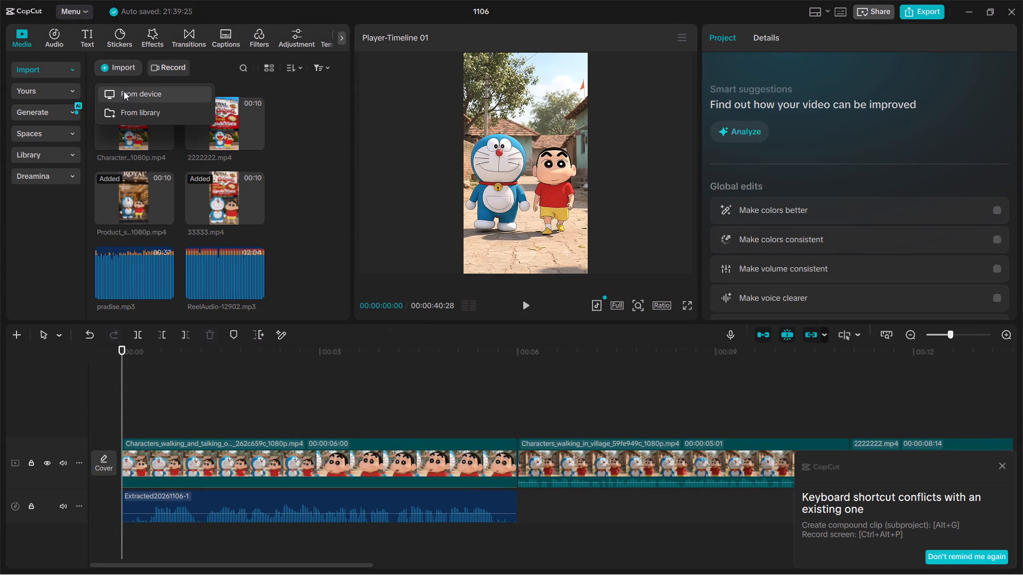
{"action": "scroll", "coordinate": [266, 193], "scroll_direction": "down", "scroll_amount": 1}
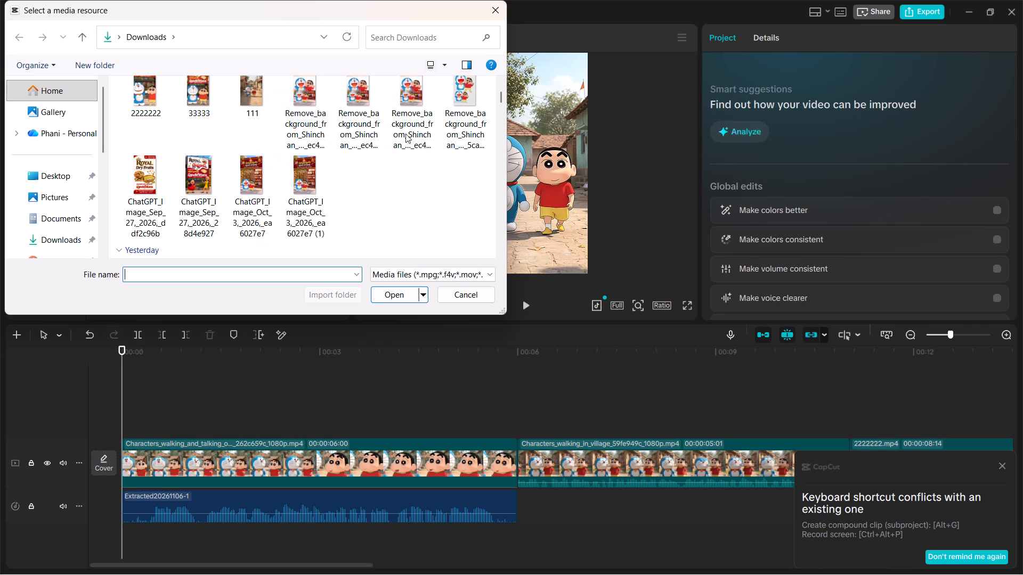
{"action": "scroll", "coordinate": [294, 195], "scroll_direction": "down", "scroll_amount": 2}
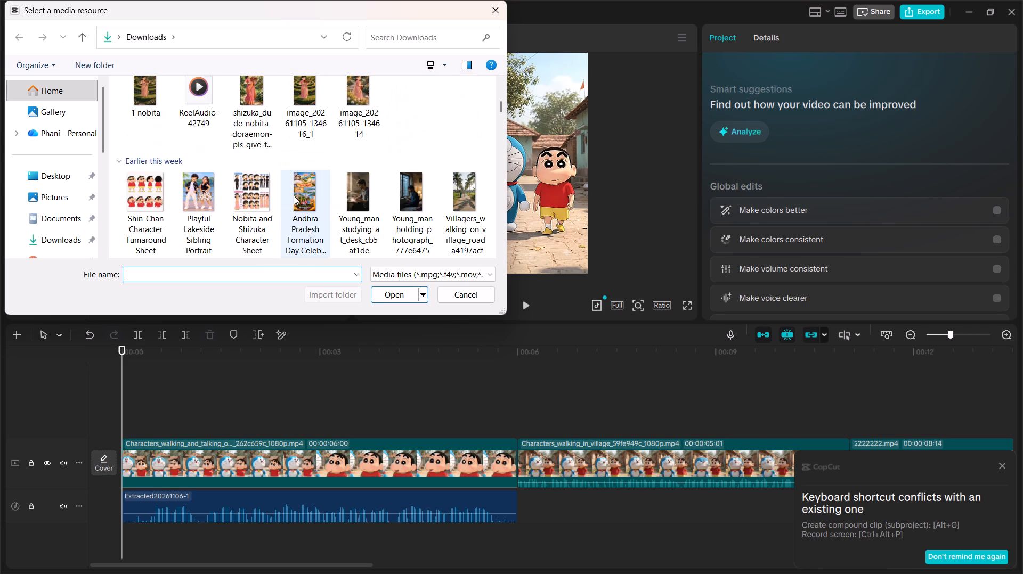
{"action": "scroll", "coordinate": [294, 195], "scroll_direction": "down", "scroll_amount": 1}
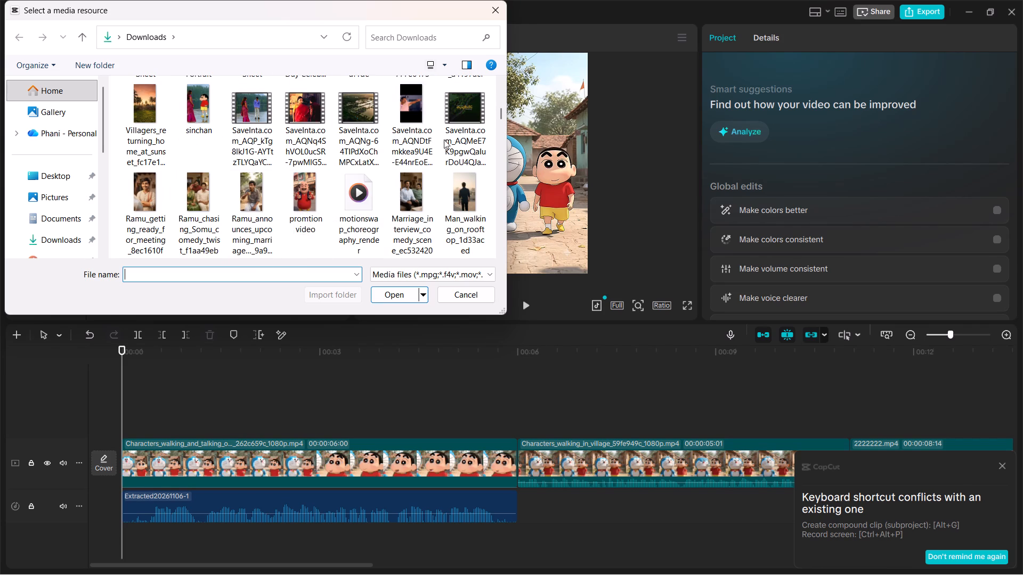
{"action": "scroll", "coordinate": [308, 220], "scroll_direction": "down", "scroll_amount": 2}
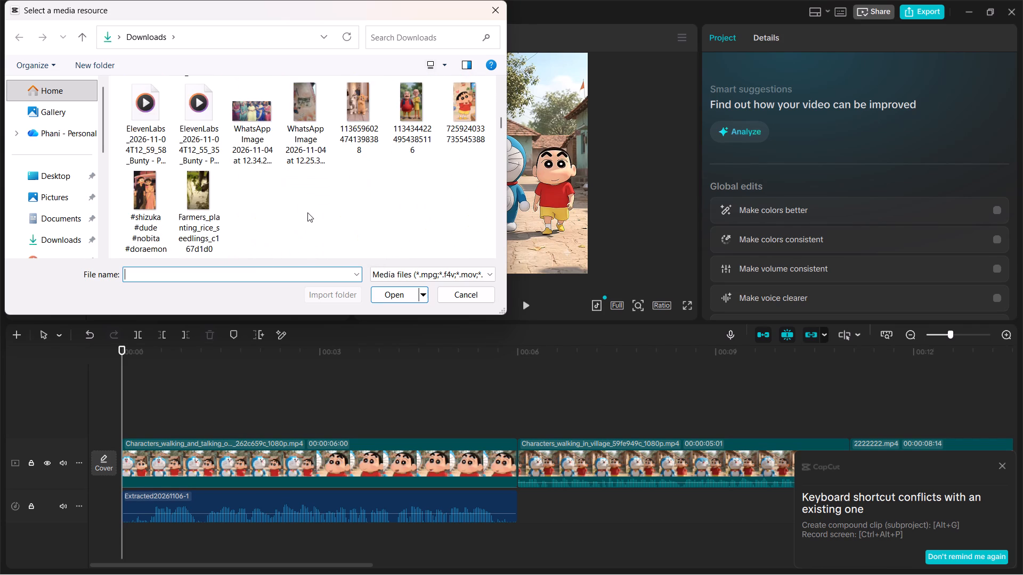
{"action": "scroll", "coordinate": [307, 212], "scroll_direction": "down", "scroll_amount": 3}
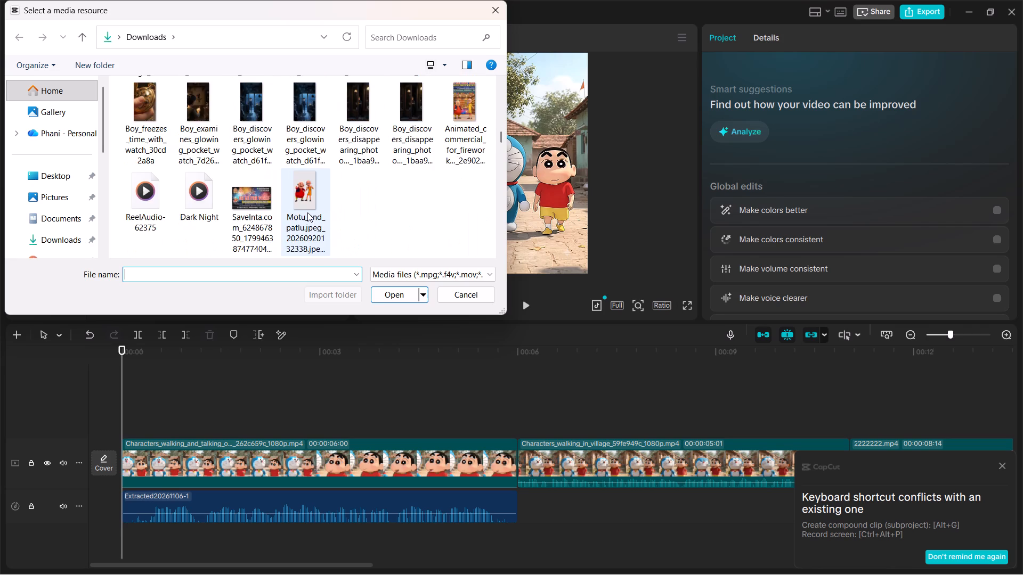
Find ReelAudio-35484 and ReelAudio-20112 among last month's files in Downloads and import both into the project media.
{"action": "scroll", "coordinate": [307, 212], "scroll_direction": "down", "scroll_amount": 1}
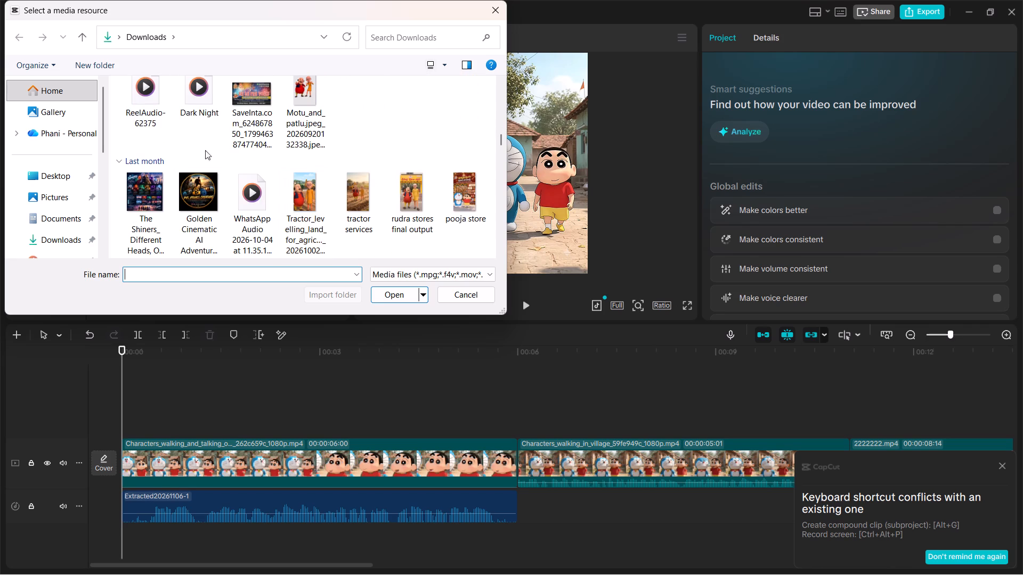
{"action": "scroll", "coordinate": [228, 194], "scroll_direction": "down", "scroll_amount": 2}
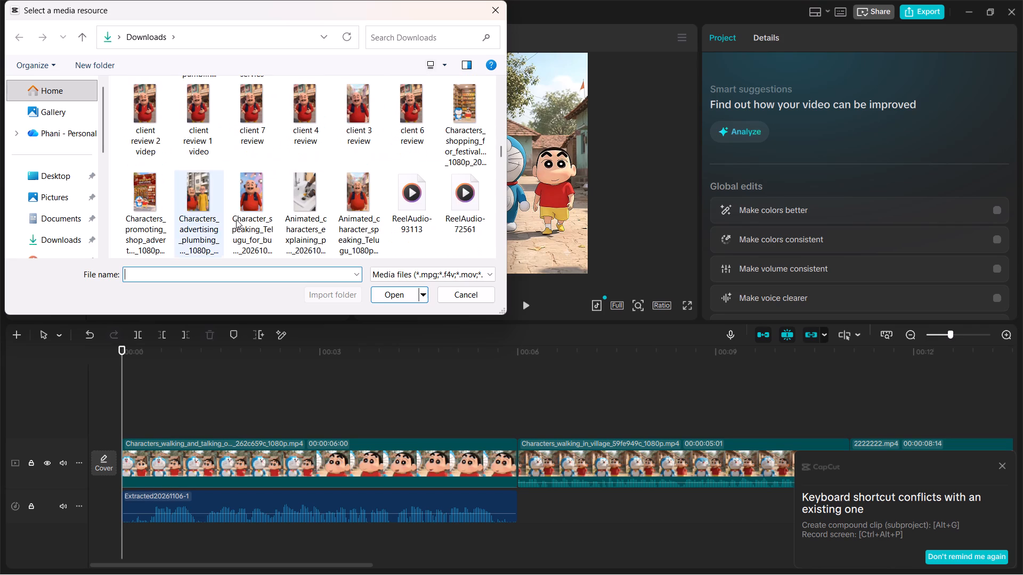
{"action": "scroll", "coordinate": [350, 203], "scroll_direction": "down", "scroll_amount": 1}
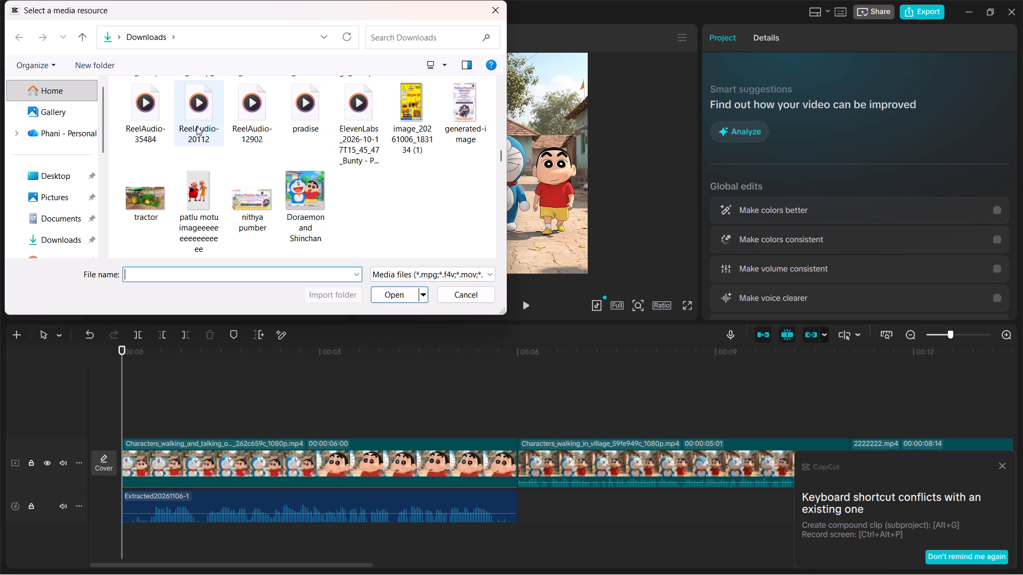
{"action": "left_click", "coordinate": [146, 131], "text": "ctrl"}
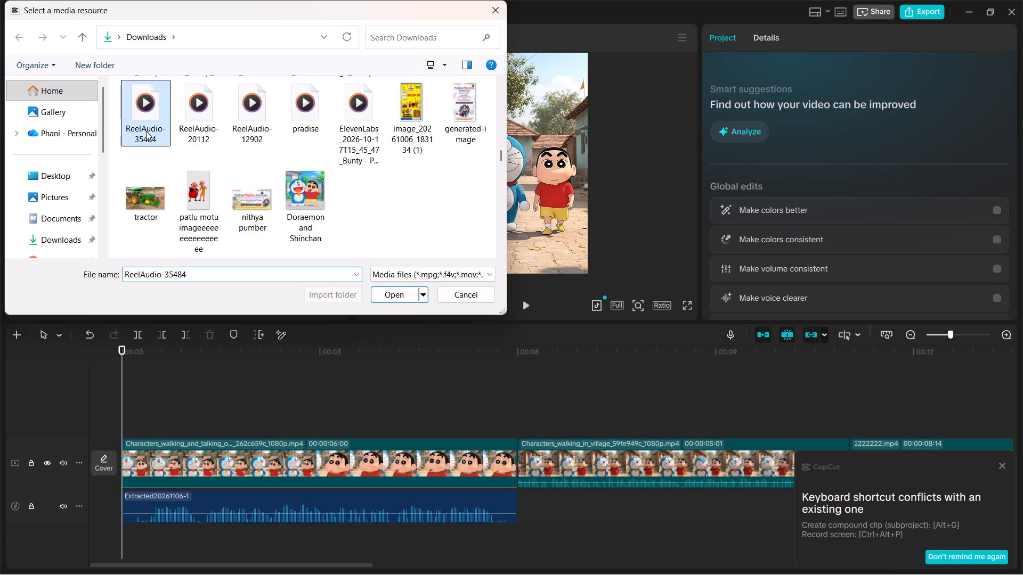
{"action": "left_click", "coordinate": [191, 135], "text": "ctrl"}
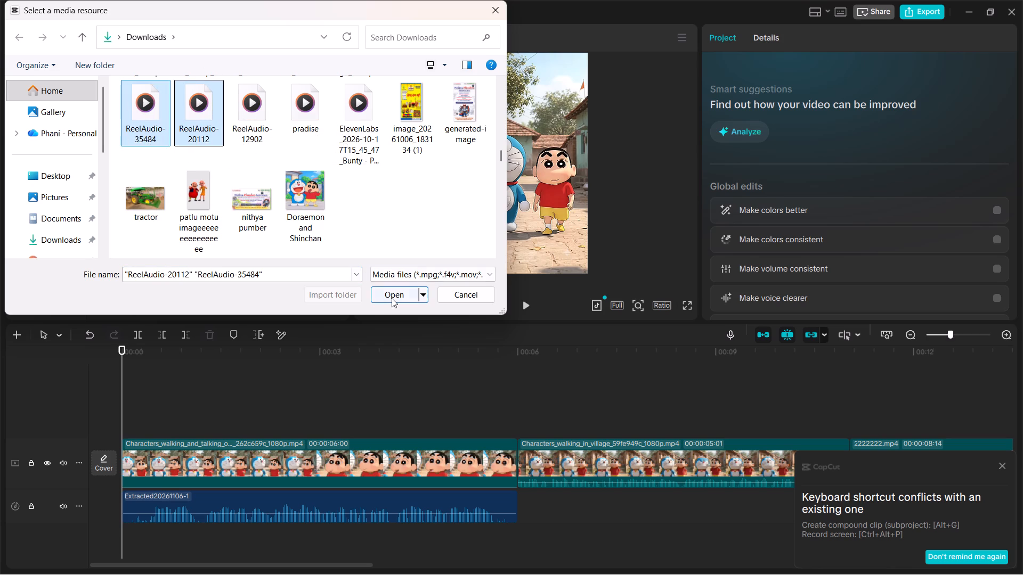
{"action": "left_click", "coordinate": [392, 298]}
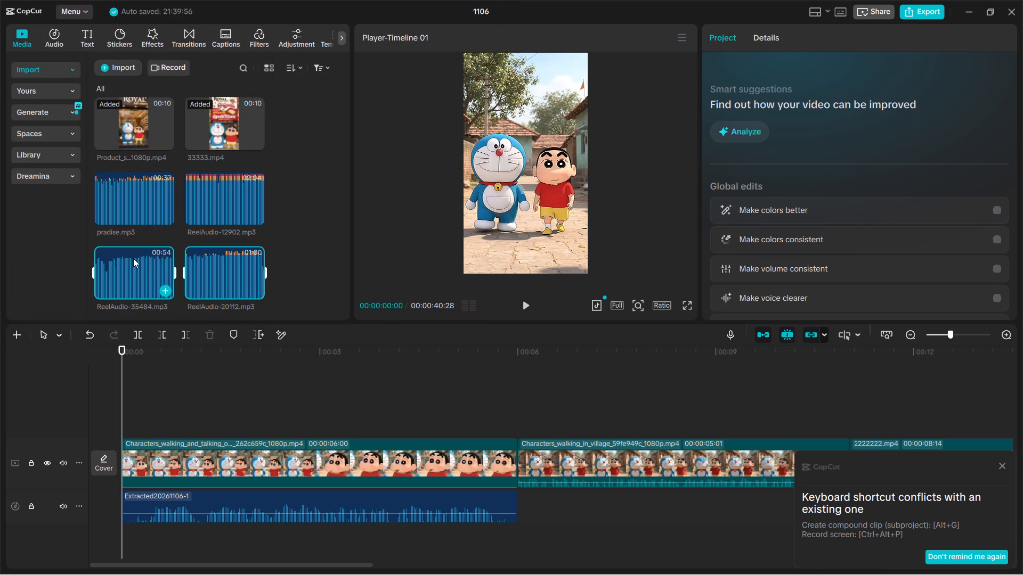
Preview ReelAudio-20112.mp3 and ReelAudio-35484.mp3 from the project media to compare them as background music.
{"action": "left_click", "coordinate": [133, 258]}
{"action": "double_click", "coordinate": [226, 257]}
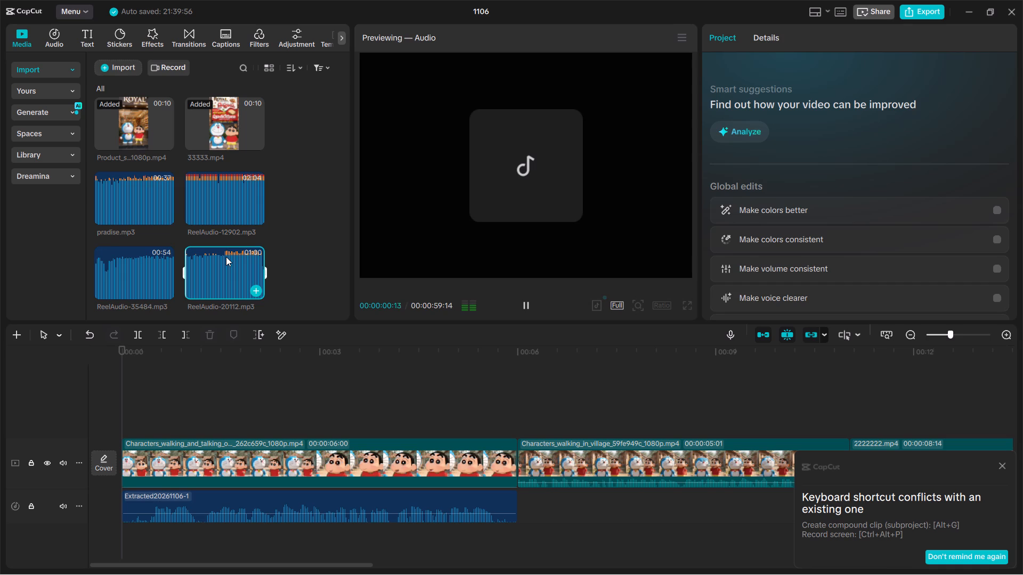
{"action": "double_click", "coordinate": [147, 268]}
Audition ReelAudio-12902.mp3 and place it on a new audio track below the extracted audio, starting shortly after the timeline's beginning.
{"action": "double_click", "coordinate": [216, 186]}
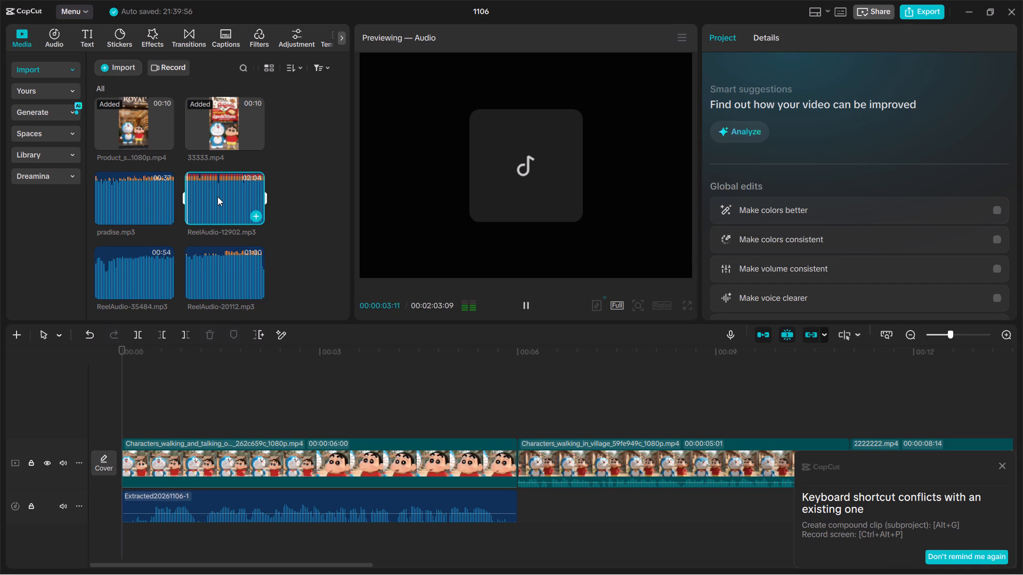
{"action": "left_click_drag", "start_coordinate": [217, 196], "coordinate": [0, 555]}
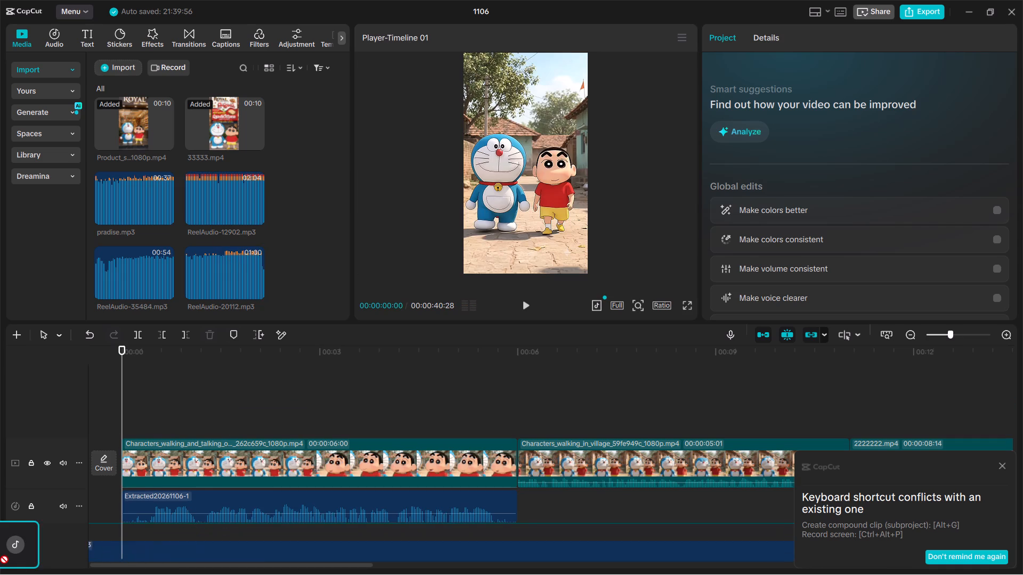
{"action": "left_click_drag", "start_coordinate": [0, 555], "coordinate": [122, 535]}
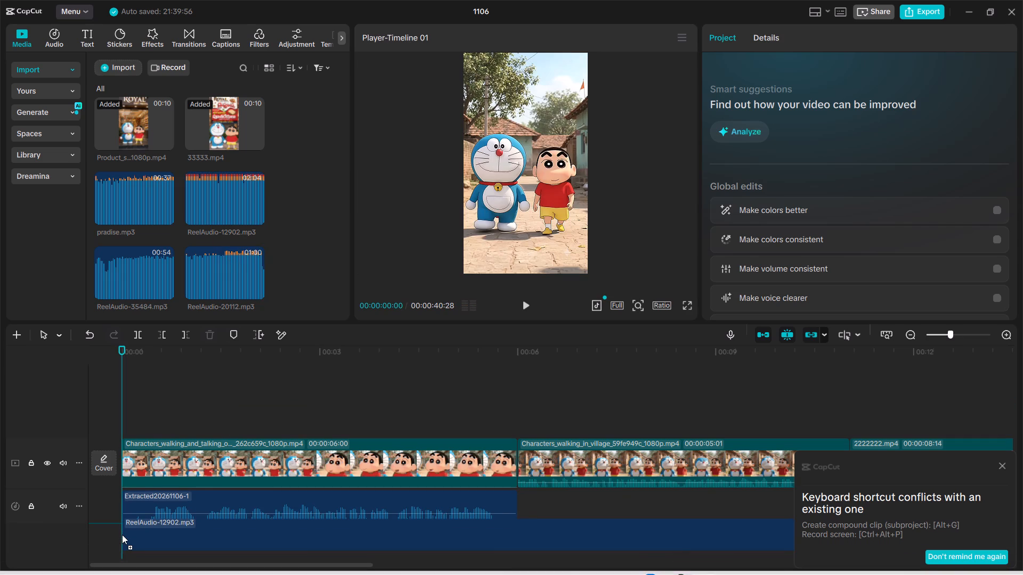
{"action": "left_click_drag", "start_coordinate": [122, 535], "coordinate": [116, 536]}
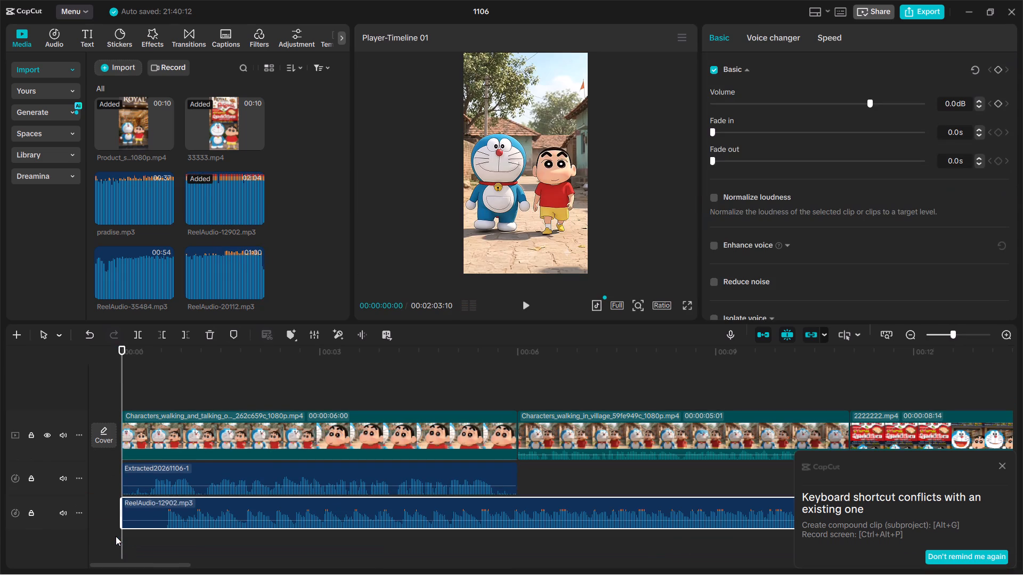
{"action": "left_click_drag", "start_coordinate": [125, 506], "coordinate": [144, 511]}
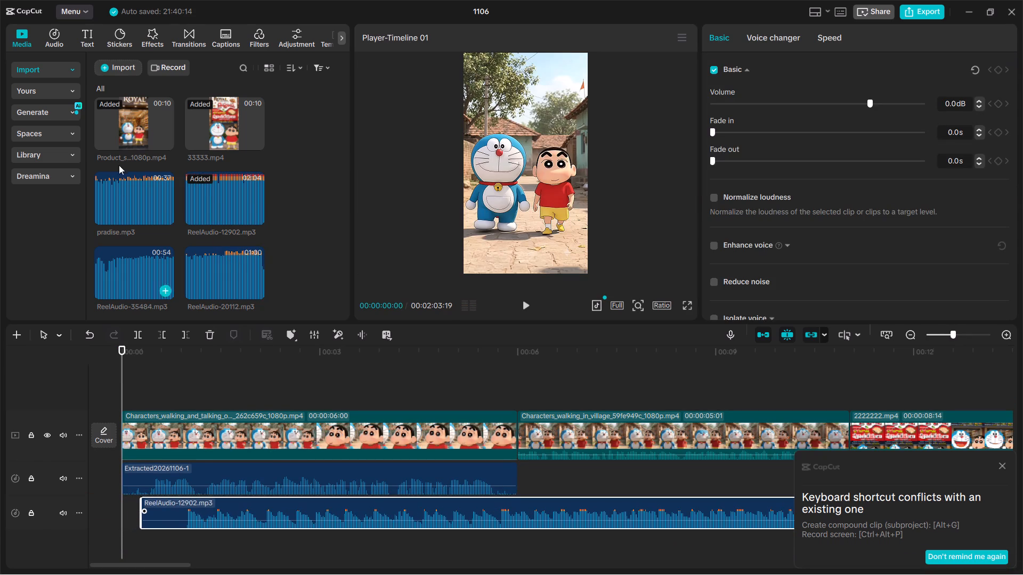
Import ReelAudio-93113, ReelAudio-72561 and ReelAudio-35484 from the Downloads folder into the project media.
{"action": "left_click", "coordinate": [130, 61]}
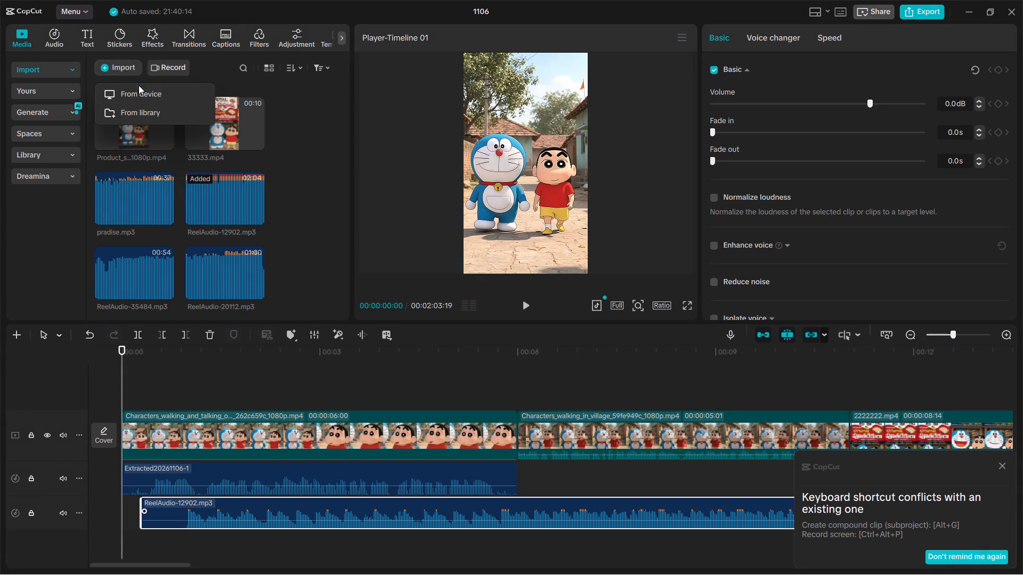
{"action": "left_click", "coordinate": [139, 97]}
{"action": "scroll", "coordinate": [183, 179], "scroll_direction": "down", "scroll_amount": 8}
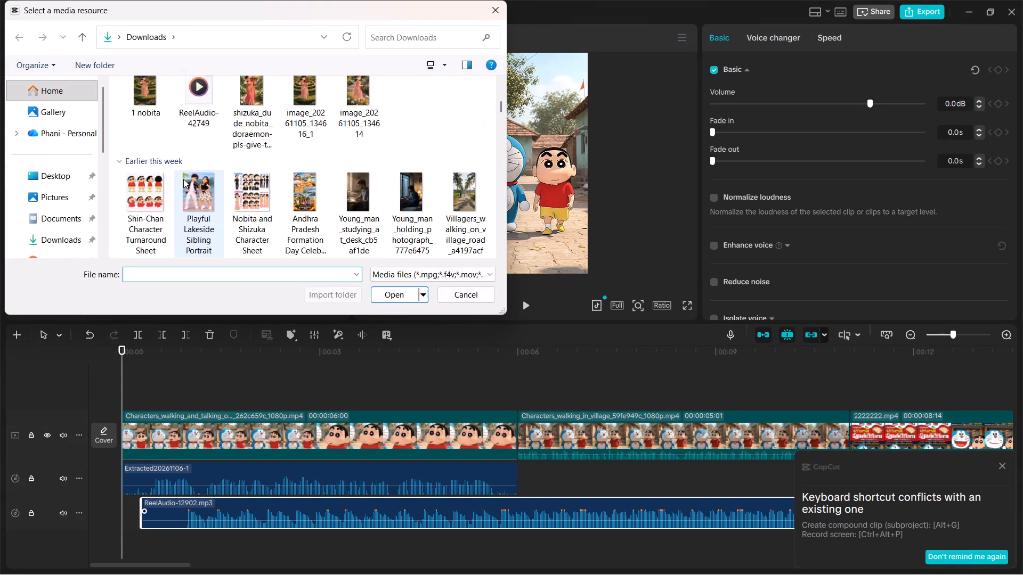
{"action": "scroll", "coordinate": [183, 179], "scroll_direction": "down", "scroll_amount": 10}
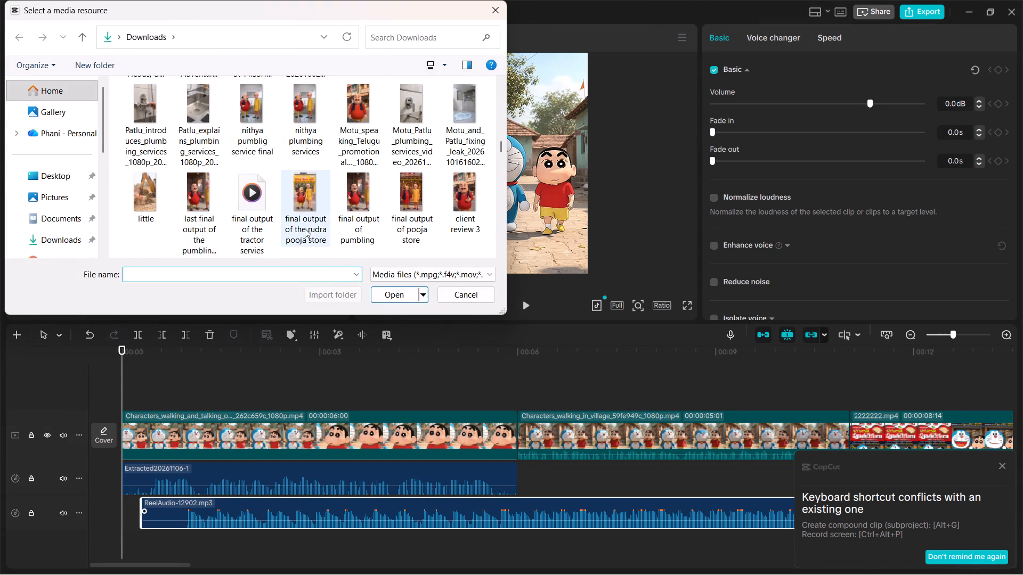
{"action": "scroll", "coordinate": [305, 228], "scroll_direction": "down", "scroll_amount": 2}
{"action": "scroll", "coordinate": [305, 228], "scroll_direction": "up", "scroll_amount": 1}
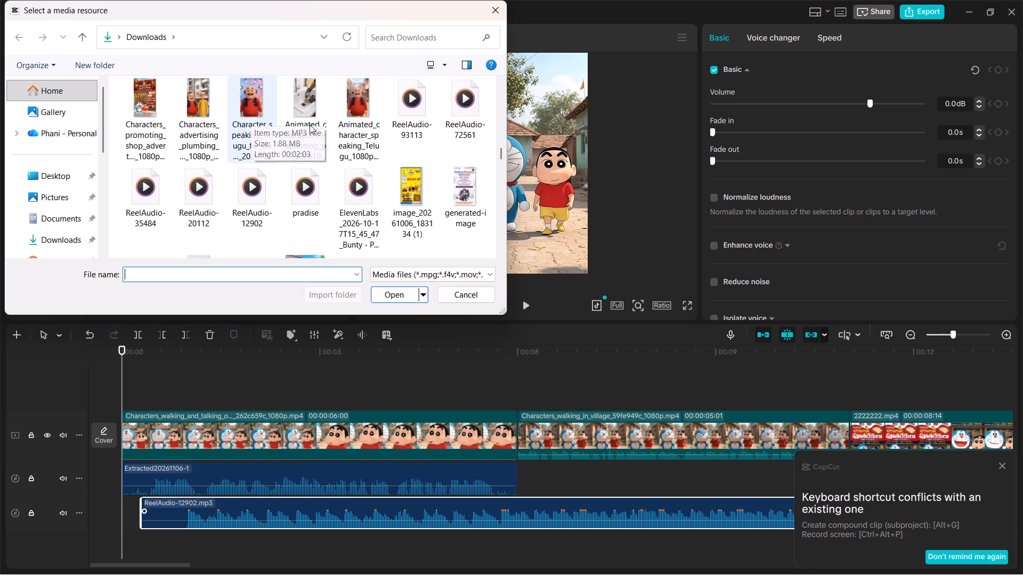
{"action": "left_click", "coordinate": [401, 113], "text": "ctrl"}
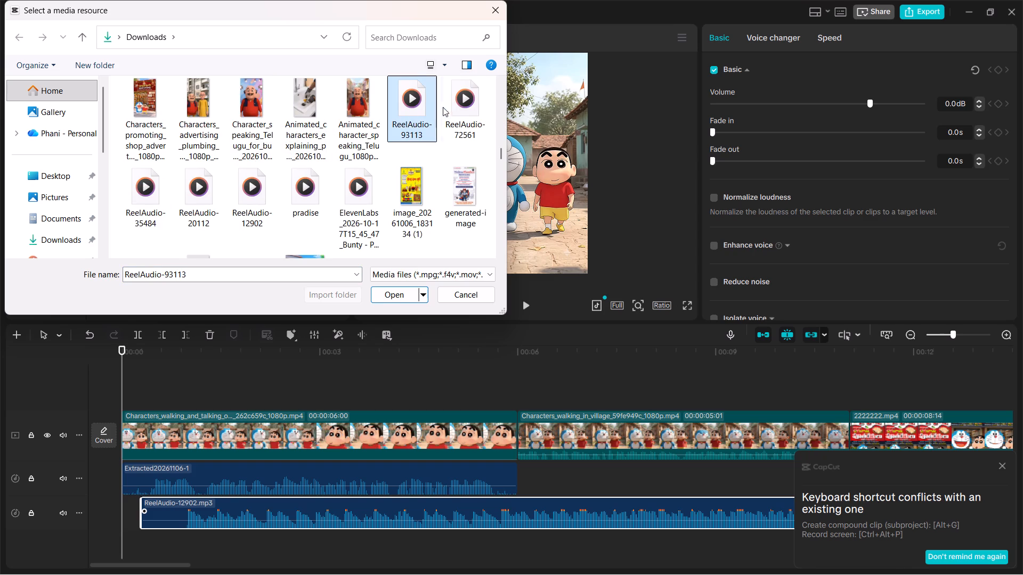
{"action": "left_click", "coordinate": [446, 105], "text": "ctrl"}
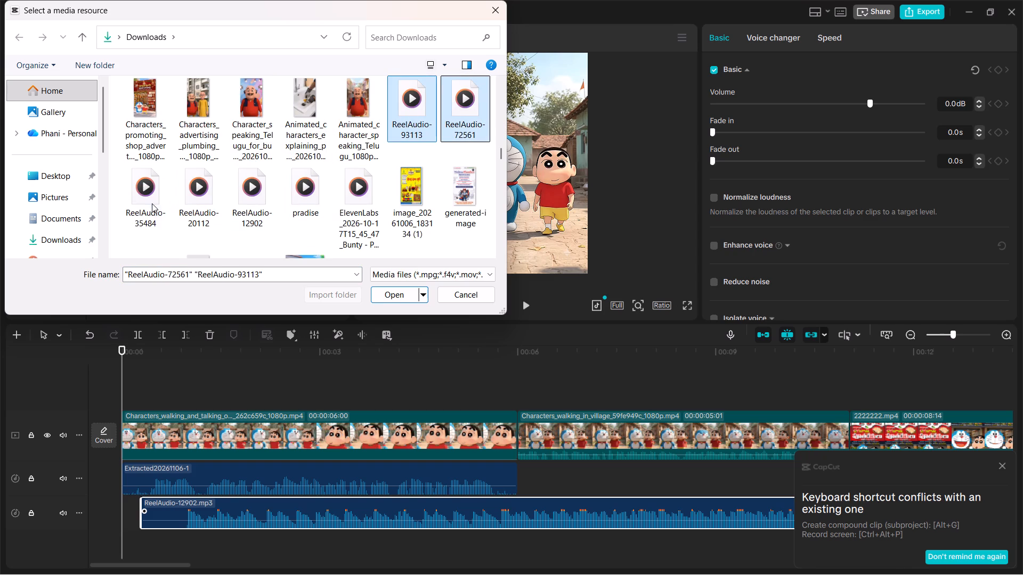
{"action": "left_click", "coordinate": [151, 203], "text": "ctrl"}
{"action": "left_click", "coordinate": [383, 297]}
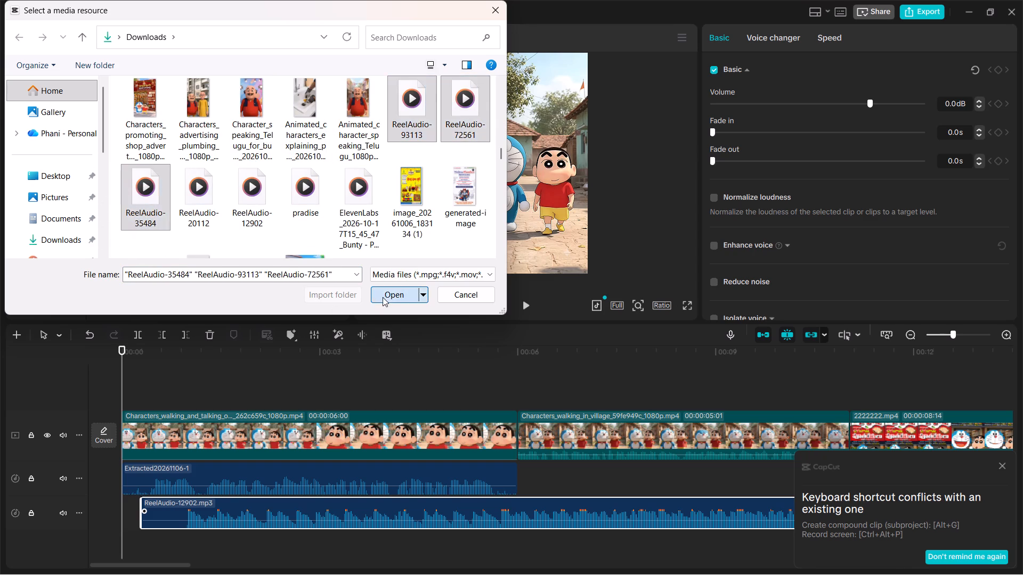
Preview ReelAudio-93113.mp3 from the project media as a background music candidate.
{"action": "double_click", "coordinate": [153, 276]}
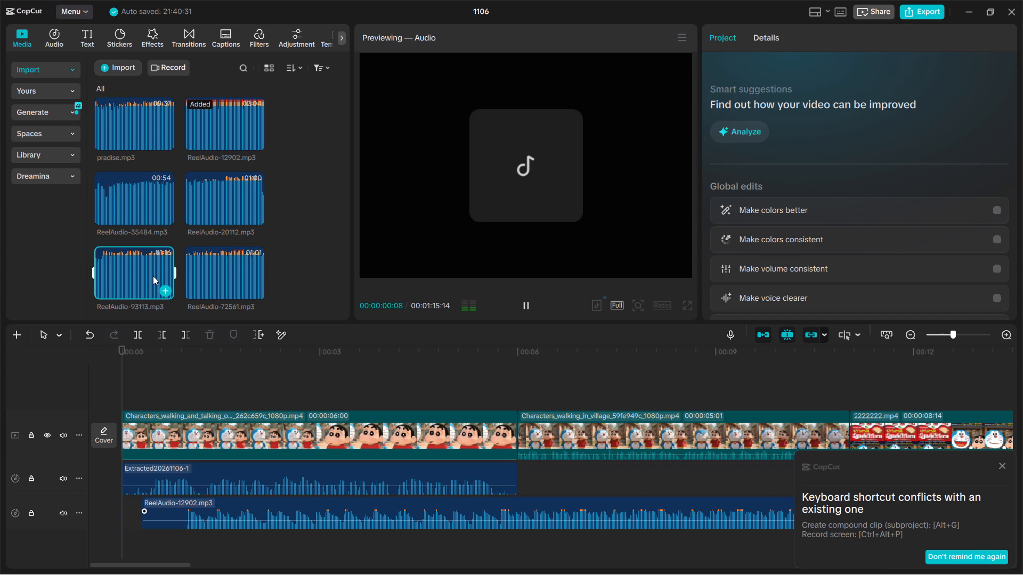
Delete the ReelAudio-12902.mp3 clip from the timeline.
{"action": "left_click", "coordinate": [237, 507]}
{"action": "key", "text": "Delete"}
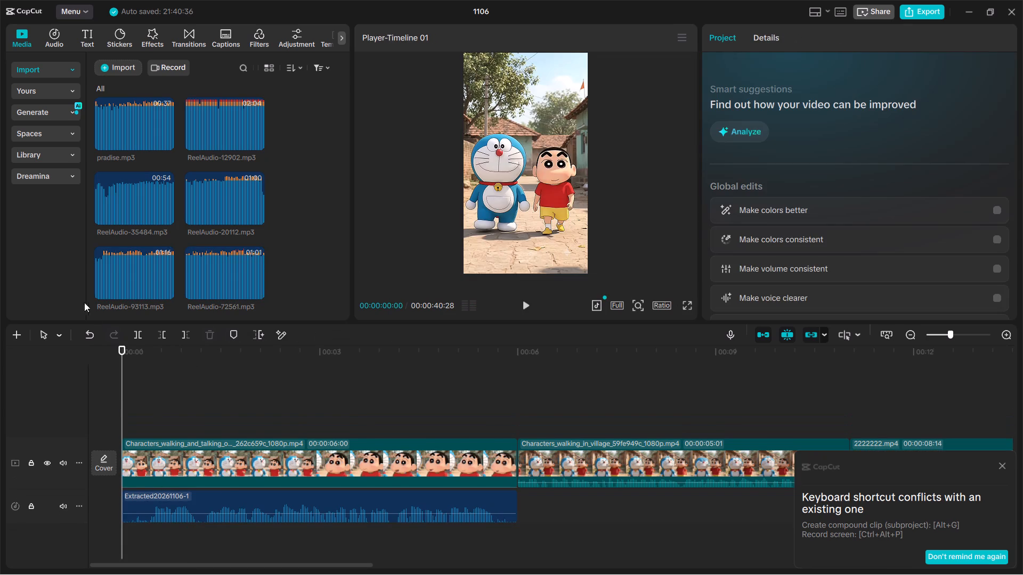
Place ReelAudio-93113.mp3 on a new audio track below the extracted audio, starting at the beginning of the timeline.
{"action": "left_click_drag", "start_coordinate": [116, 273], "coordinate": [104, 531]}
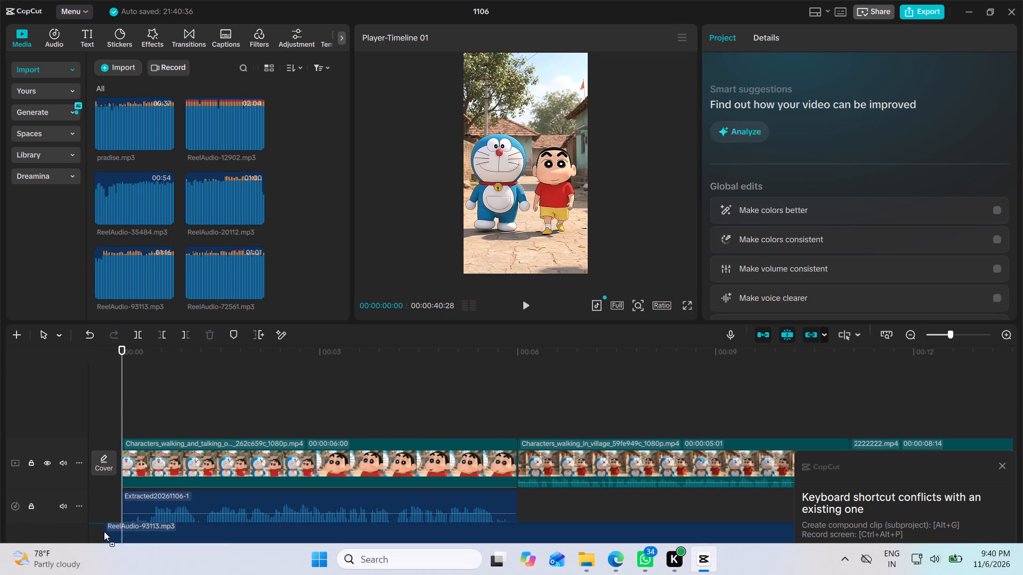
{"action": "left_click_drag", "start_coordinate": [104, 531], "coordinate": [104, 538]}
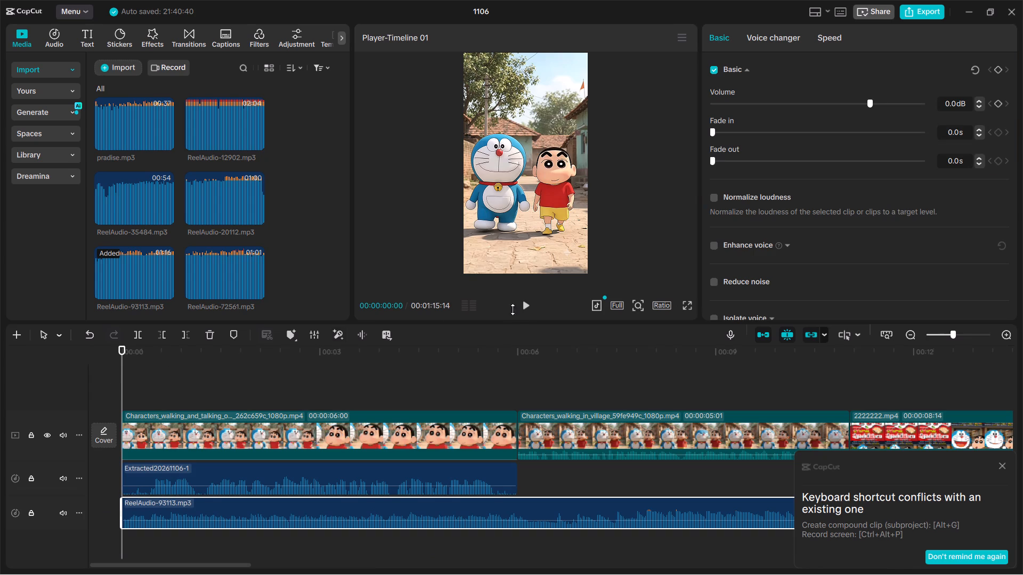
Play the timeline from the start and lower the ReelAudio-93113.mp3 clip's volume to -12.4 dB by ear.
{"action": "left_click", "coordinate": [524, 303]}
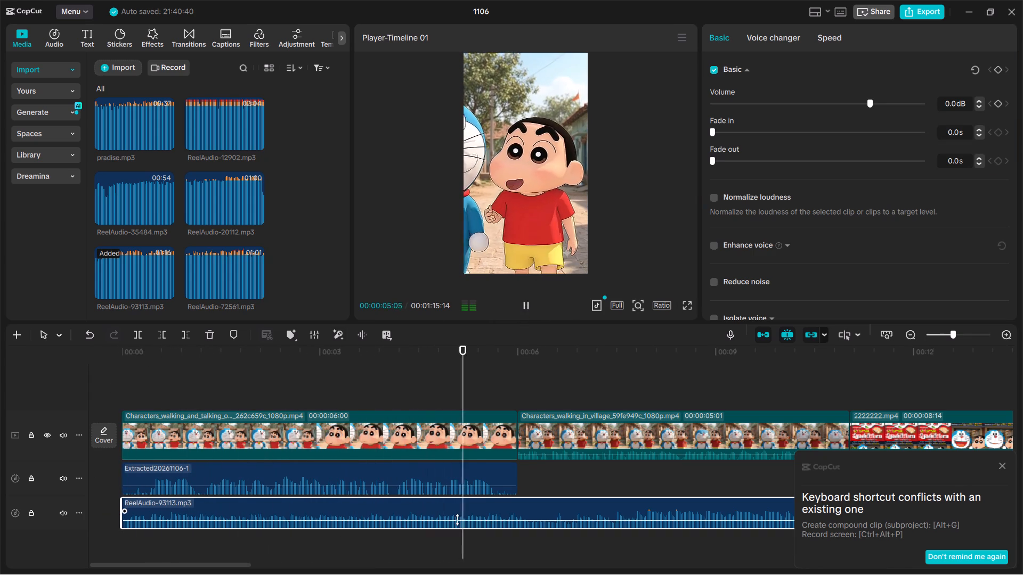
{"action": "left_click", "coordinate": [457, 520]}
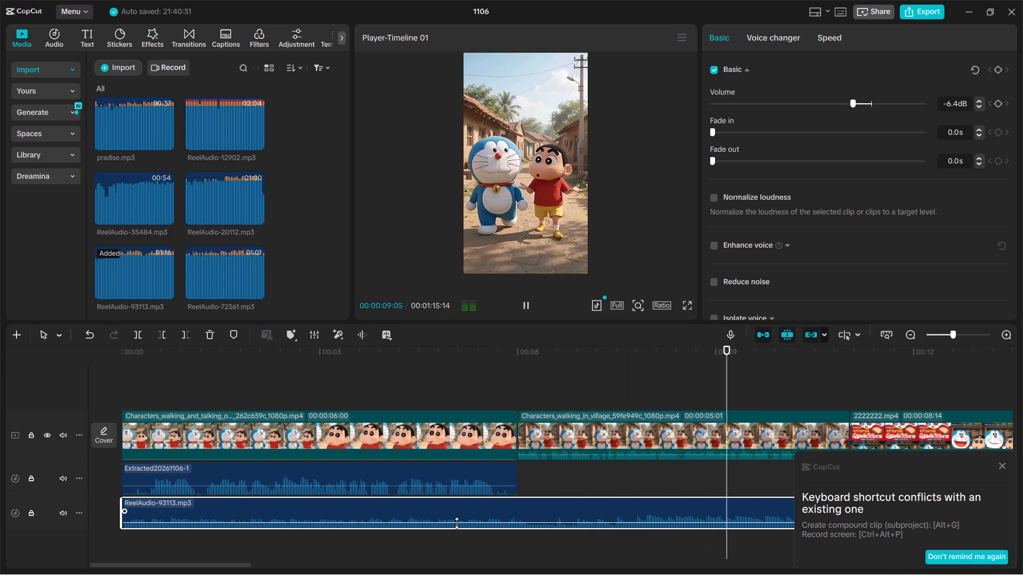
{"action": "scroll", "coordinate": [457, 523], "scroll_direction": "left", "scroll_amount": 1}
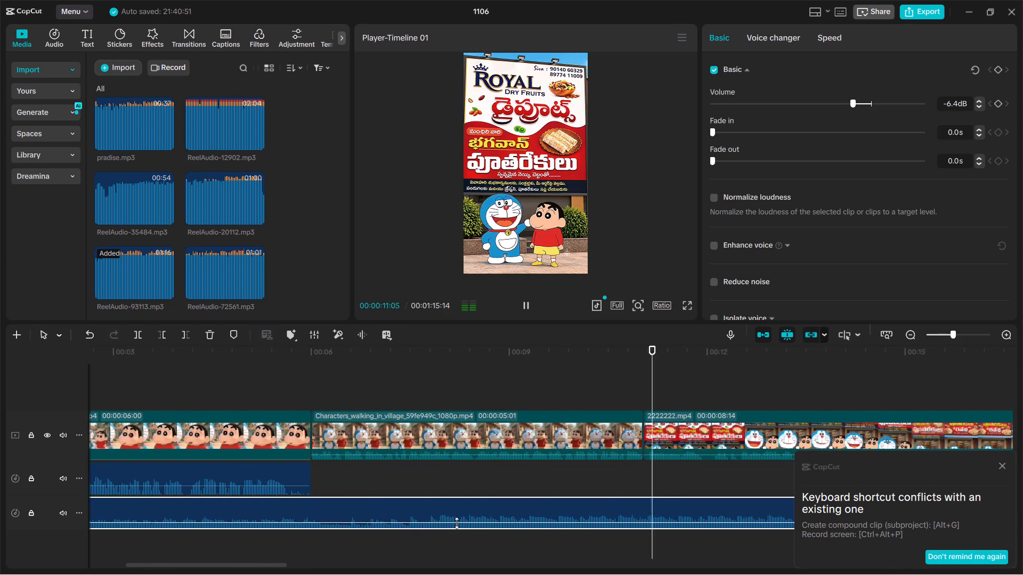
{"action": "scroll", "coordinate": [457, 523], "scroll_direction": "left", "scroll_amount": 2}
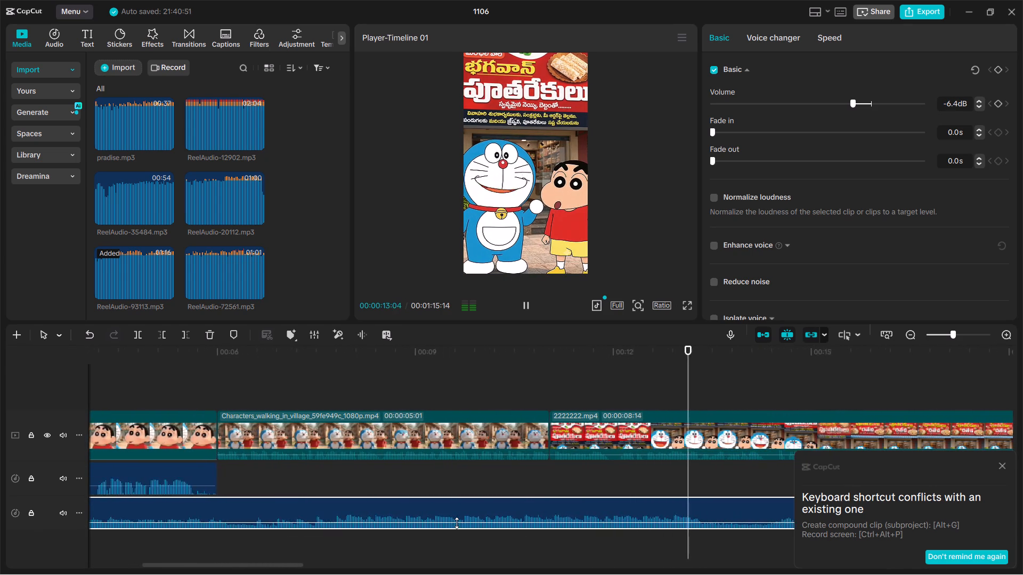
{"action": "scroll", "coordinate": [457, 523], "scroll_direction": "left", "scroll_amount": 1}
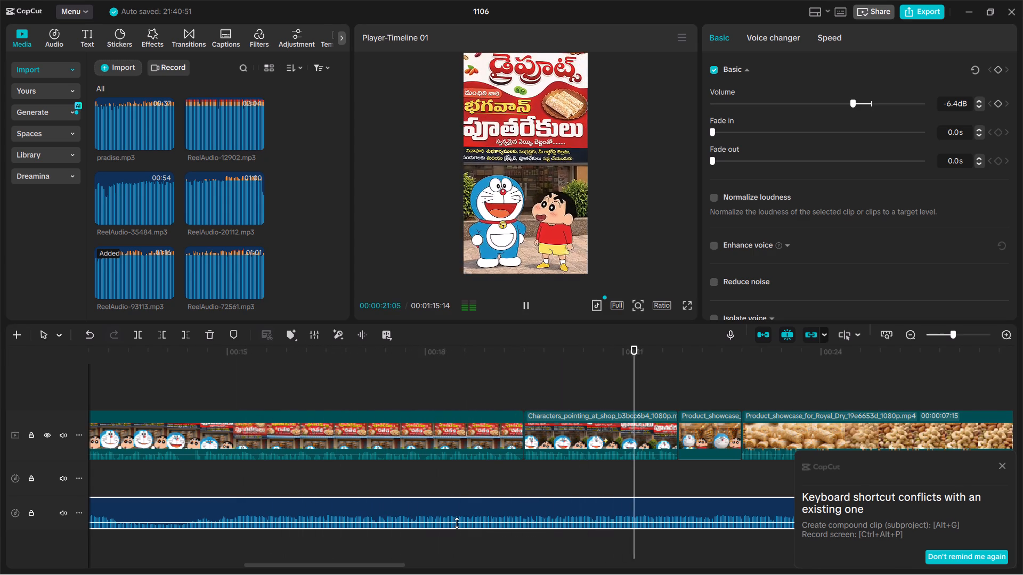
{"action": "left_click", "coordinate": [457, 523]}
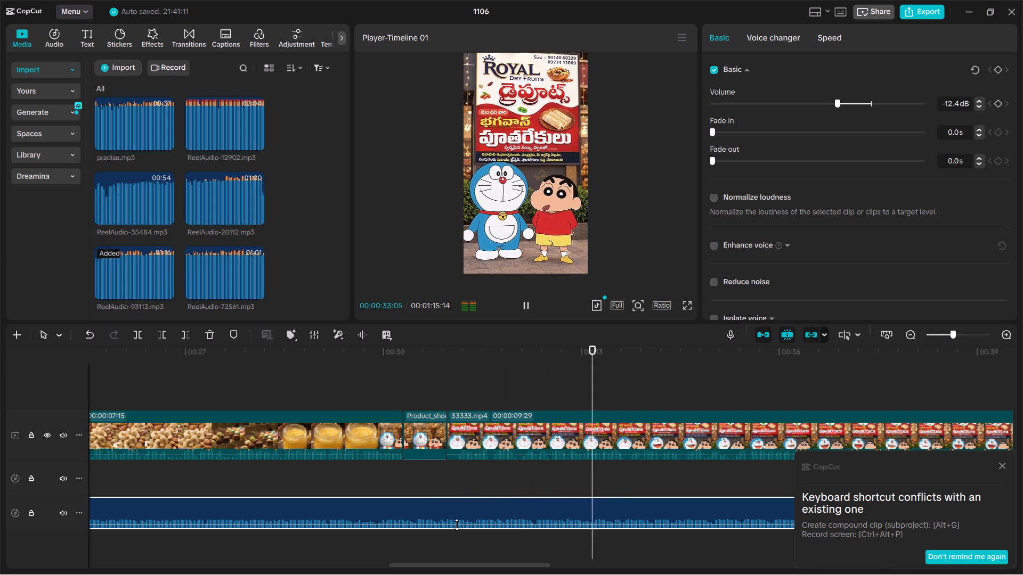
Play through the final 33333.mp4 clip, replaying from about 00:00:36:15 past its end, to check the ending with the music.
{"action": "scroll", "coordinate": [457, 524], "scroll_direction": "left", "scroll_amount": 3}
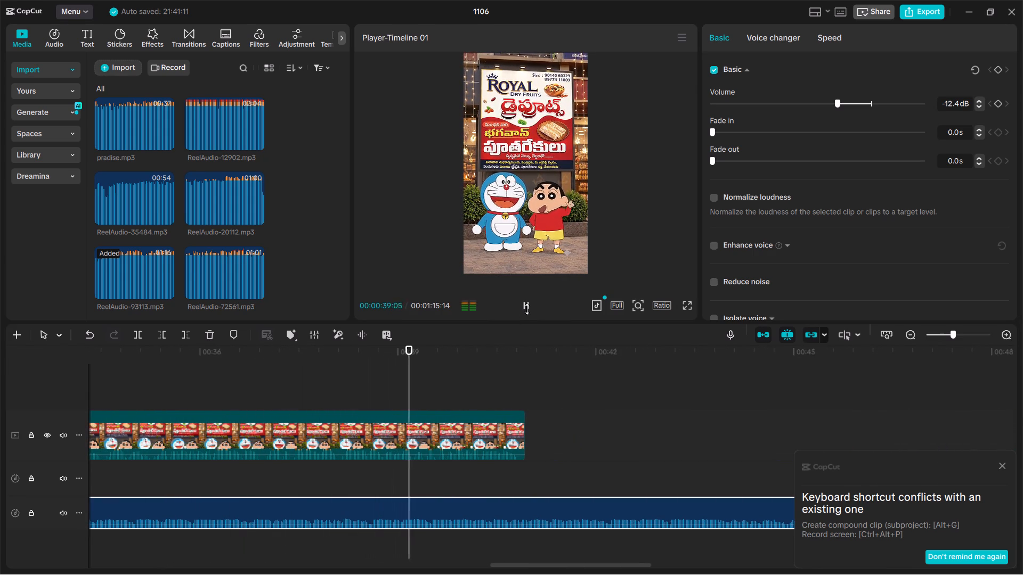
{"action": "left_click", "coordinate": [527, 300]}
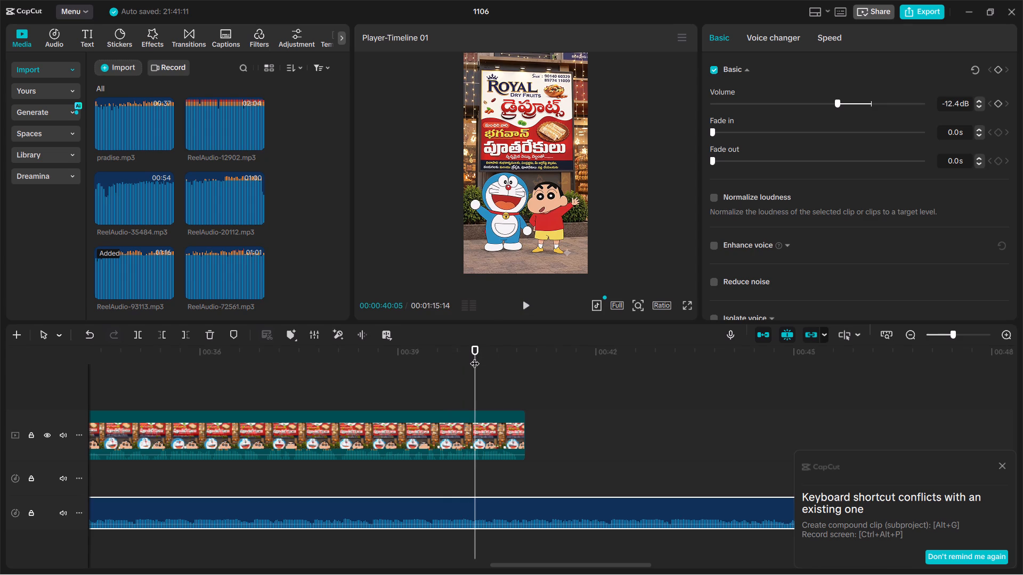
{"action": "left_click_drag", "start_coordinate": [475, 358], "coordinate": [233, 325]}
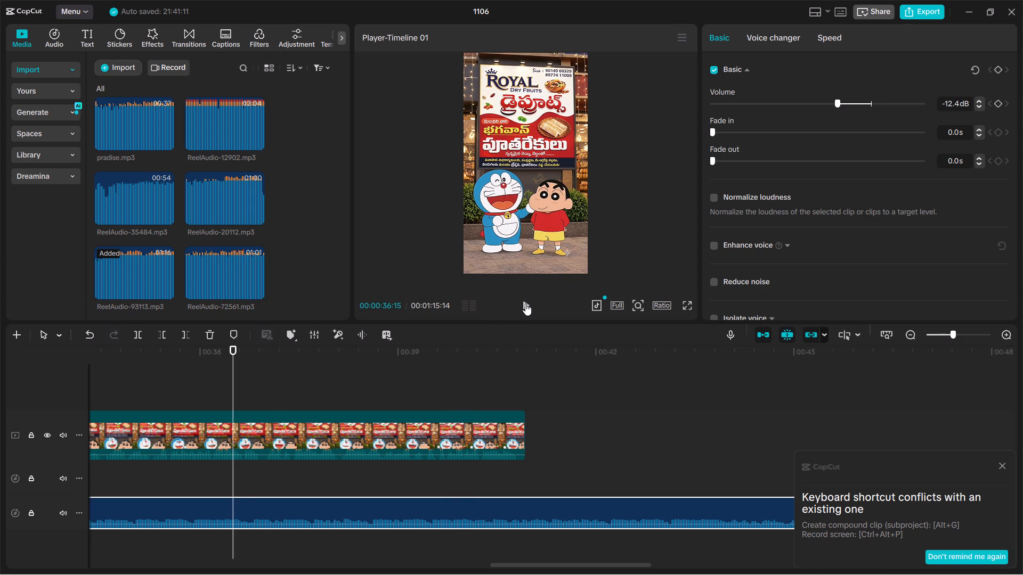
{"action": "left_click", "coordinate": [526, 303]}
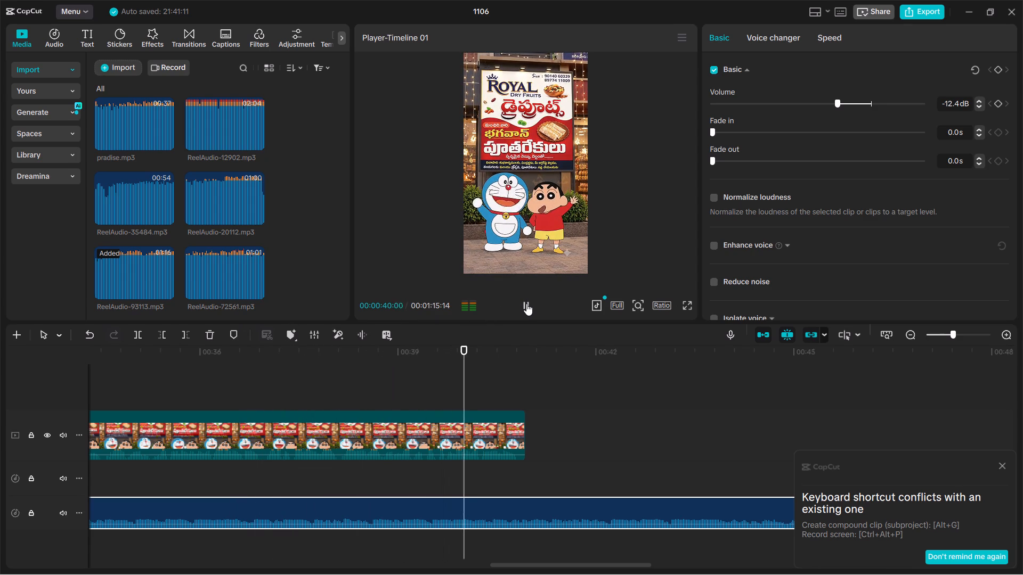
{"action": "left_click", "coordinate": [526, 303]}
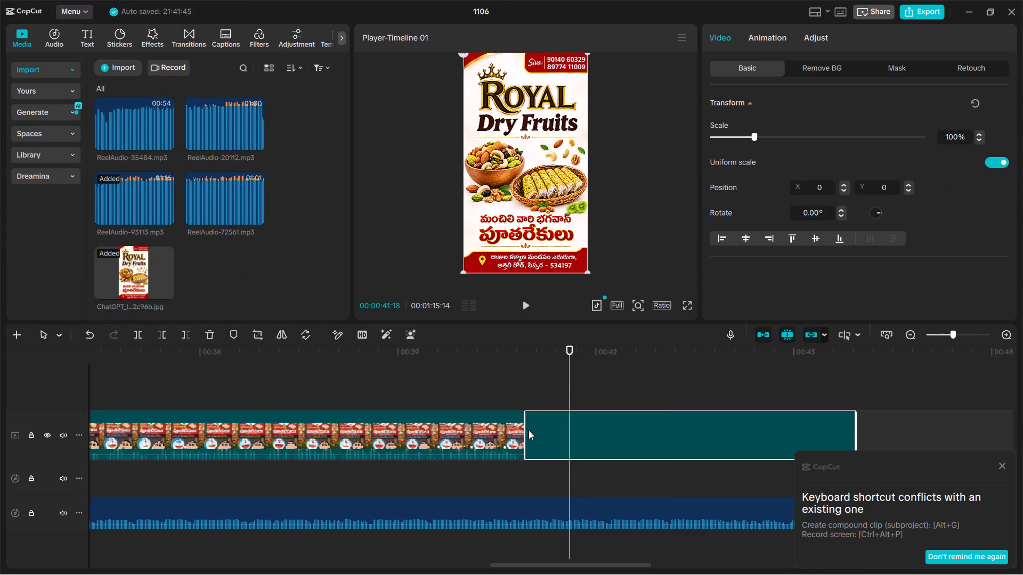
{"action": "left_click", "coordinate": [532, 316]}
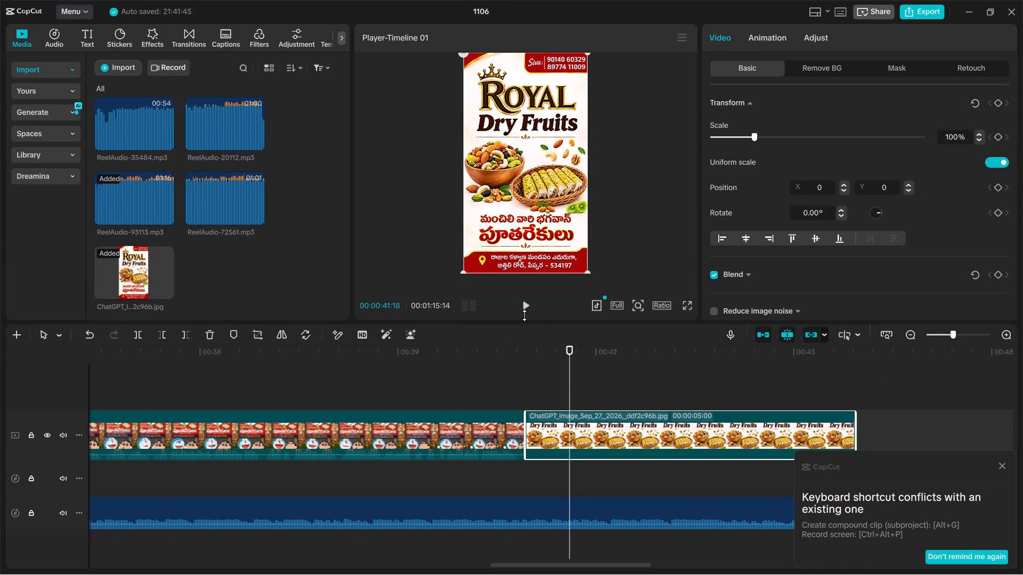
Play the closing poster image past its end to check how it runs with the background music.
{"action": "left_click", "coordinate": [524, 314]}
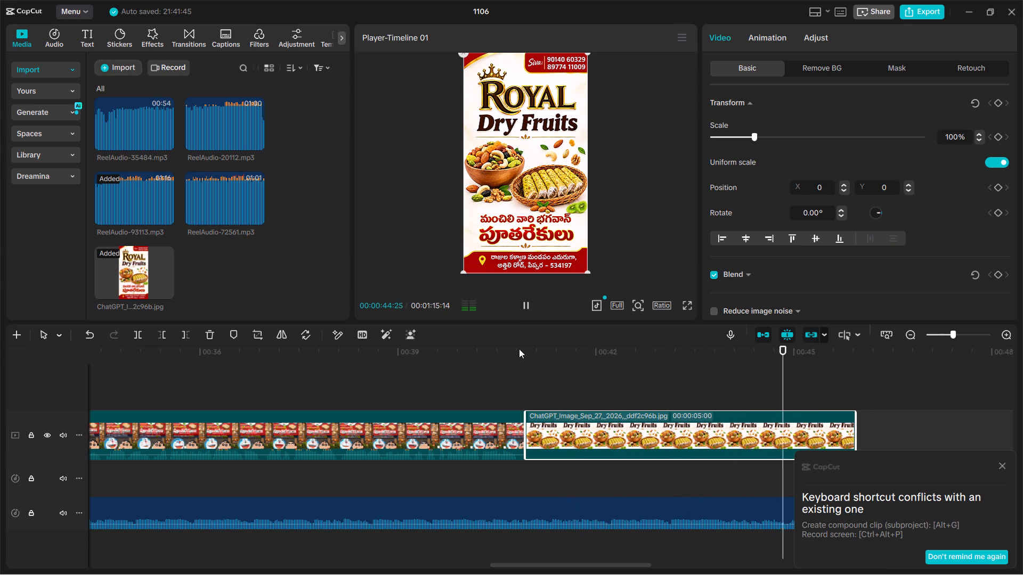
{"action": "left_click", "coordinate": [524, 306]}
Trim the end of the ReelAudio-93113.mp3 clip back to the end of the poster image, at about 00:00:45.
{"action": "scroll", "coordinate": [565, 391], "scroll_direction": "left", "scroll_amount": 1}
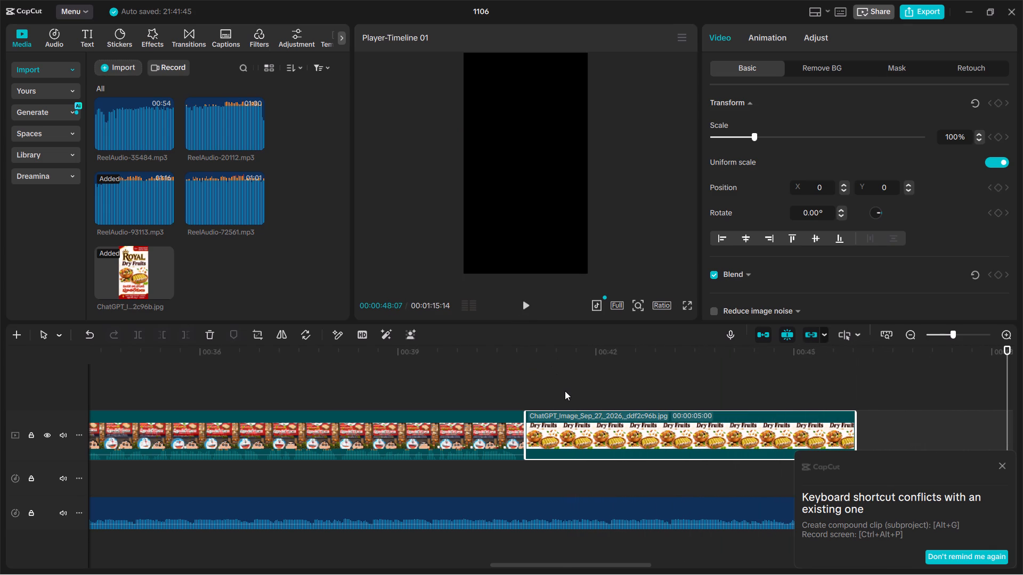
{"action": "scroll", "coordinate": [565, 391], "scroll_direction": "left", "scroll_amount": 1}
{"action": "left_click", "coordinate": [572, 515]}
{"action": "scroll", "coordinate": [572, 515], "scroll_direction": "left", "scroll_amount": 4}
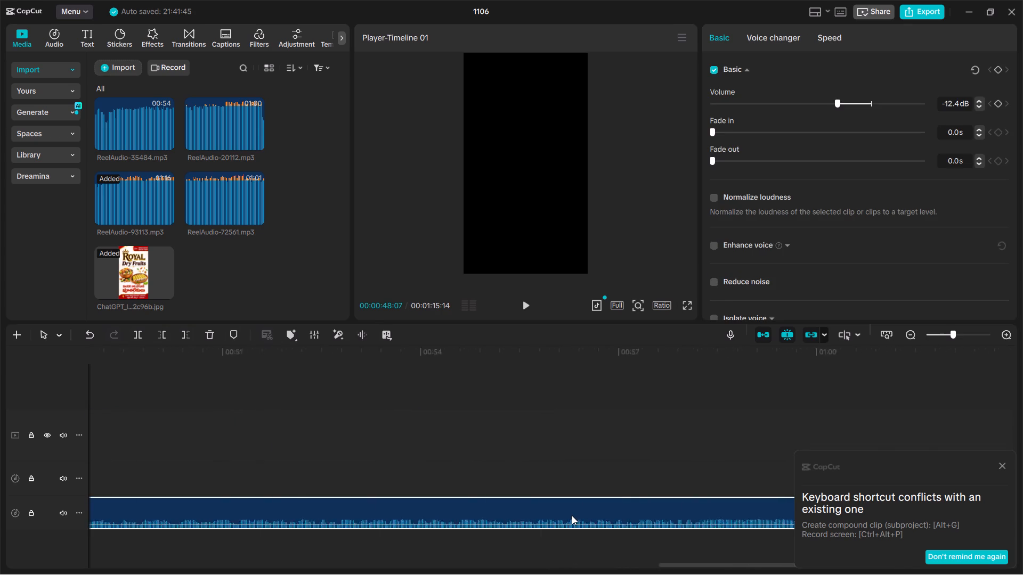
{"action": "scroll", "coordinate": [572, 515], "scroll_direction": "left", "scroll_amount": 3}
{"action": "scroll", "coordinate": [572, 515], "scroll_direction": "down", "scroll_amount": 2}
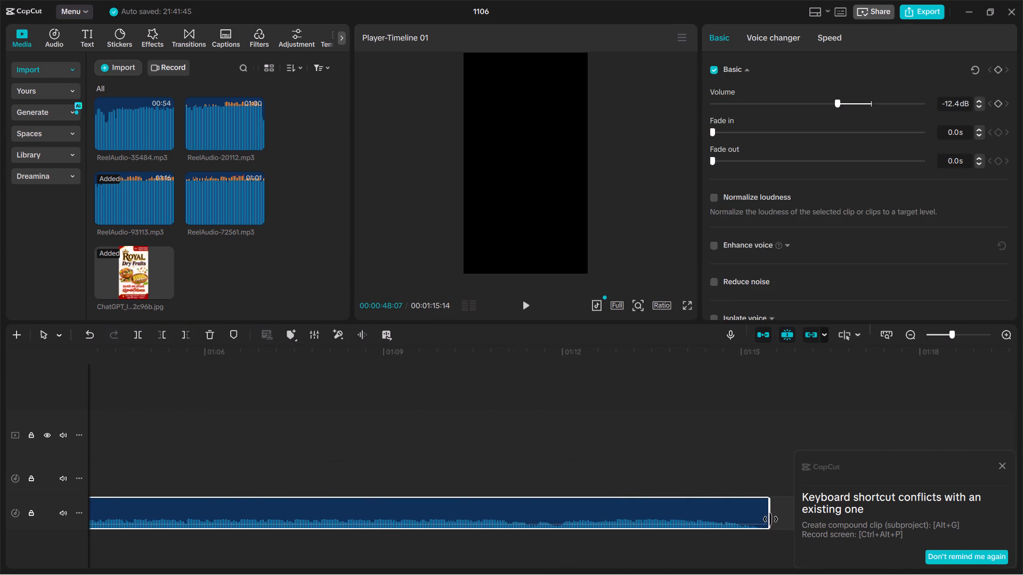
{"action": "left_click_drag", "start_coordinate": [771, 519], "coordinate": [67, 456]}
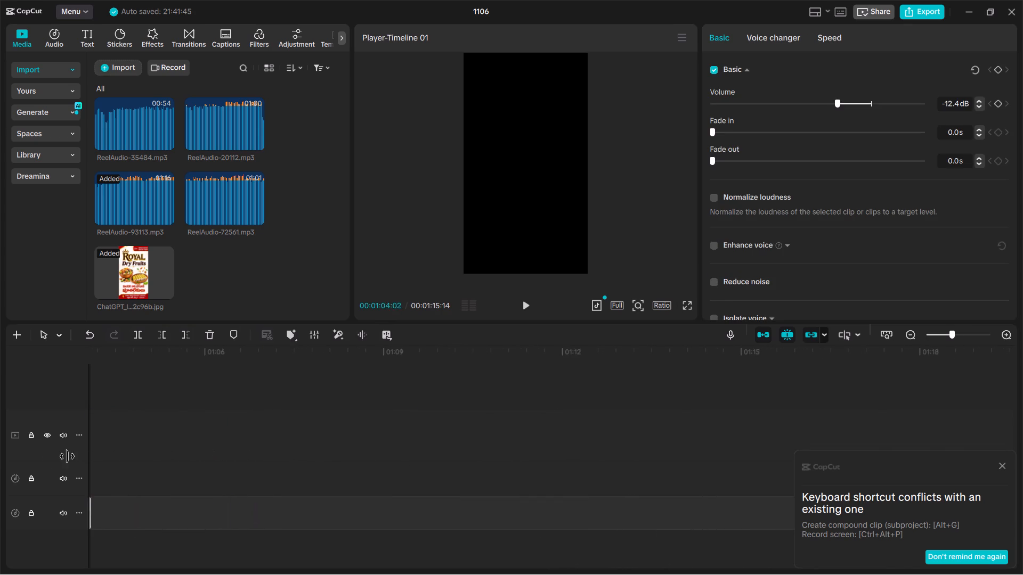
{"action": "left_click_drag", "start_coordinate": [67, 456], "coordinate": [347, 503]}
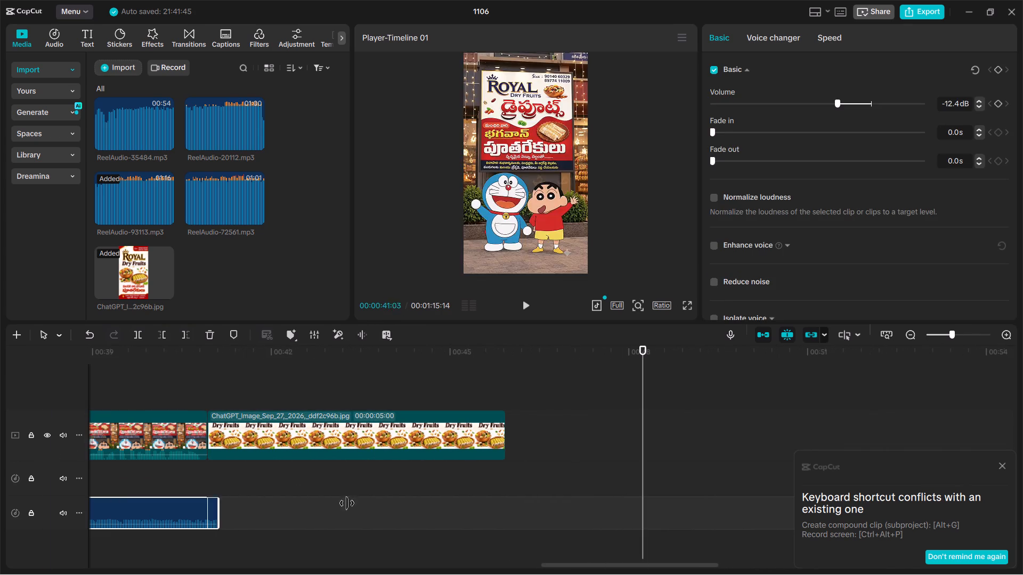
{"action": "left_click_drag", "start_coordinate": [347, 503], "coordinate": [494, 495]}
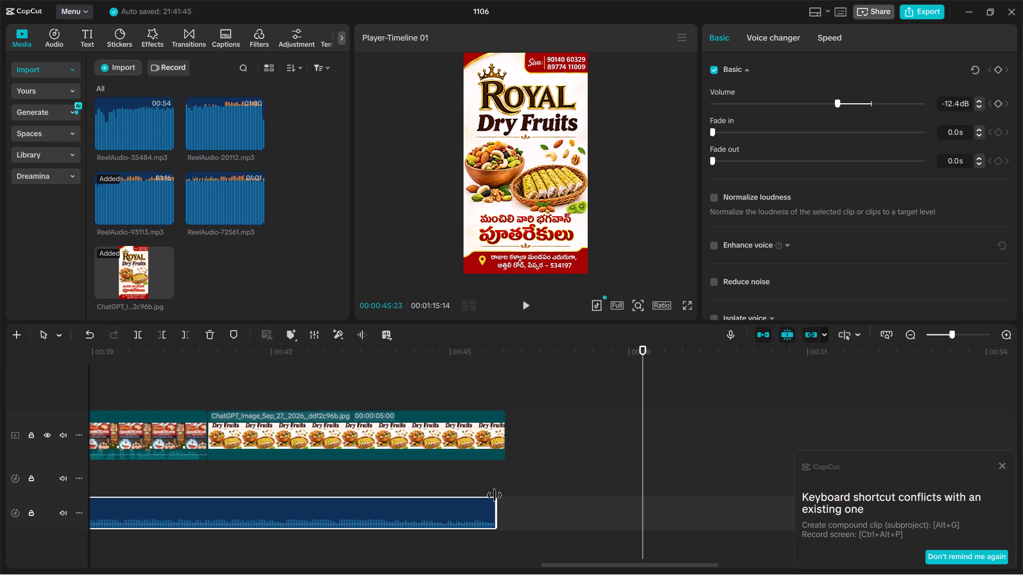
{"action": "left_click_drag", "start_coordinate": [494, 495], "coordinate": [499, 495]}
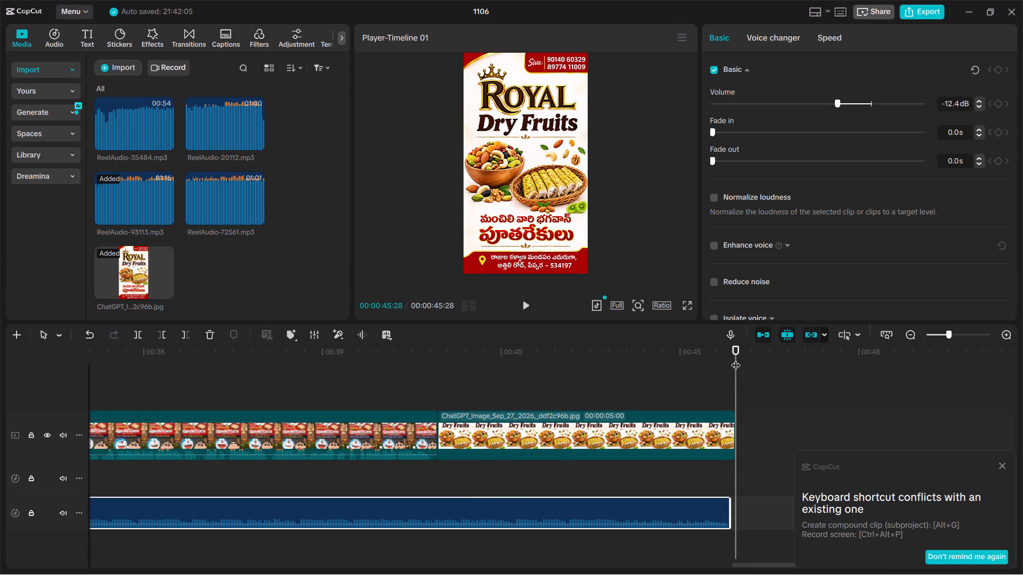
Play the timeline from the start to about 00:00:13:00 to review the opening clips with the music.
{"action": "left_click_drag", "start_coordinate": [736, 358], "coordinate": [0, 230]}
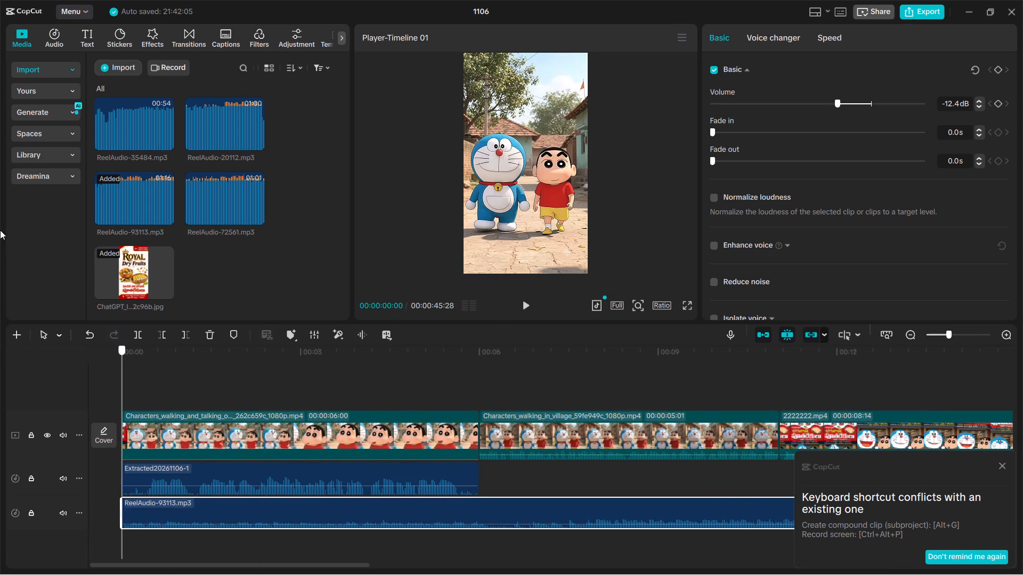
{"action": "left_click_drag", "start_coordinate": [0, 230], "coordinate": [0, 229]}
{"action": "left_click", "coordinate": [525, 302]}
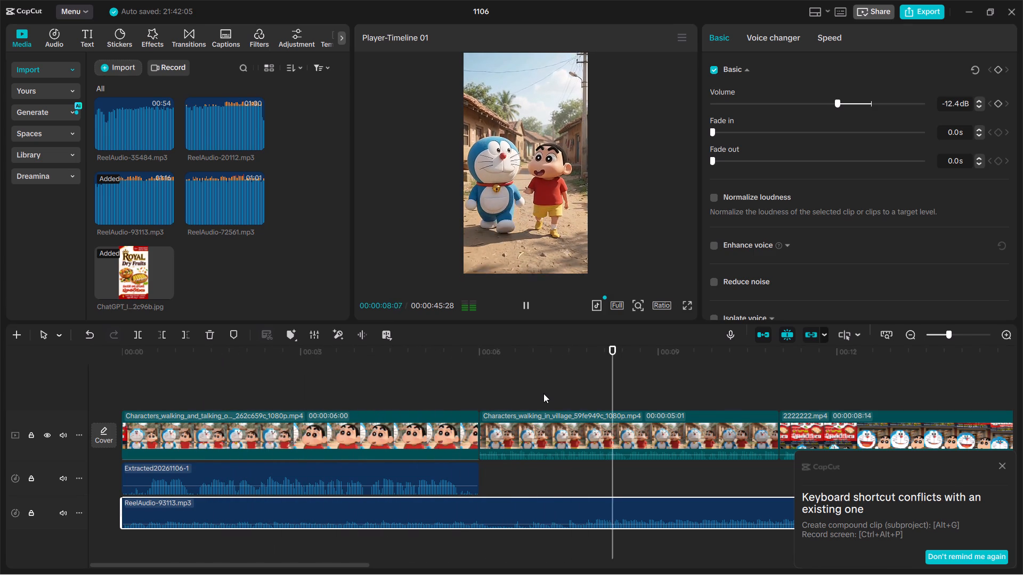
{"action": "scroll", "coordinate": [500, 442], "scroll_direction": "up", "scroll_amount": 12, "text": "ctrl"}
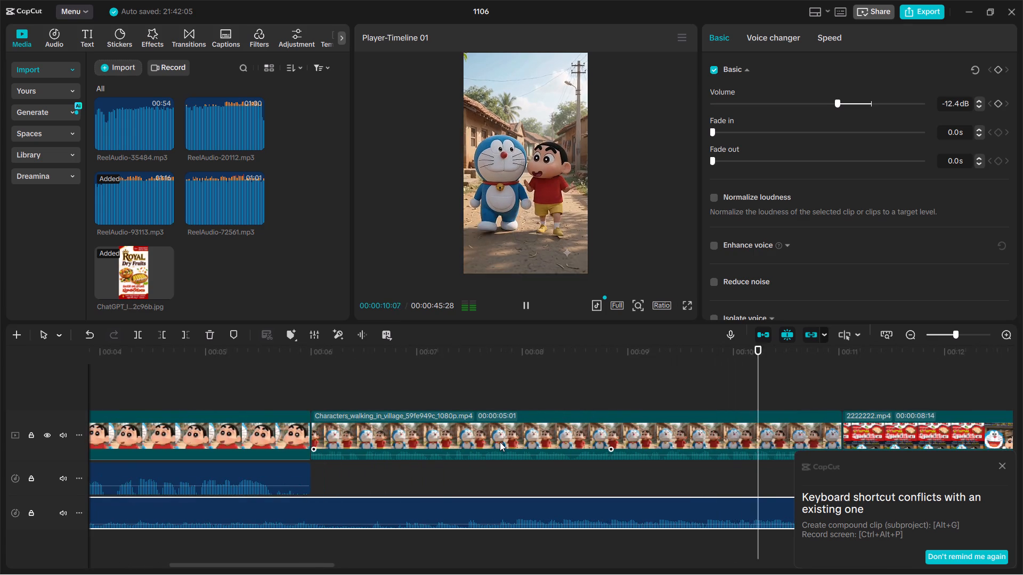
{"action": "scroll", "coordinate": [500, 442], "scroll_direction": "up", "scroll_amount": 9, "text": "ctrl"}
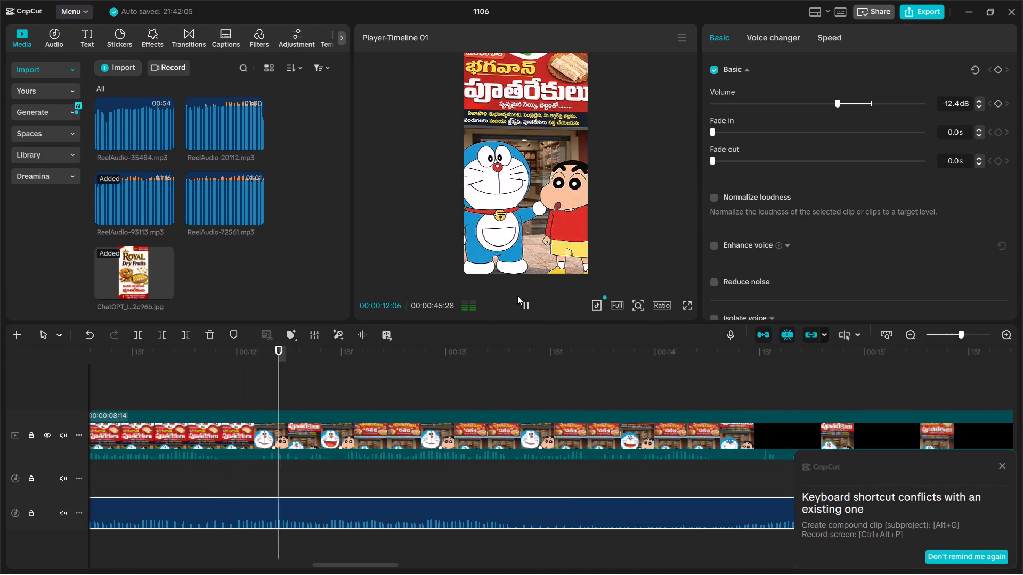
{"action": "left_click", "coordinate": [528, 301]}
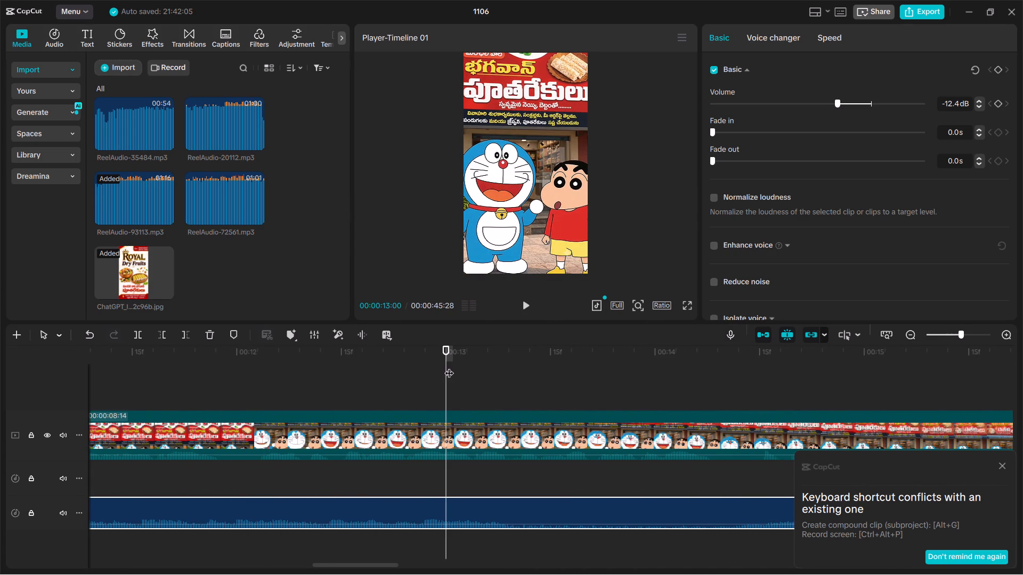
Extend the Characters_walking_in_village clip at its start so that it lasts 00:00:05:08.
{"action": "left_click_drag", "start_coordinate": [449, 366], "coordinate": [207, 294]}
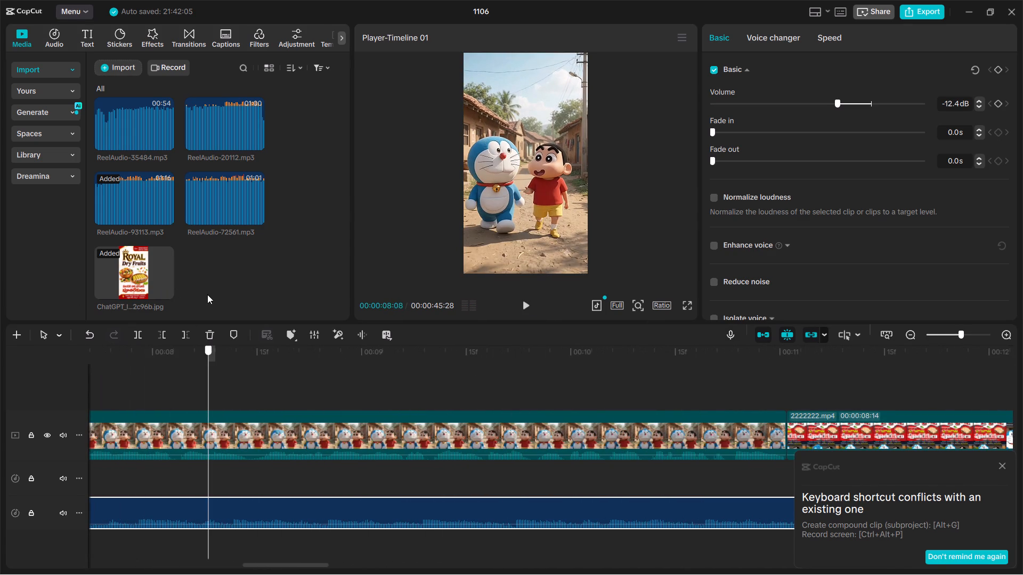
{"action": "left_click_drag", "start_coordinate": [207, 294], "coordinate": [582, 334]}
{"action": "left_click", "coordinate": [618, 432]}
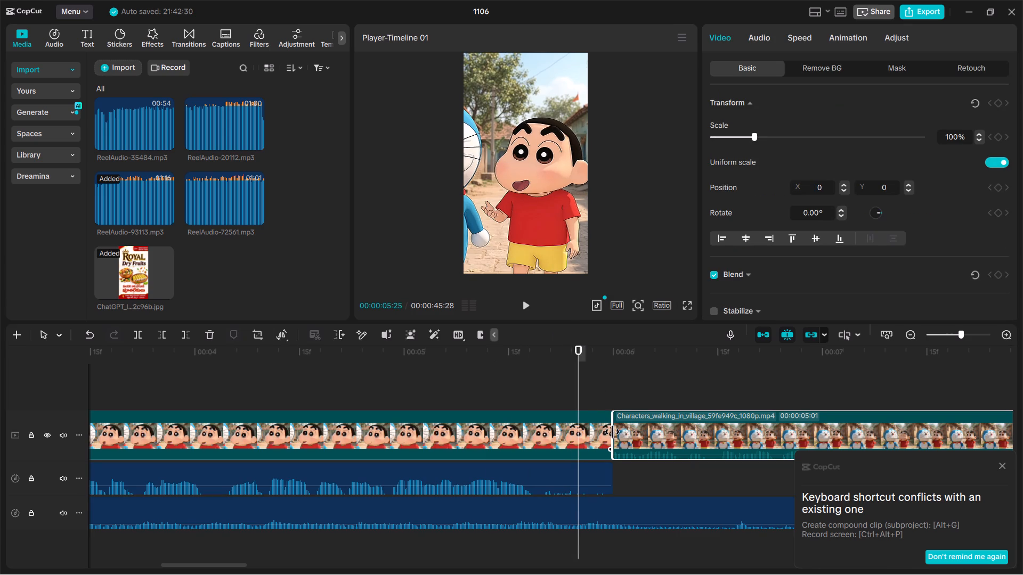
{"action": "left_click_drag", "start_coordinate": [612, 432], "coordinate": [569, 431]}
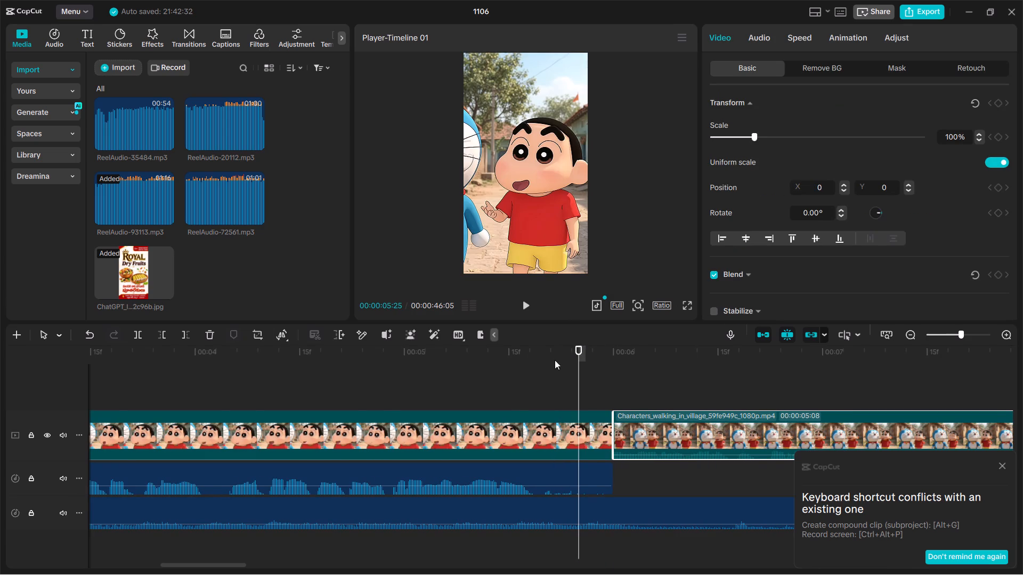
Split the Characters_walking_in_village clip at 00:00:06:11, replaying its opening to find the point, and delete the piece before the split.
{"action": "left_click", "coordinate": [528, 311]}
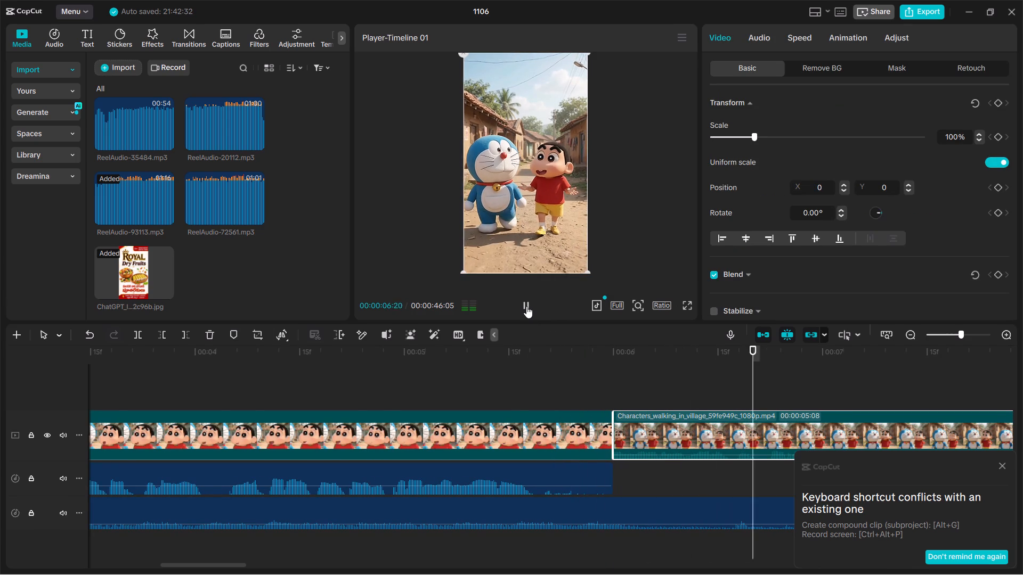
{"action": "left_click", "coordinate": [526, 306]}
{"action": "scroll", "coordinate": [614, 377], "scroll_direction": "left", "scroll_amount": 1}
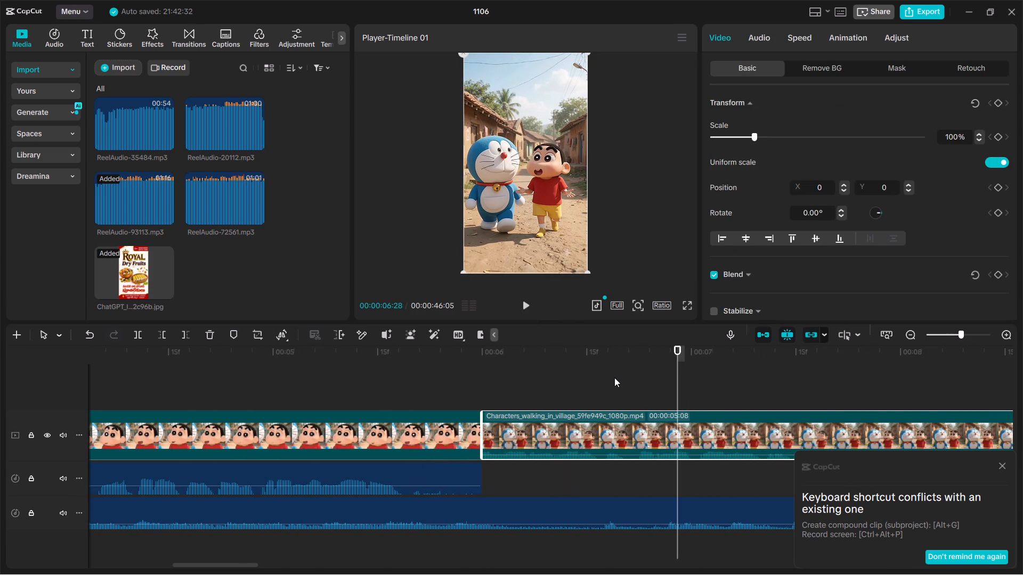
{"action": "left_click_drag", "start_coordinate": [676, 356], "coordinate": [567, 347]}
{"action": "left_click", "coordinate": [524, 300]}
{"action": "left_click", "coordinate": [524, 300]}
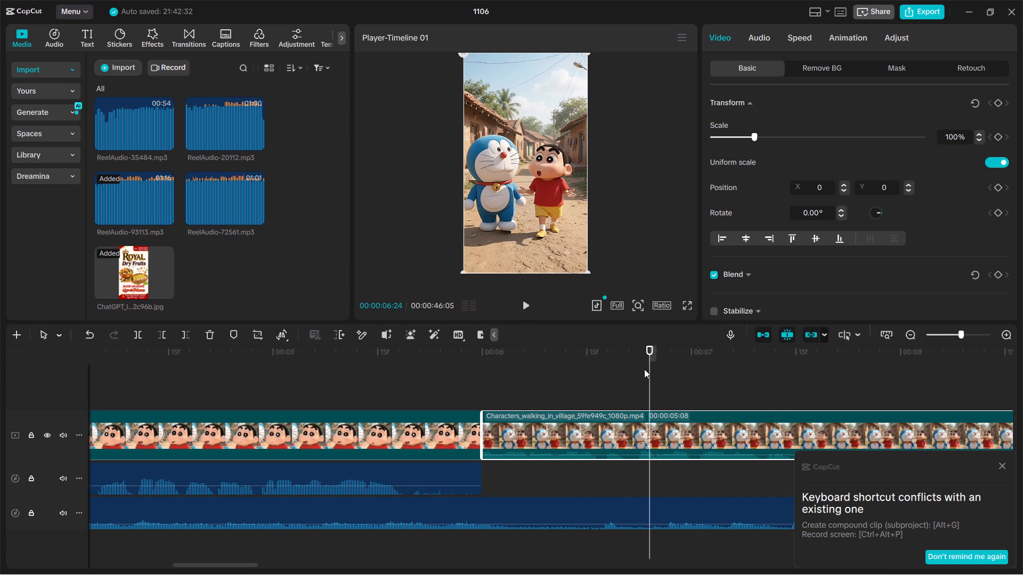
{"action": "left_click_drag", "start_coordinate": [651, 362], "coordinate": [484, 345]}
{"action": "left_click", "coordinate": [525, 307]}
{"action": "left_click", "coordinate": [525, 307]}
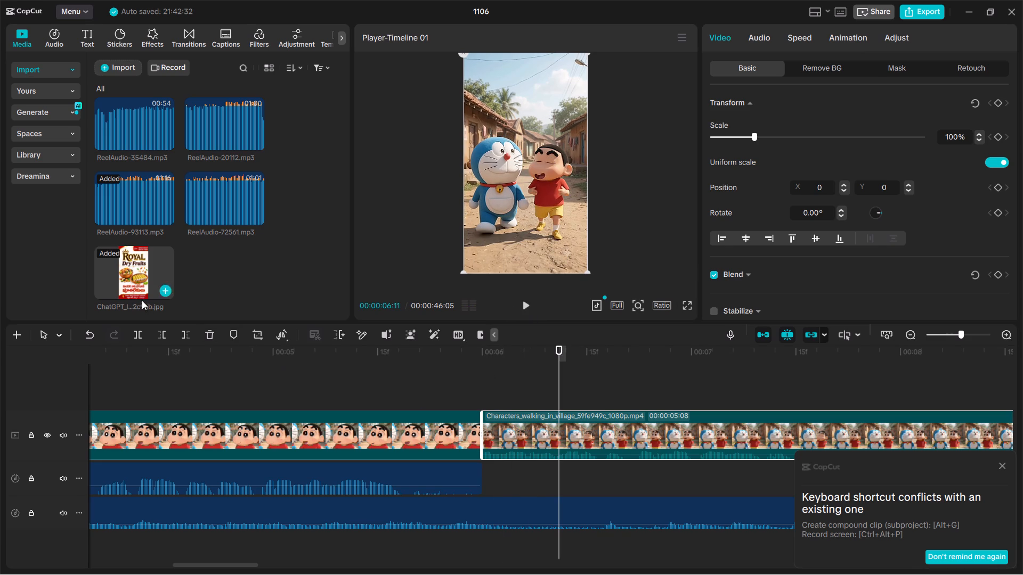
{"action": "left_click", "coordinate": [133, 331]}
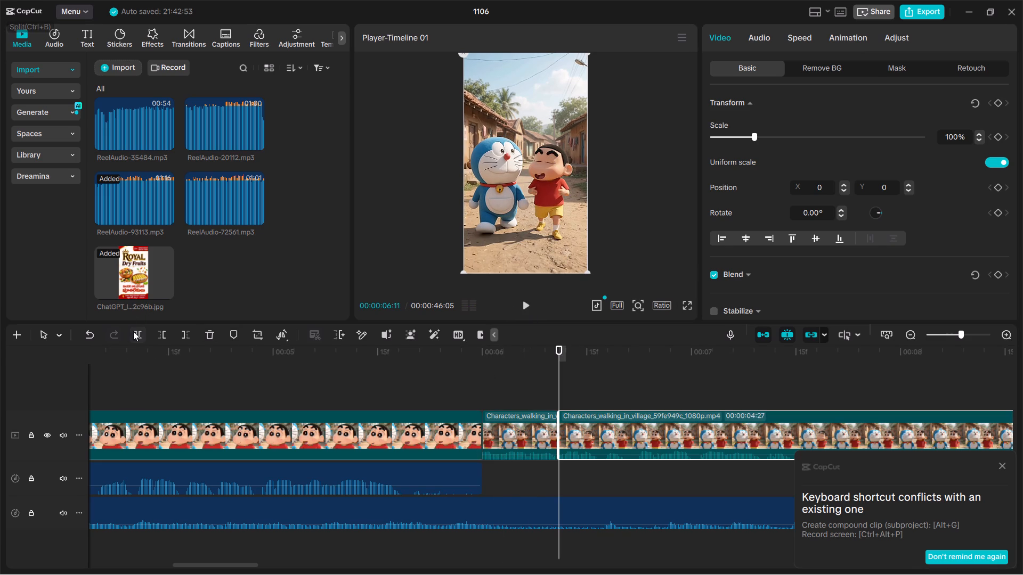
{"action": "left_click", "coordinate": [510, 442]}
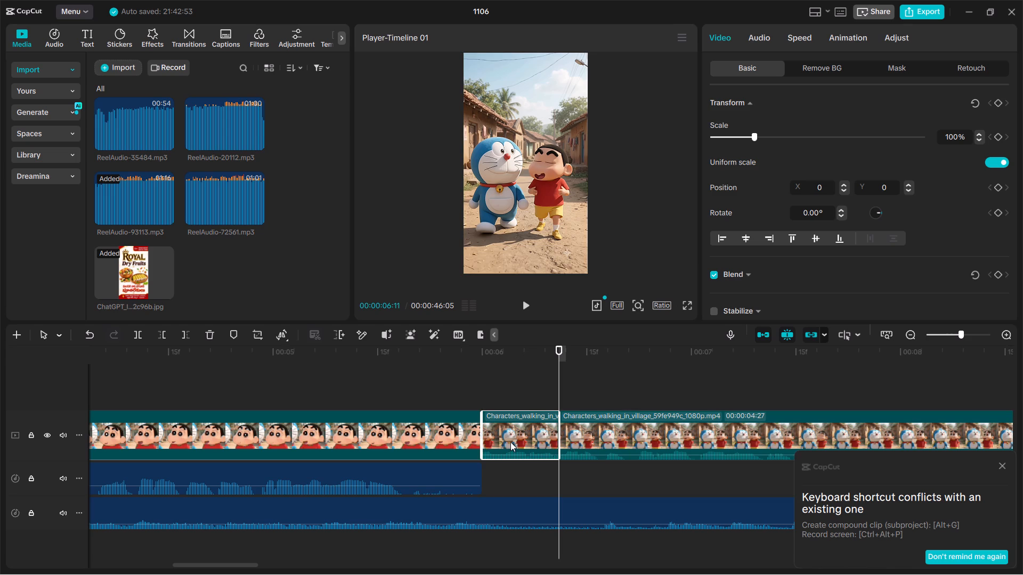
{"action": "key", "text": "Delete"}
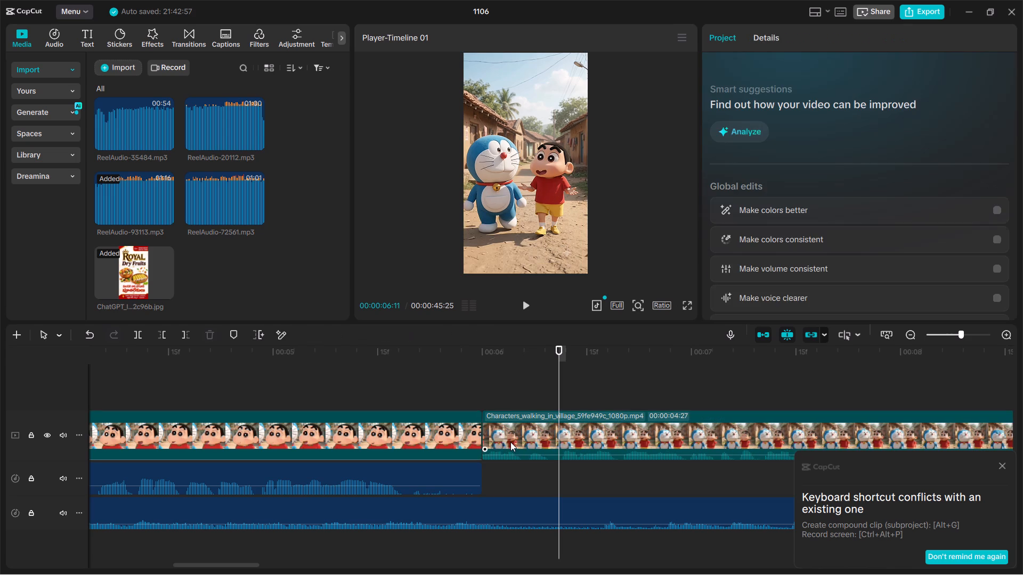
Play from about 00:00:05:23 to check the new cut into the Characters_walking_in_village clip.
{"action": "left_click_drag", "start_coordinate": [563, 352], "coordinate": [432, 328]}
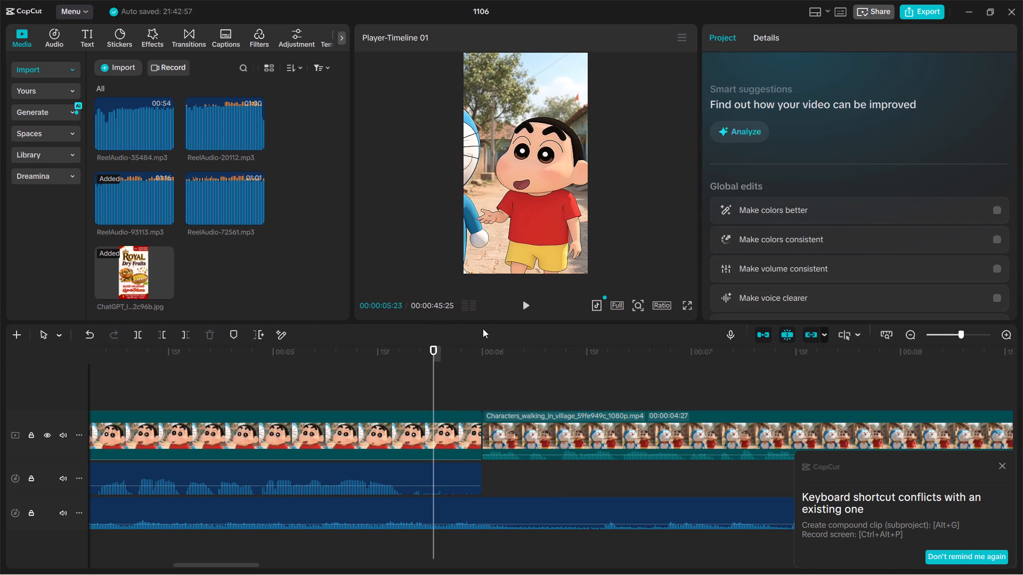
{"action": "left_click", "coordinate": [523, 308]}
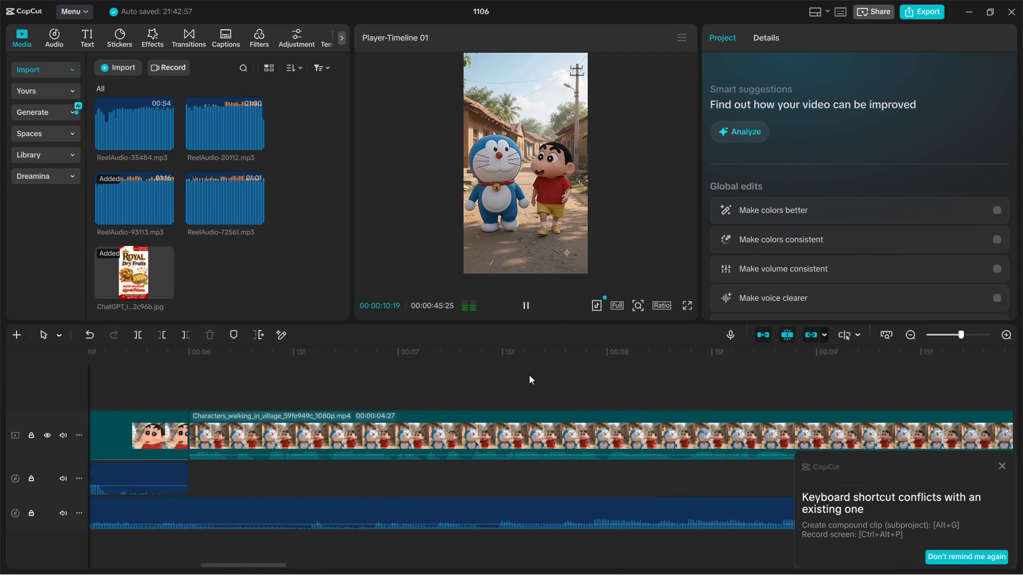
{"action": "scroll", "coordinate": [529, 375], "scroll_direction": "right", "scroll_amount": 1}
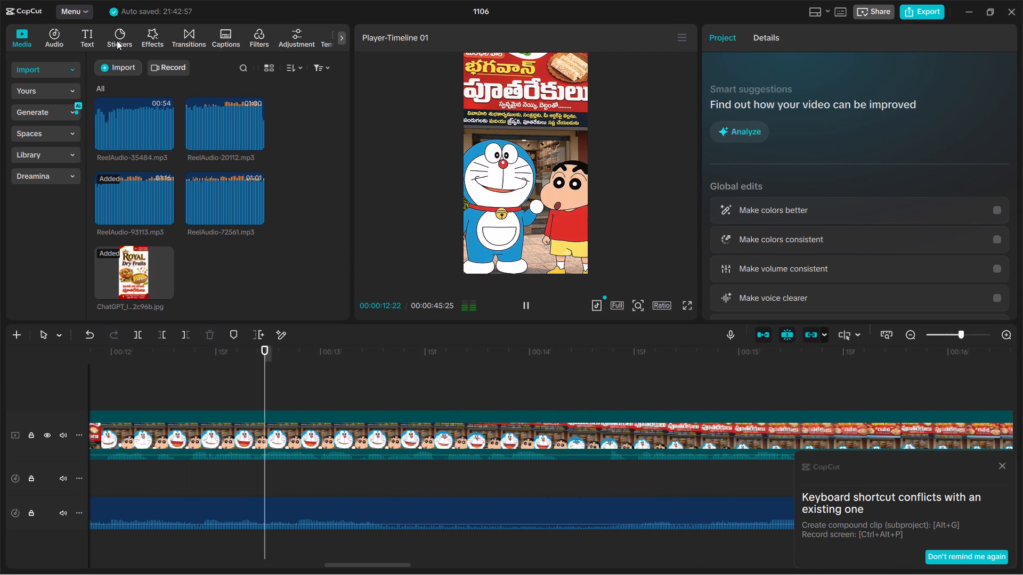
Add the Classic Mix transition between the Characters_pointing_at_shop clip and the first Product_showcase_for_Royal_Dry clip, with a 0.1 s duration.
{"action": "left_click", "coordinate": [179, 34]}
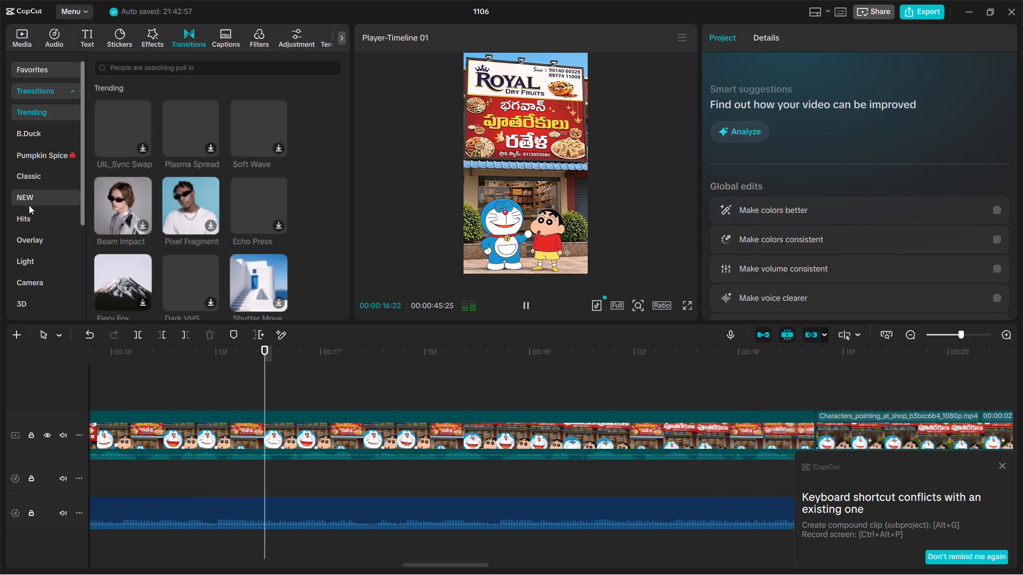
{"action": "left_click", "coordinate": [25, 172]}
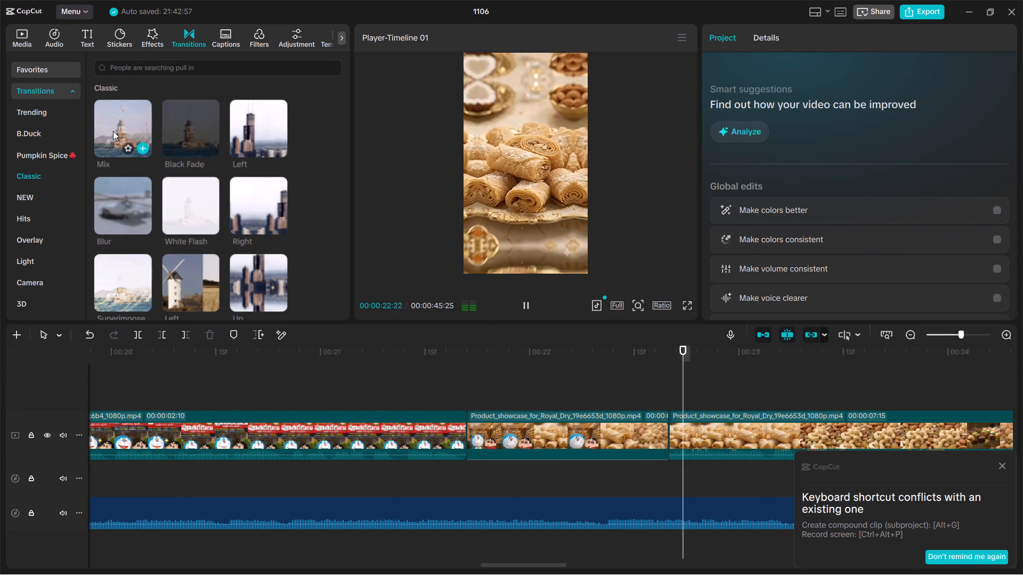
{"action": "left_click_drag", "start_coordinate": [113, 131], "coordinate": [0, 481]}
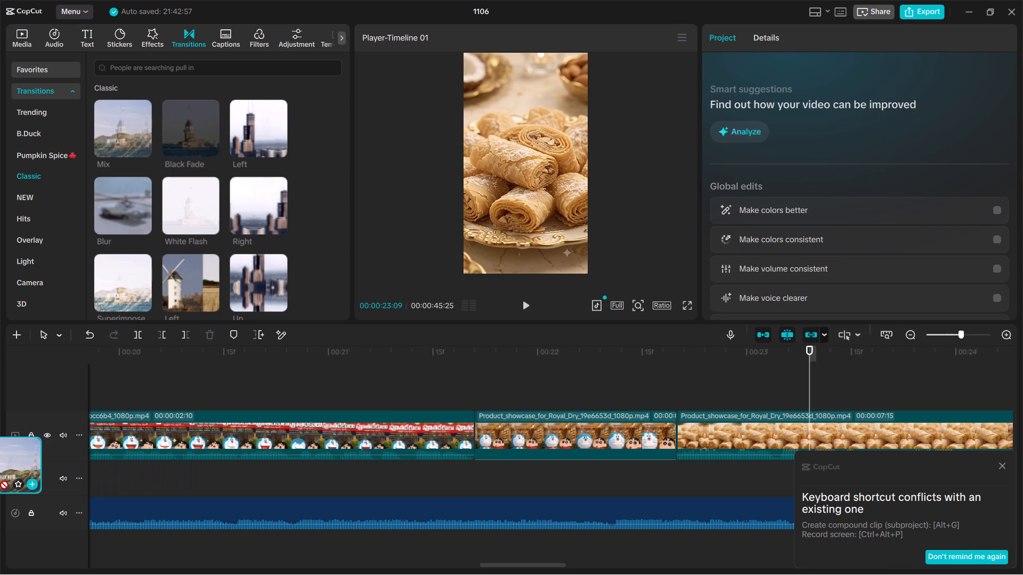
{"action": "left_click_drag", "start_coordinate": [0, 481], "coordinate": [444, 442]}
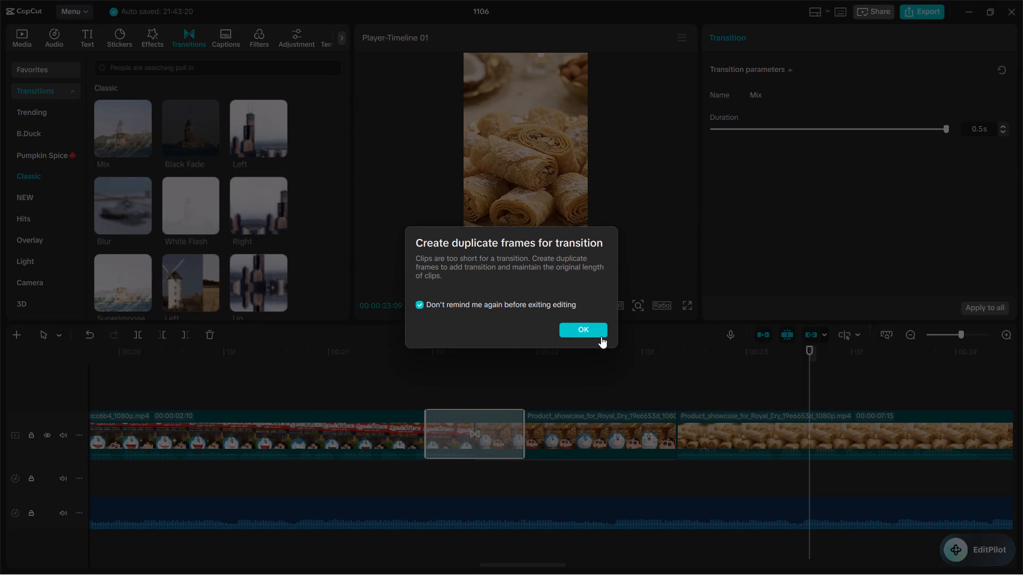
{"action": "left_click", "coordinate": [602, 329]}
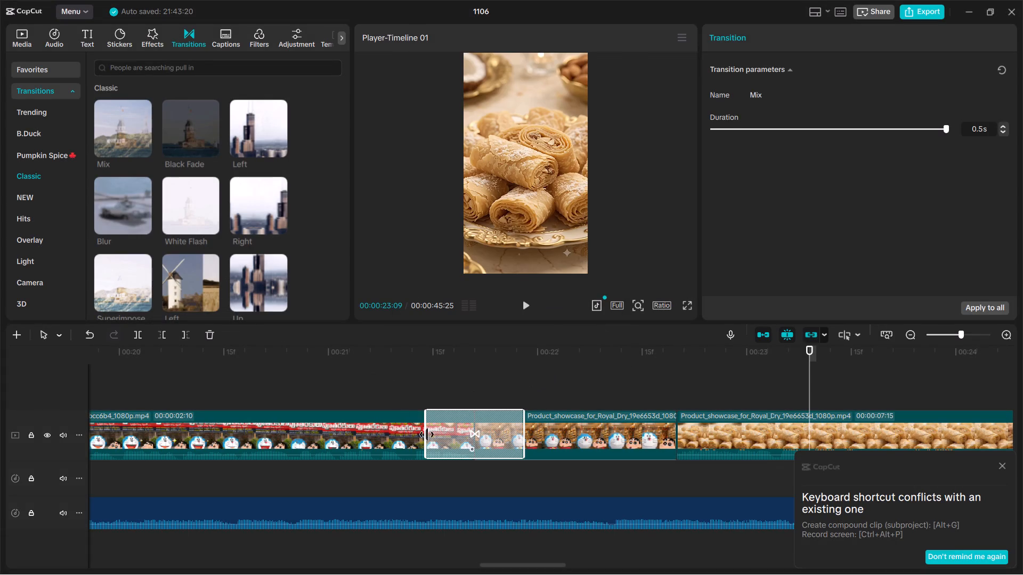
{"action": "left_click_drag", "start_coordinate": [428, 435], "coordinate": [459, 435]}
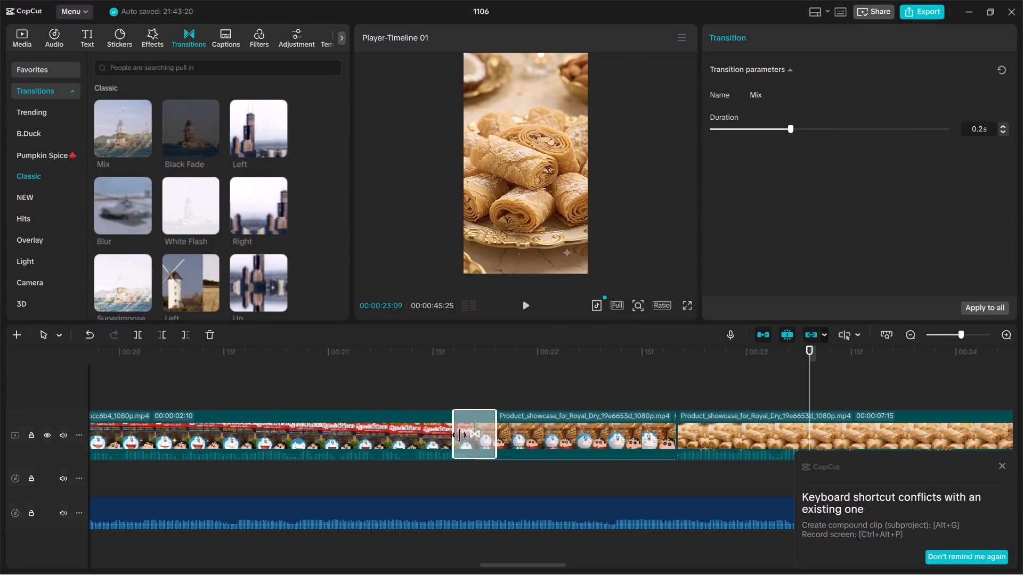
{"action": "left_click_drag", "start_coordinate": [459, 435], "coordinate": [468, 435]}
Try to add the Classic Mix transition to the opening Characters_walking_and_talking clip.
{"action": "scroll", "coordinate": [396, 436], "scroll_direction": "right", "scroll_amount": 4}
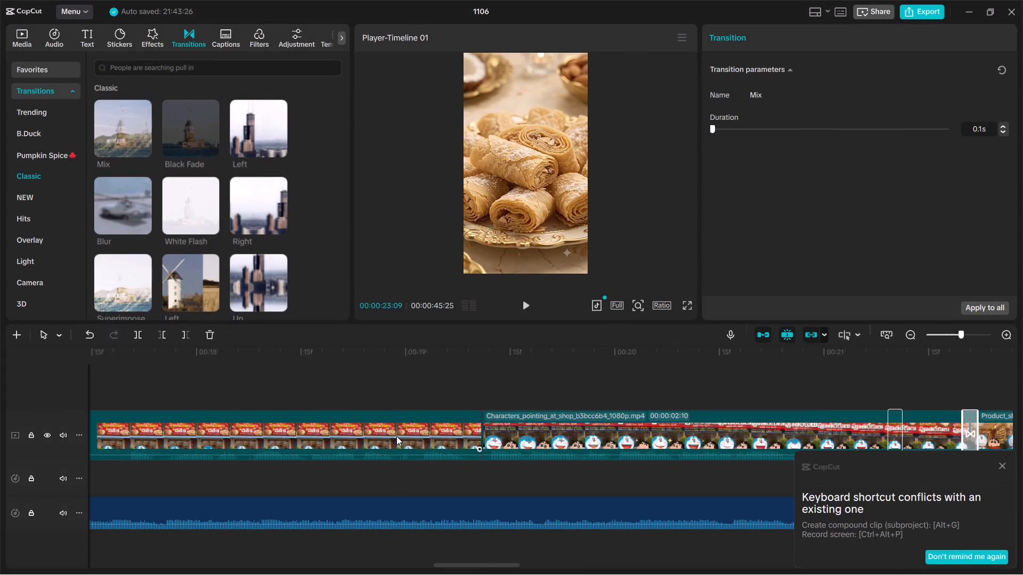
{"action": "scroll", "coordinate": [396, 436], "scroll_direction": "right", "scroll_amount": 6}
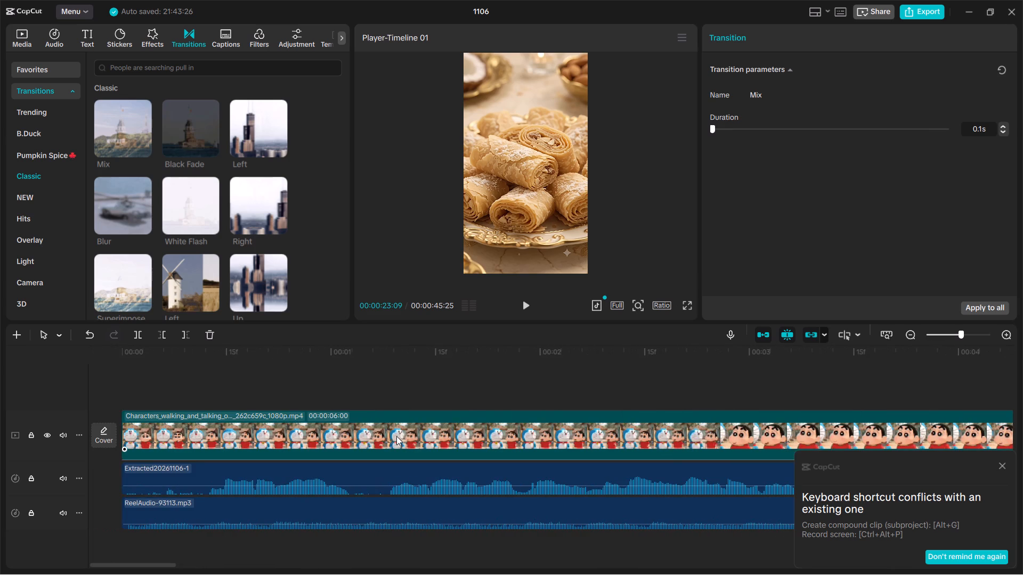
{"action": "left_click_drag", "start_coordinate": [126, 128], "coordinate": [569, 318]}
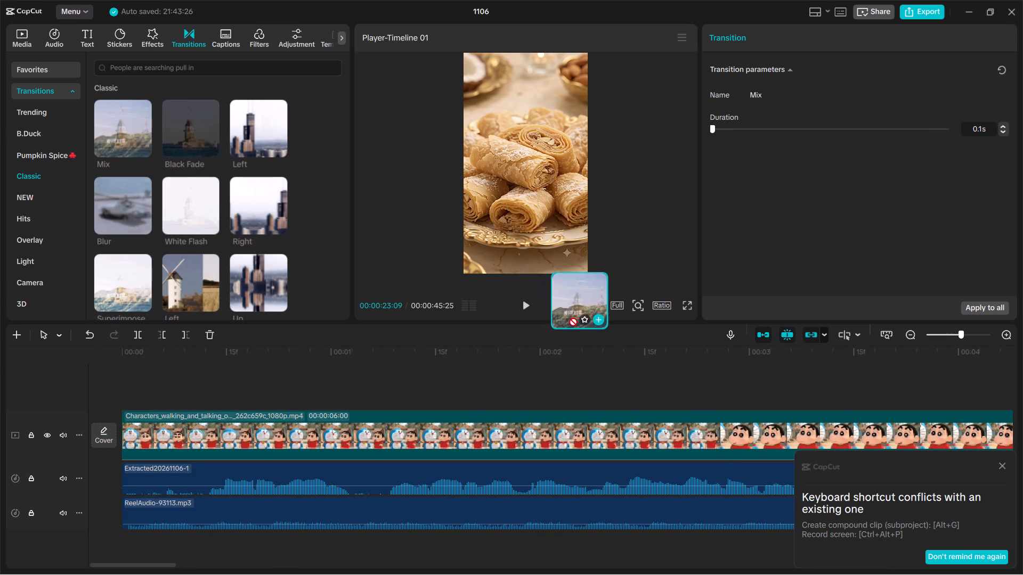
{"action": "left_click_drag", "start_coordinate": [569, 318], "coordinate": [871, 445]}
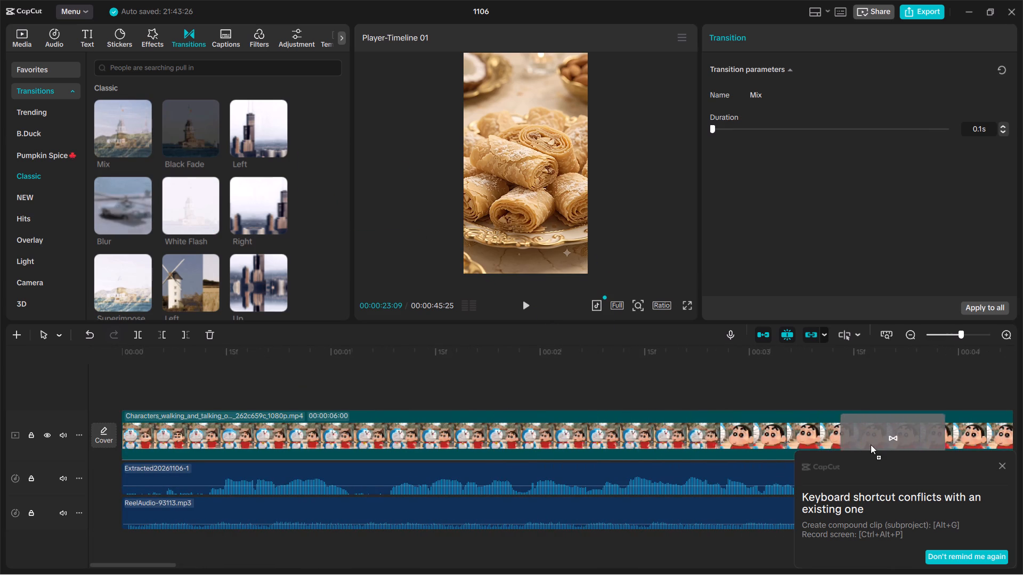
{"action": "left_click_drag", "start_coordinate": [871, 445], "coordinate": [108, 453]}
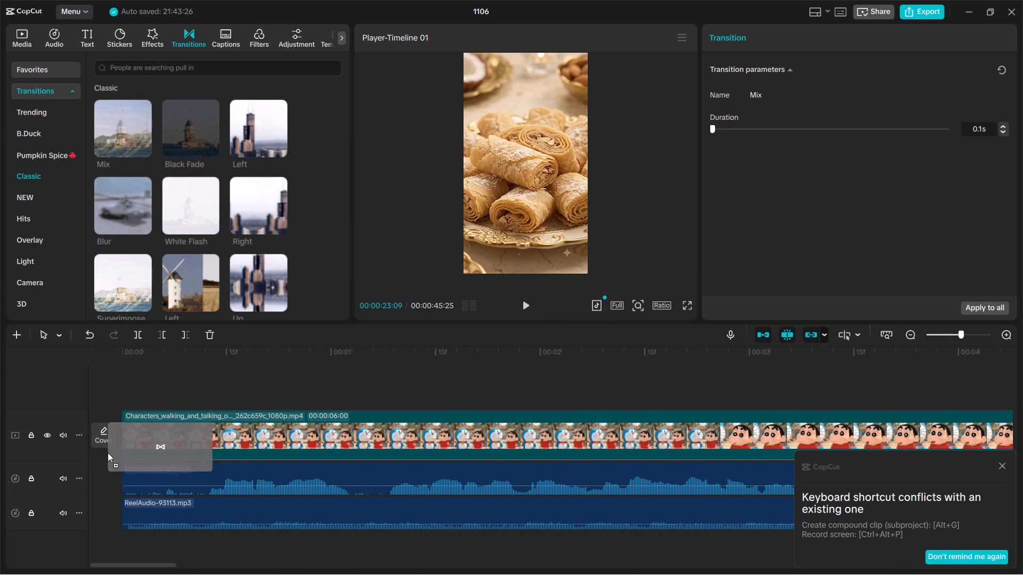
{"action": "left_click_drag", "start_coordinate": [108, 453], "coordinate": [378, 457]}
Add the Classic Mix transition between the Characters_walking_and_talking and Characters_walking_in_village clips, with a 0.5 s duration.
{"action": "scroll", "coordinate": [378, 457], "scroll_direction": "left", "scroll_amount": 2}
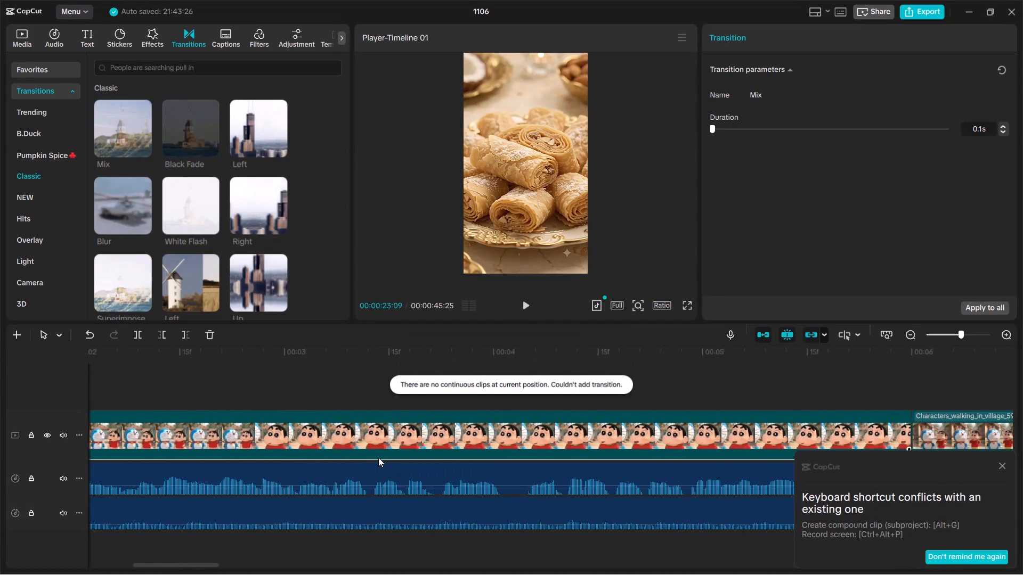
{"action": "scroll", "coordinate": [378, 457], "scroll_direction": "left", "scroll_amount": 2}
{"action": "scroll", "coordinate": [378, 457], "scroll_direction": "down", "scroll_amount": 10, "text": "ctrl"}
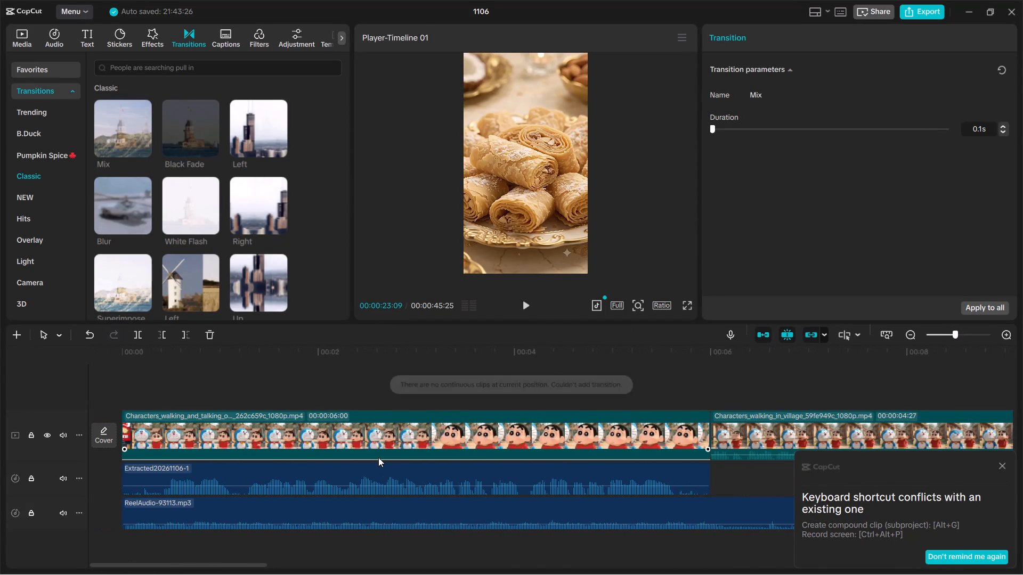
{"action": "scroll", "coordinate": [378, 457], "scroll_direction": "down", "scroll_amount": 7, "text": "ctrl"}
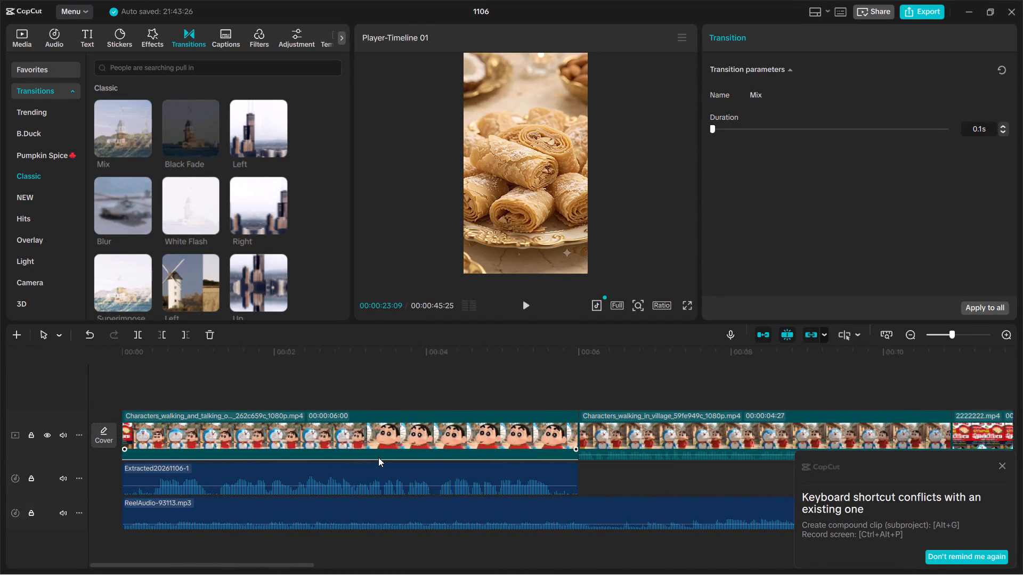
{"action": "scroll", "coordinate": [378, 457], "scroll_direction": "down", "scroll_amount": 14, "text": "ctrl"}
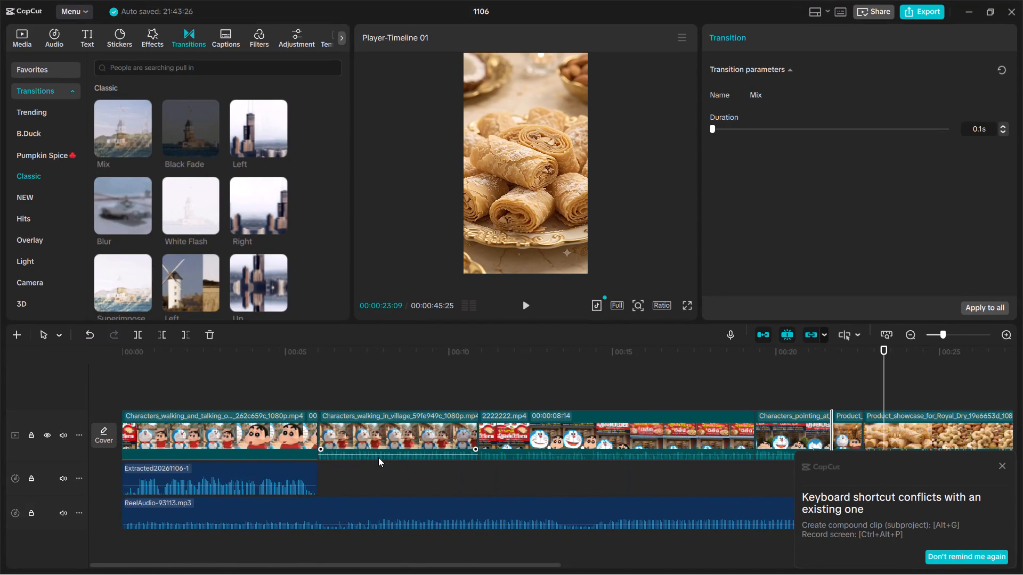
{"action": "scroll", "coordinate": [310, 454], "scroll_direction": "right", "scroll_amount": 1}
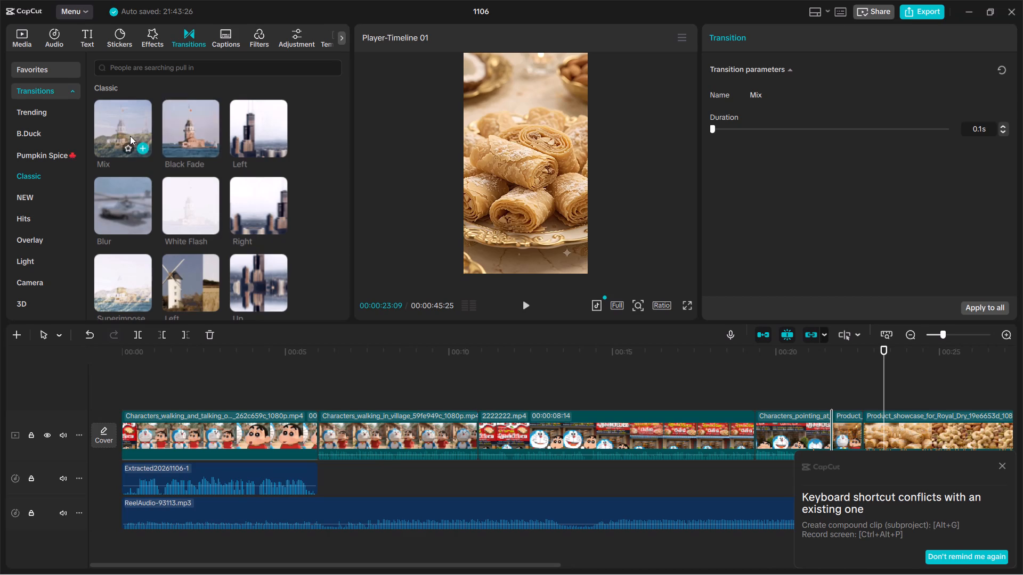
{"action": "left_click_drag", "start_coordinate": [121, 129], "coordinate": [309, 442]}
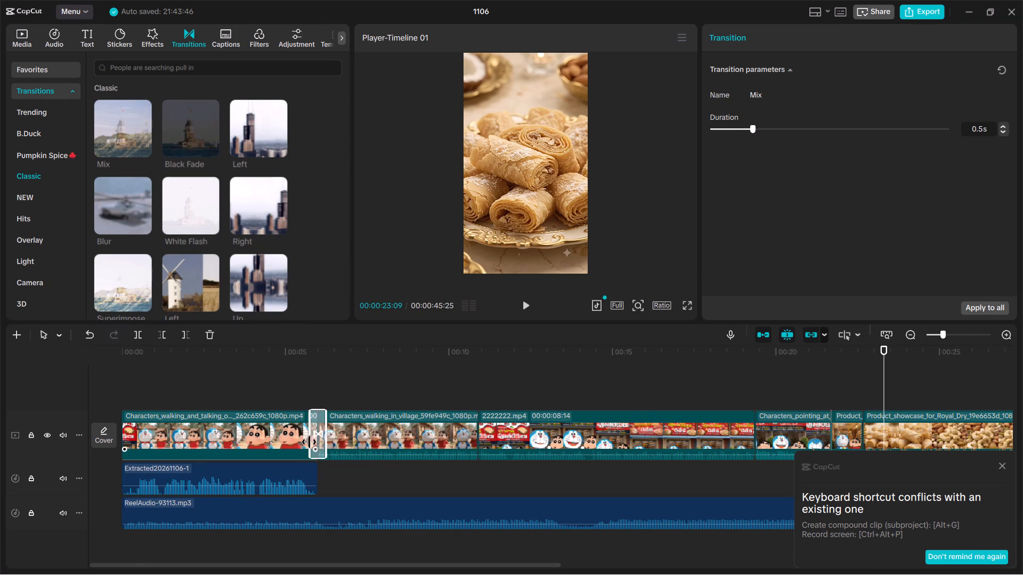
Add the Classic Mix transition between the last short Product_showcase clip and 33333.mp4, with a 0.3 s duration.
{"action": "scroll", "coordinate": [309, 442], "scroll_direction": "left", "scroll_amount": 1}
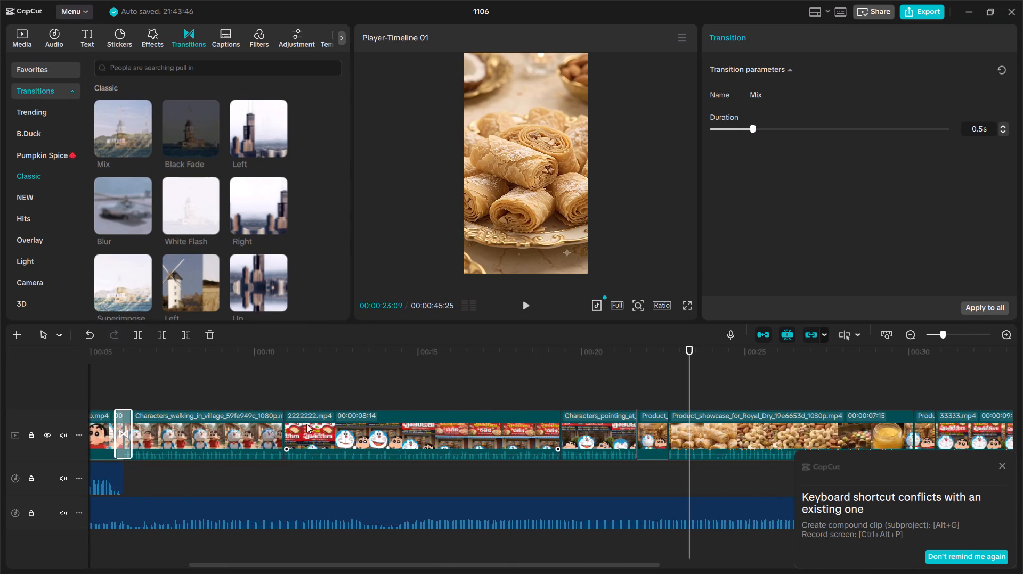
{"action": "scroll", "coordinate": [336, 408], "scroll_direction": "left", "scroll_amount": 1}
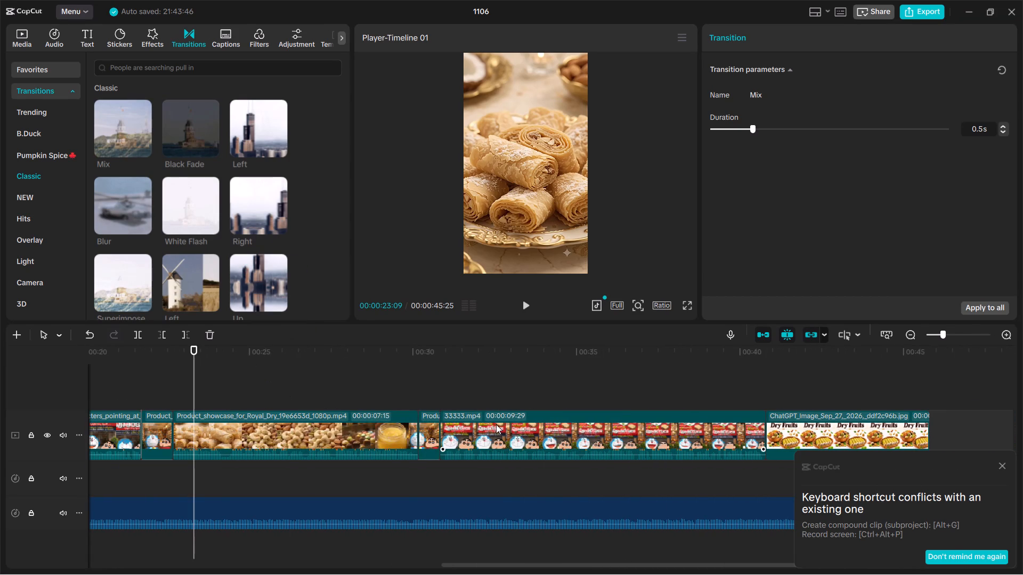
{"action": "left_click_drag", "start_coordinate": [127, 127], "coordinate": [437, 443]}
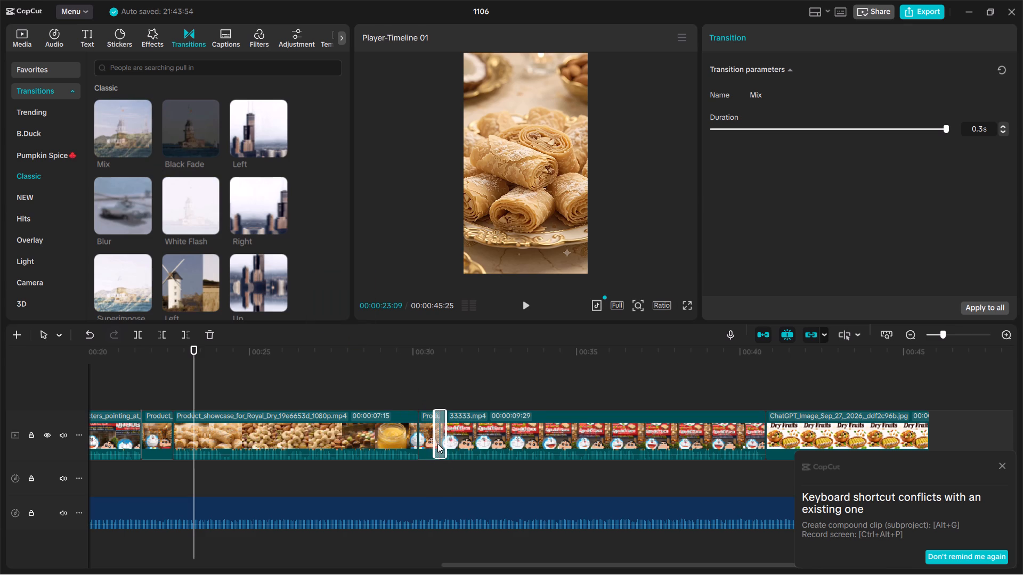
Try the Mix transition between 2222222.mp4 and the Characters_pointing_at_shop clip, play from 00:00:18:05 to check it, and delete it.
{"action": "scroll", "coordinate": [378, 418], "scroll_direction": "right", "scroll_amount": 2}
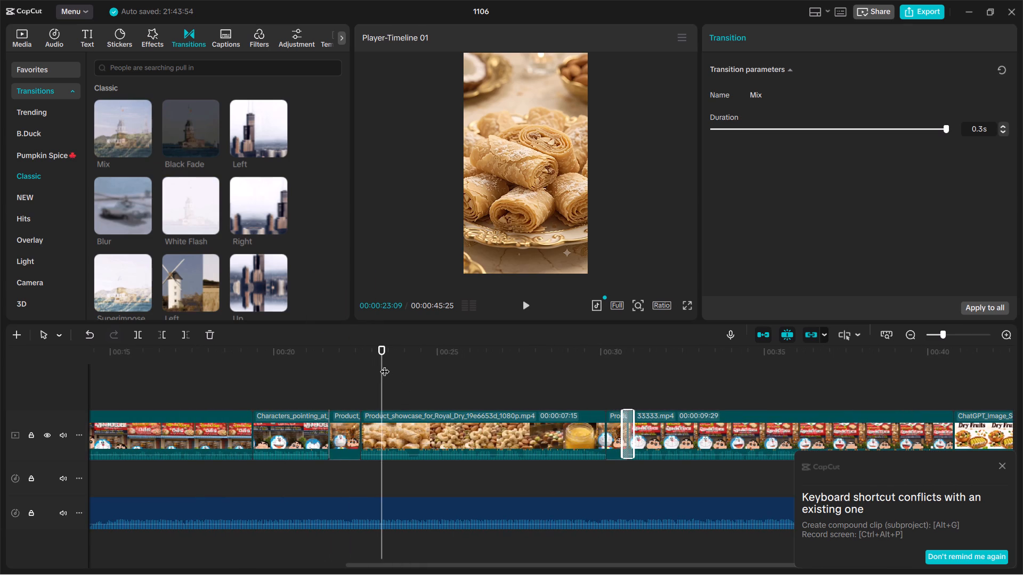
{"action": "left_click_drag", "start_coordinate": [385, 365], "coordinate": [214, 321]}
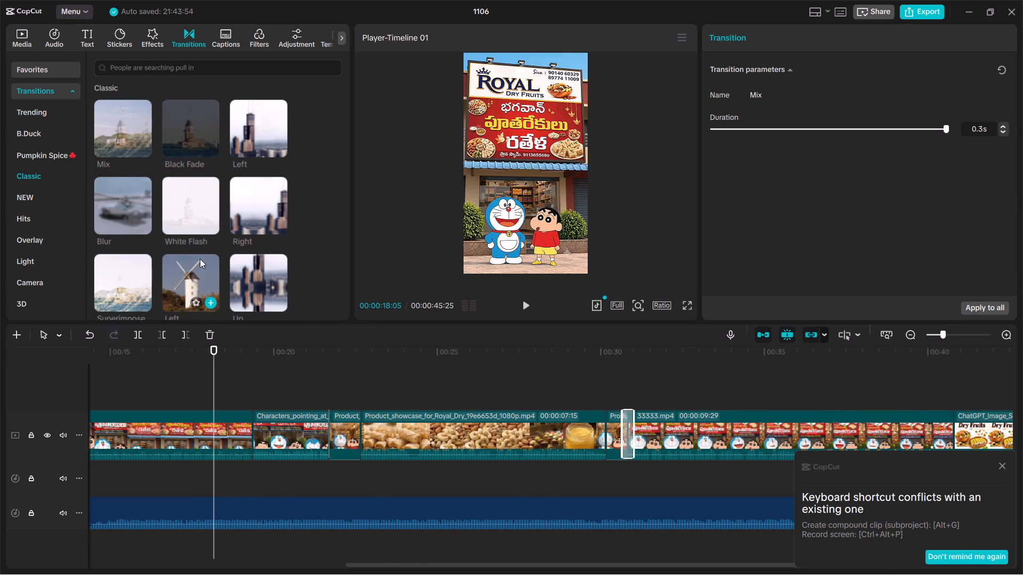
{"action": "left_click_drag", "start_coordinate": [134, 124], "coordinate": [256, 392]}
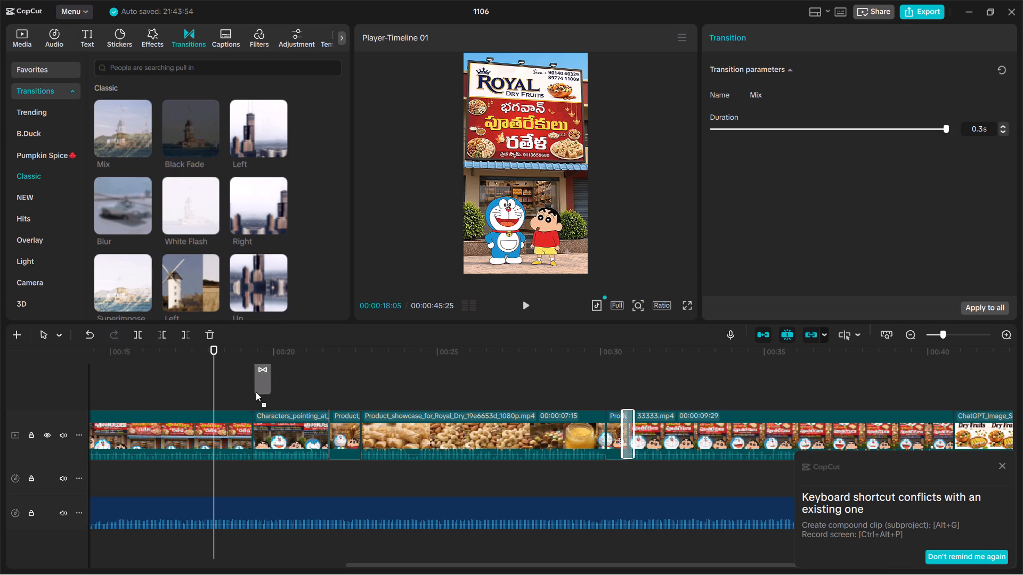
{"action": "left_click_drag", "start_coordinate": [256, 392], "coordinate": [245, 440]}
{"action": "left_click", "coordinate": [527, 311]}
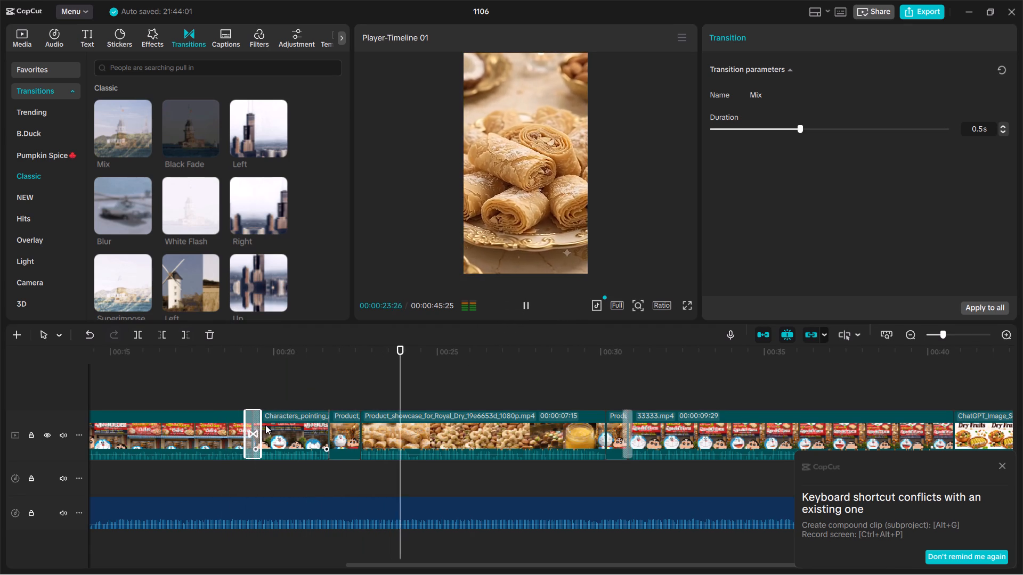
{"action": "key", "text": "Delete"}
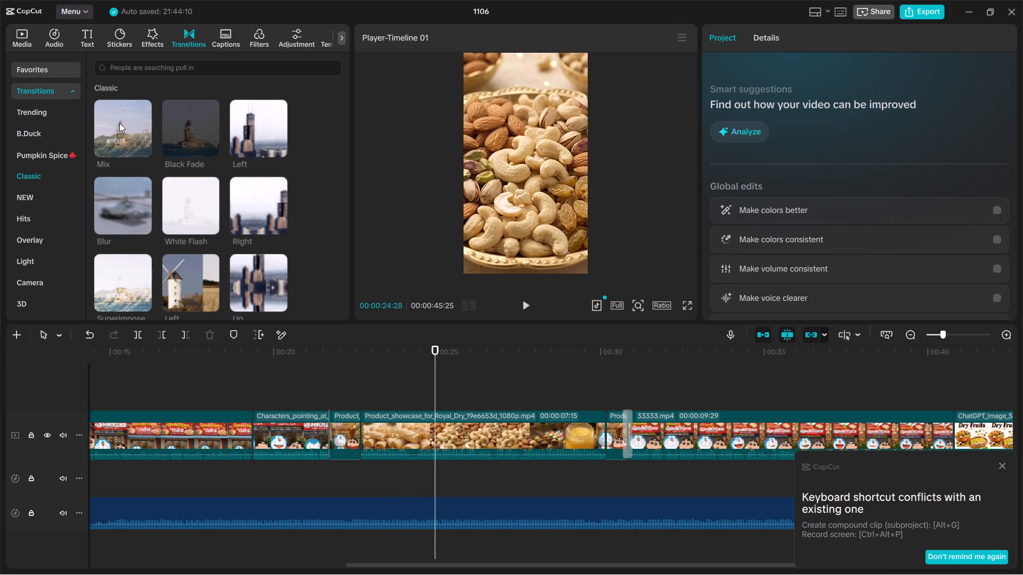
Add the Classic Mix transition between the short first Product_showcase clip and the 00:00:07:15 Product_showcase clip, with a 0.5 s duration.
{"action": "left_click_drag", "start_coordinate": [113, 118], "coordinate": [354, 440]}
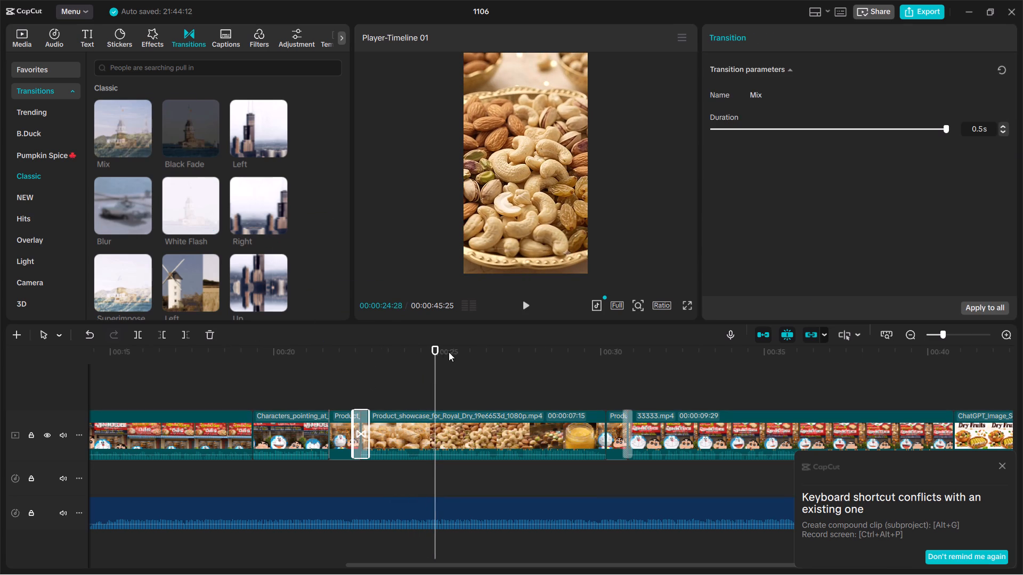
Play from 00:00:22:06 through to the closing poster to review the new transitions and cuts.
{"action": "left_click_drag", "start_coordinate": [433, 353], "coordinate": [345, 343]}
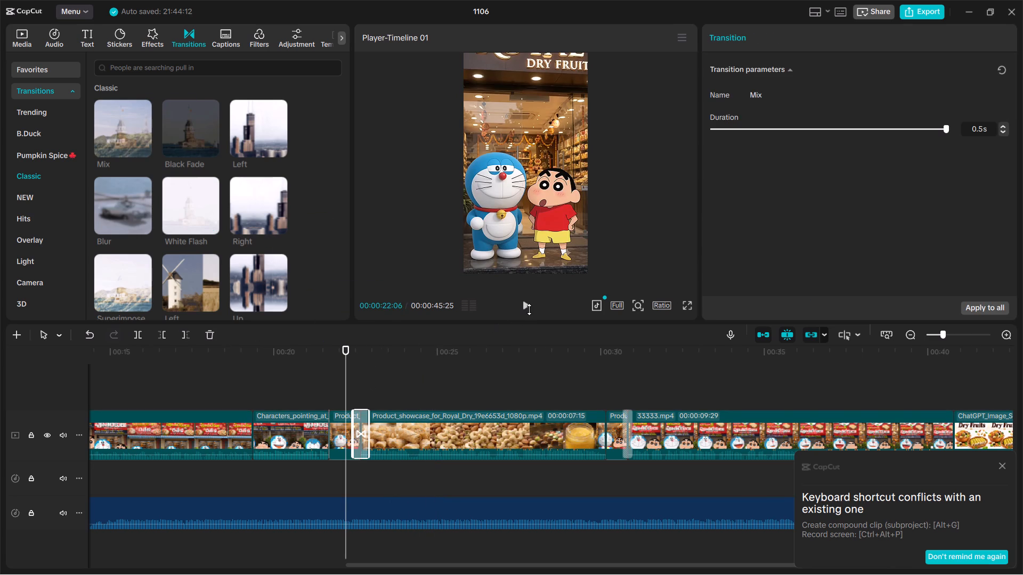
{"action": "left_click", "coordinate": [529, 309]}
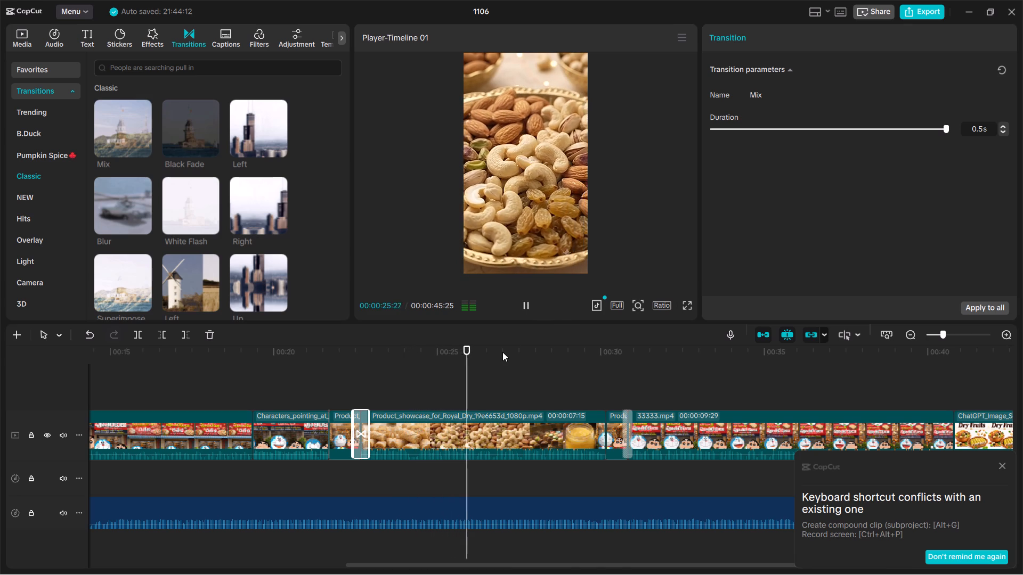
{"action": "scroll", "coordinate": [502, 352], "scroll_direction": "left", "scroll_amount": 1}
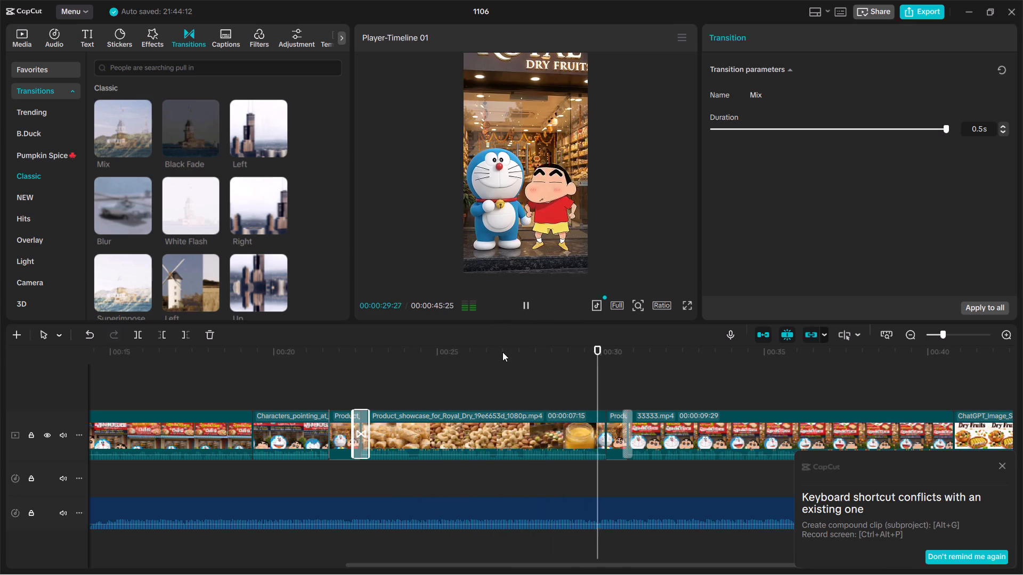
{"action": "scroll", "coordinate": [502, 352], "scroll_direction": "left", "scroll_amount": 1}
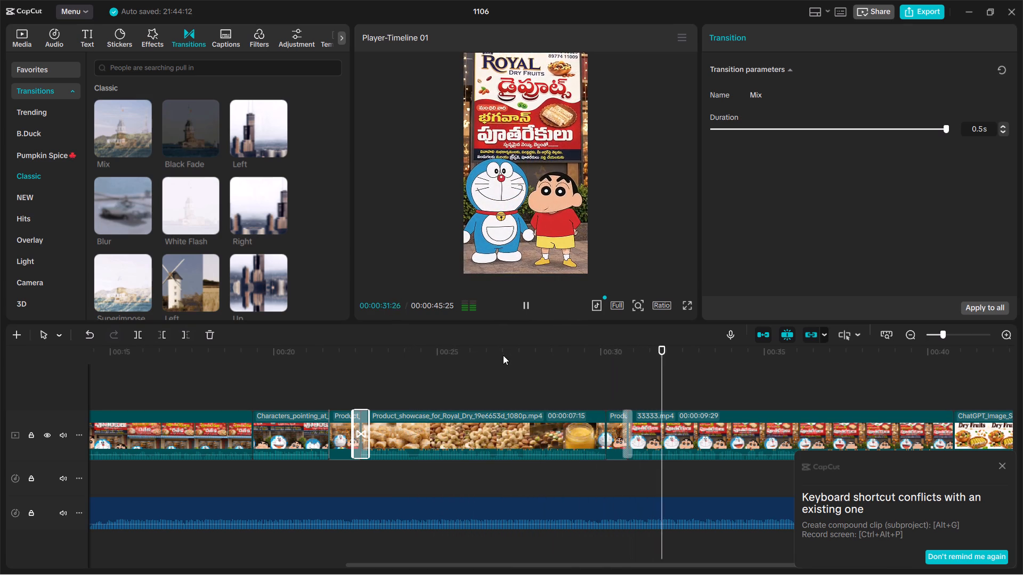
{"action": "scroll", "coordinate": [583, 504], "scroll_direction": "down", "scroll_amount": 4, "text": "ctrl"}
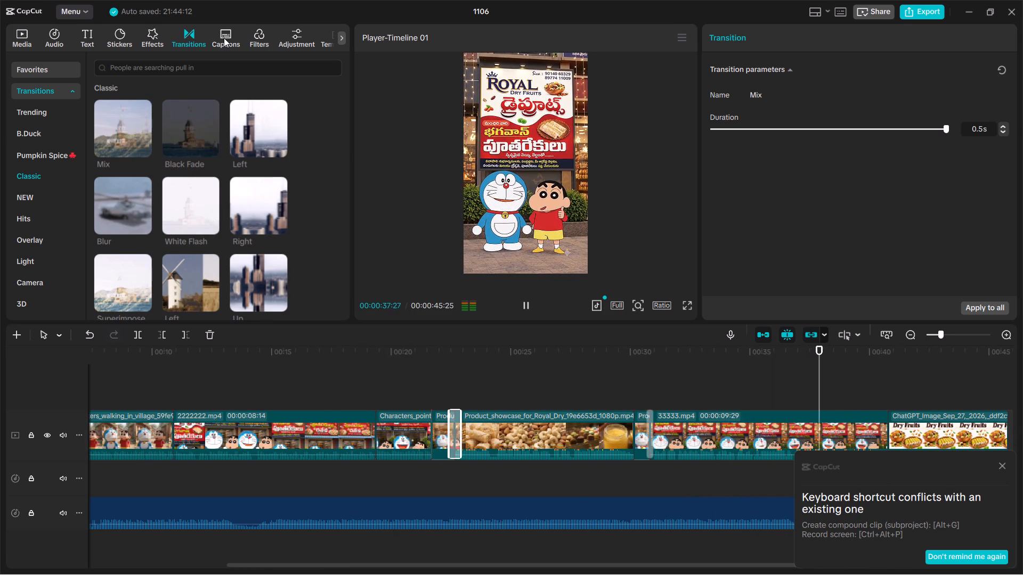
{"action": "left_click", "coordinate": [111, 38]}
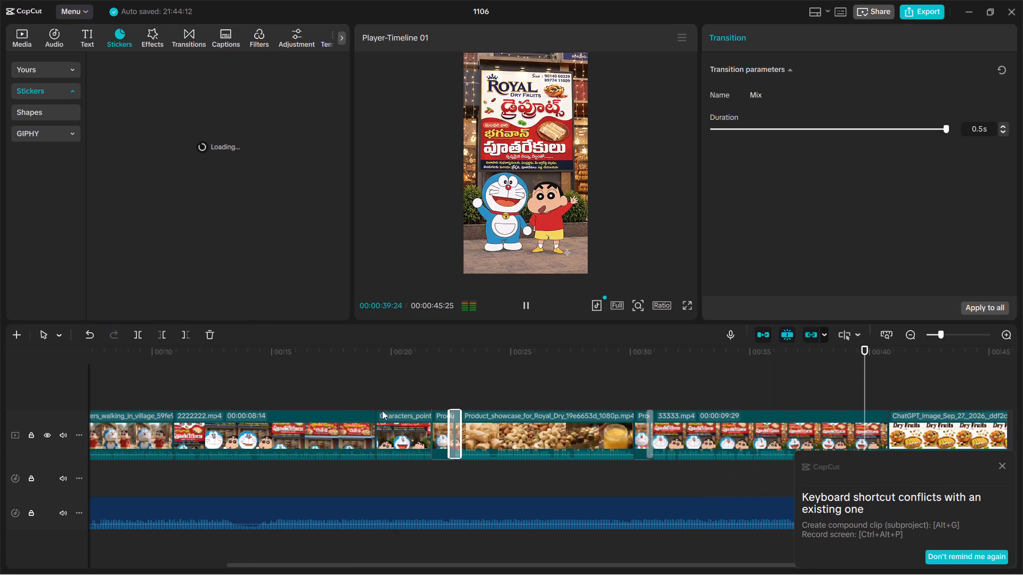
{"action": "scroll", "coordinate": [545, 438], "scroll_direction": "left", "scroll_amount": 4}
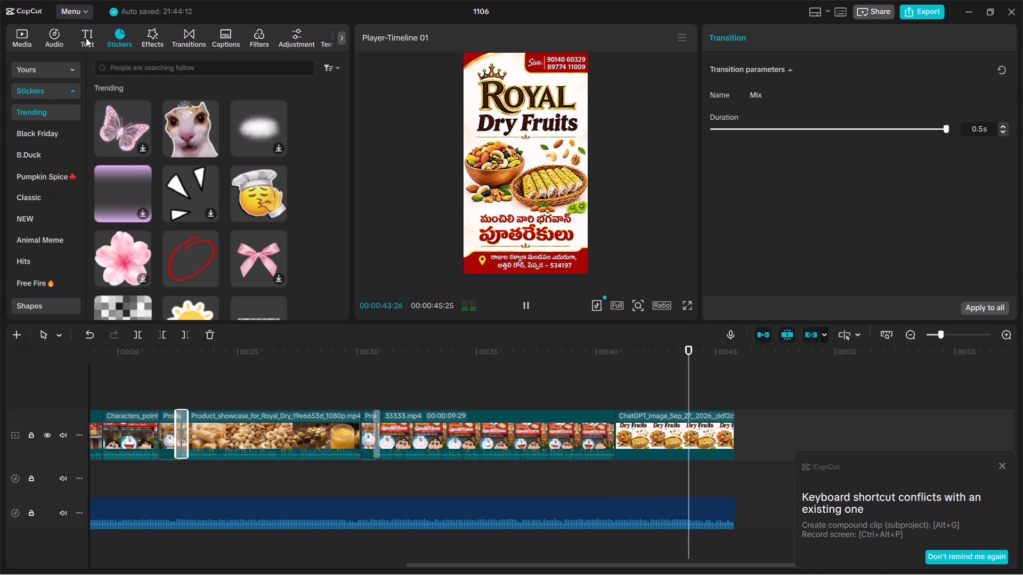
Add the Classic video effect Diamond Zoom above the cut between 33333.mp4 and the closing poster image.
{"action": "left_click", "coordinate": [151, 37]}
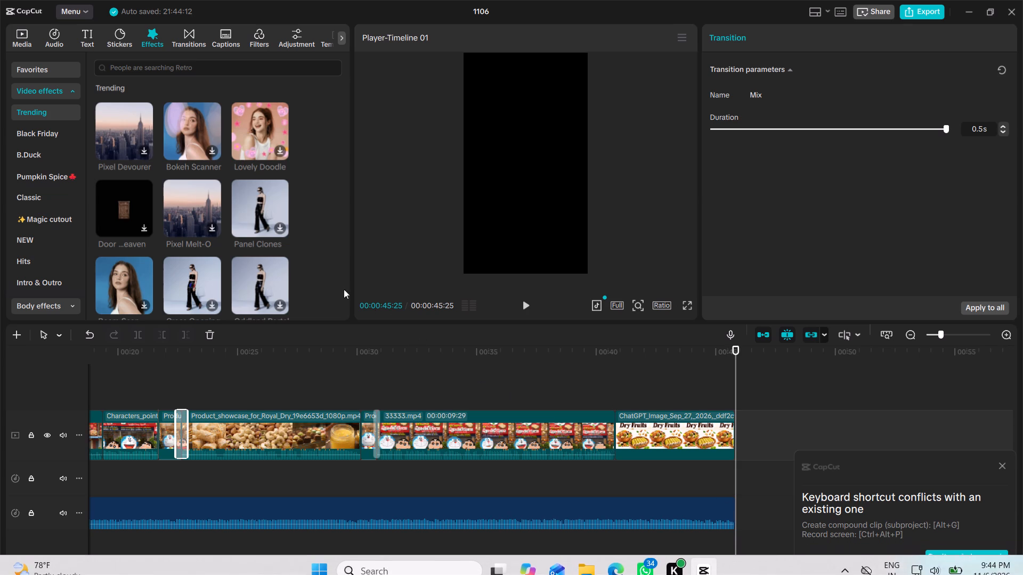
{"action": "left_click", "coordinate": [283, 155]}
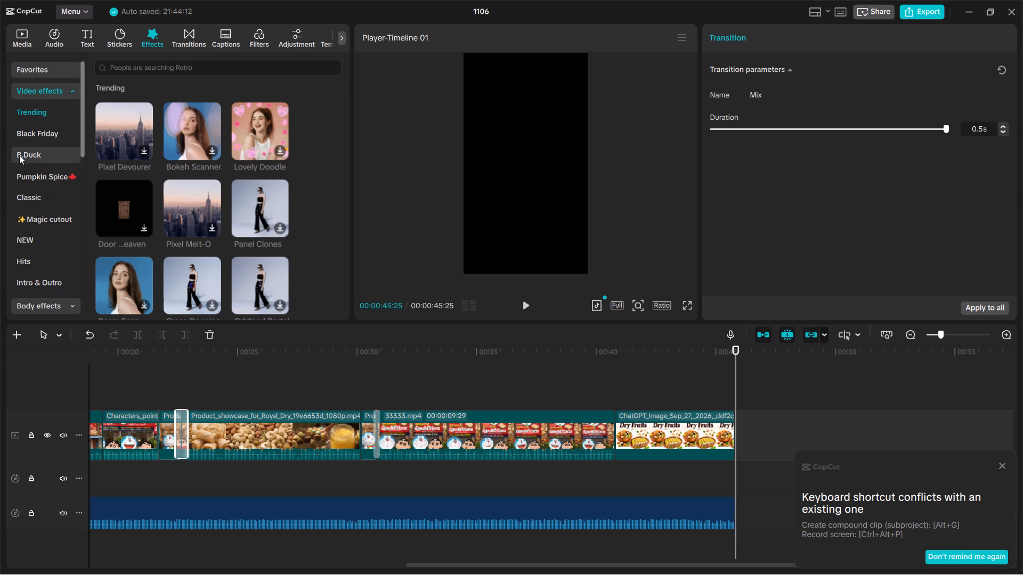
{"action": "left_click", "coordinate": [25, 192]}
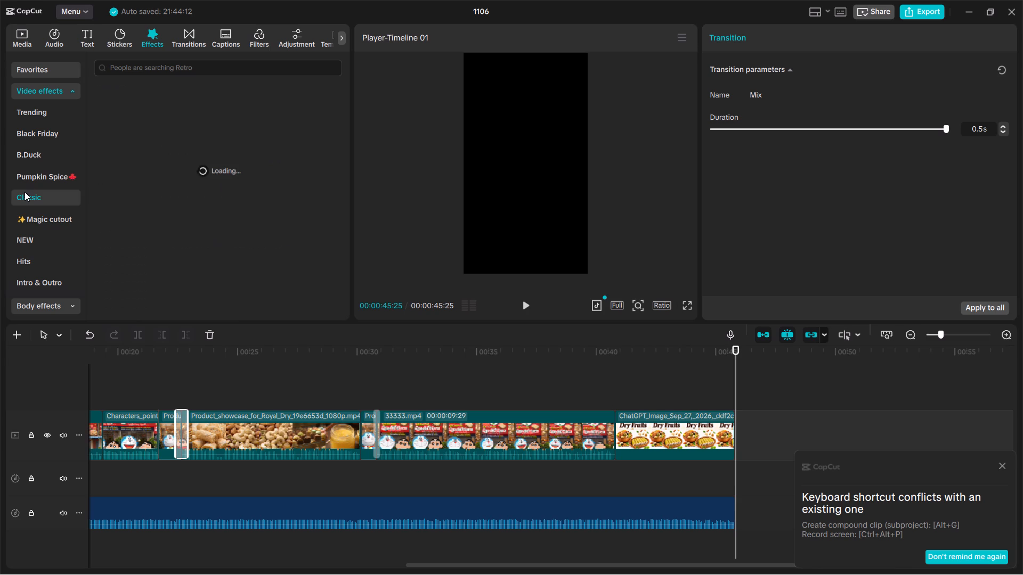
{"action": "left_click_drag", "start_coordinate": [256, 115], "coordinate": [602, 395]}
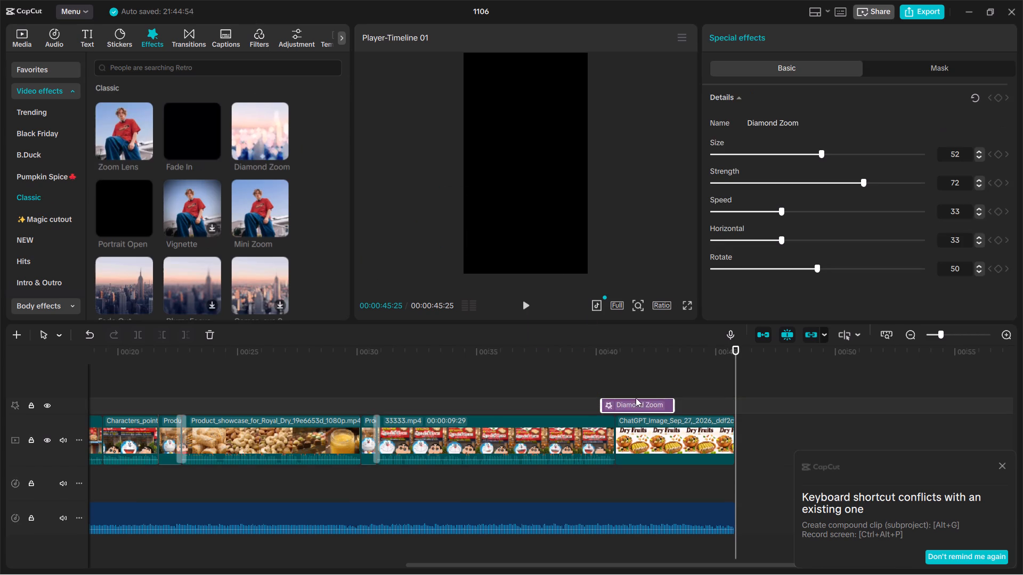
Trim both ends of the Diamond Zoom effect so that it only briefly spans the cut into the closing poster.
{"action": "left_click_drag", "start_coordinate": [670, 404], "coordinate": [623, 402]}
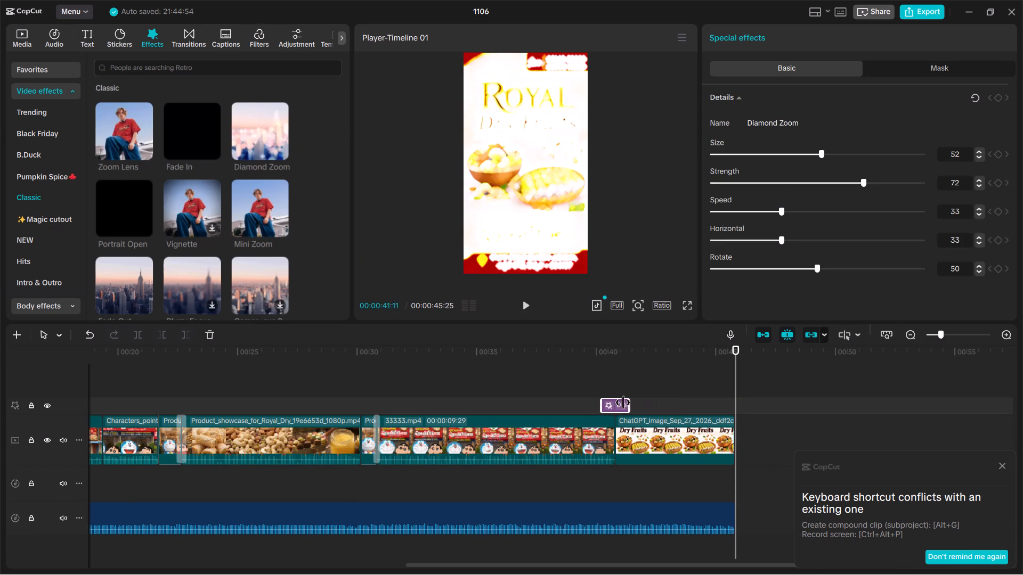
{"action": "left_click_drag", "start_coordinate": [623, 402], "coordinate": [616, 402]}
{"action": "left_click_drag", "start_coordinate": [604, 408], "coordinate": [606, 408]}
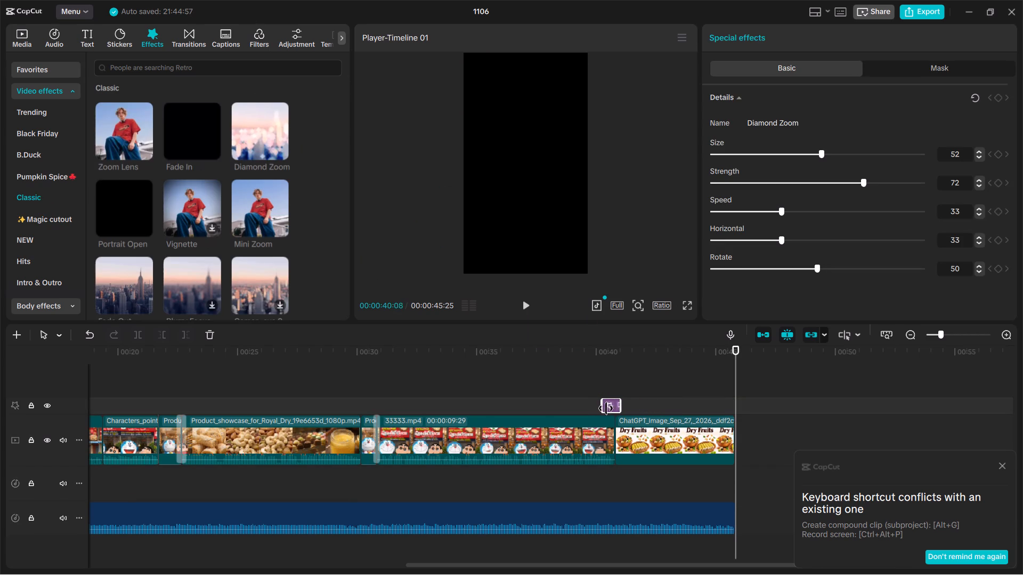
{"action": "left_click_drag", "start_coordinate": [606, 408], "coordinate": [612, 408]}
{"action": "left_click_drag", "start_coordinate": [622, 406], "coordinate": [627, 406]}
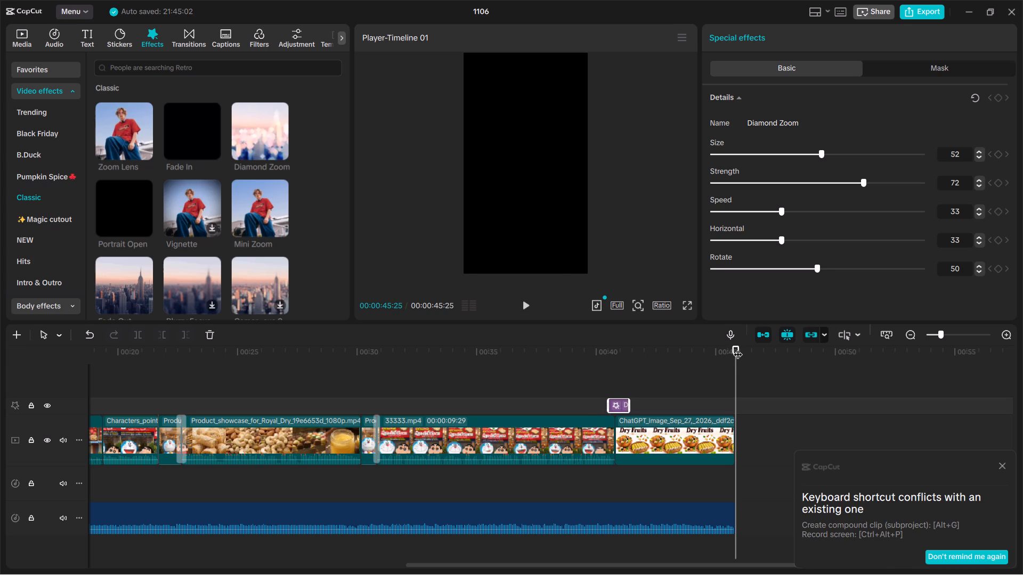
Play from just before the closing poster to review the Diamond Zoom effect, and replay the opening of the promo.
{"action": "left_click_drag", "start_coordinate": [738, 348], "coordinate": [598, 342]}
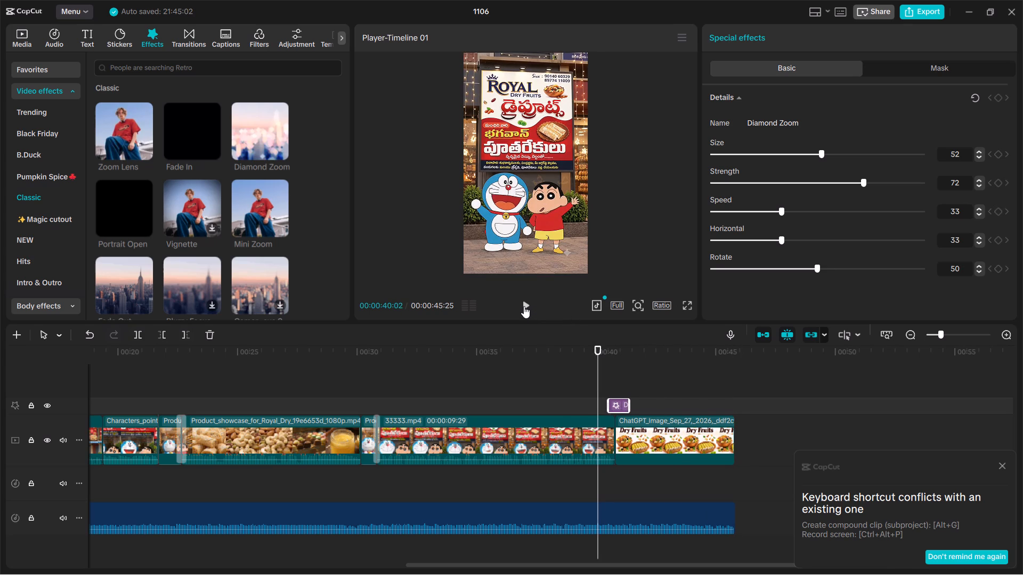
{"action": "left_click", "coordinate": [524, 306]}
{"action": "left_click", "coordinate": [524, 306]}
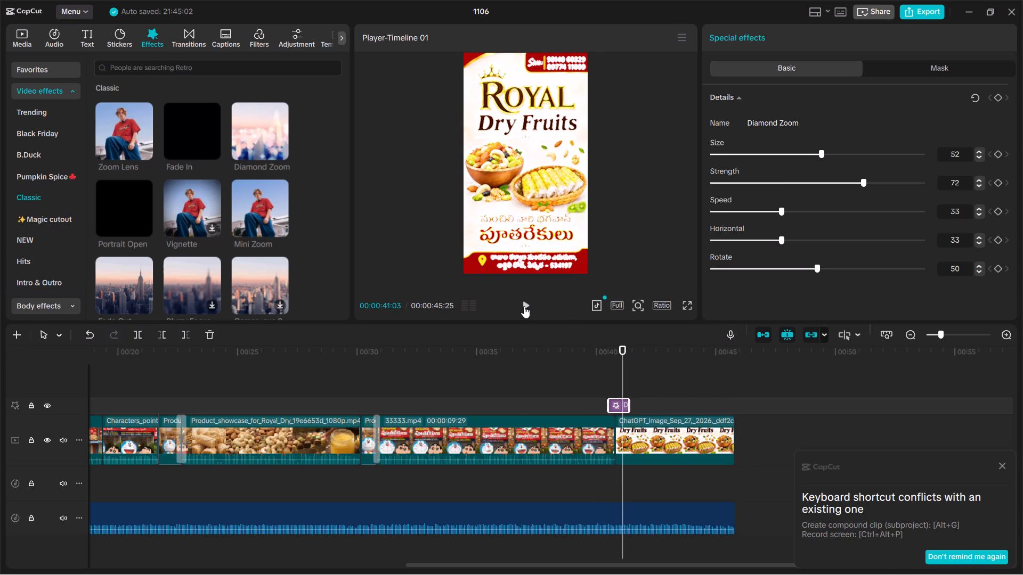
{"action": "left_click", "coordinate": [524, 306]}
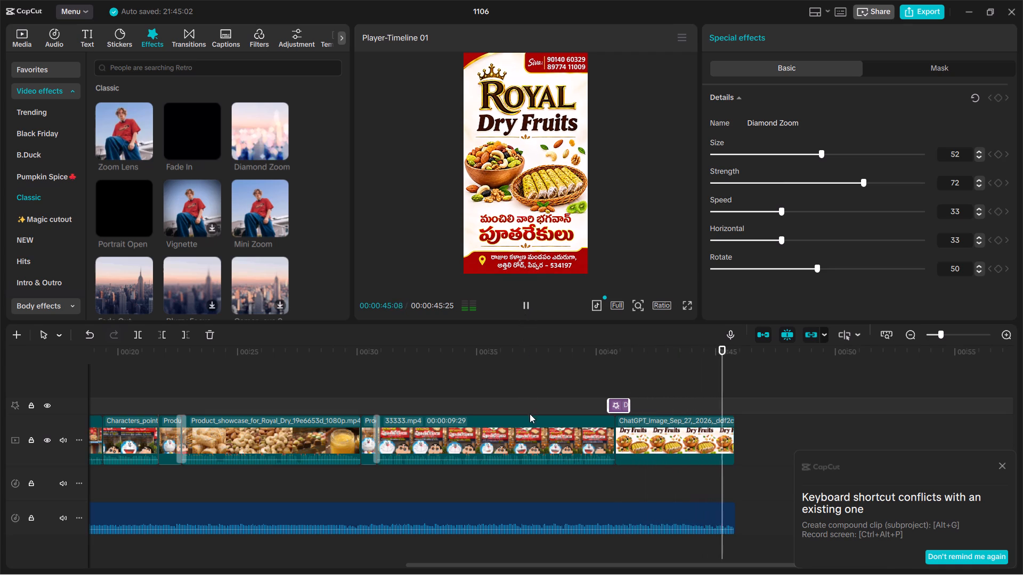
{"action": "left_click", "coordinate": [528, 313]}
{"action": "left_click", "coordinate": [528, 313]}
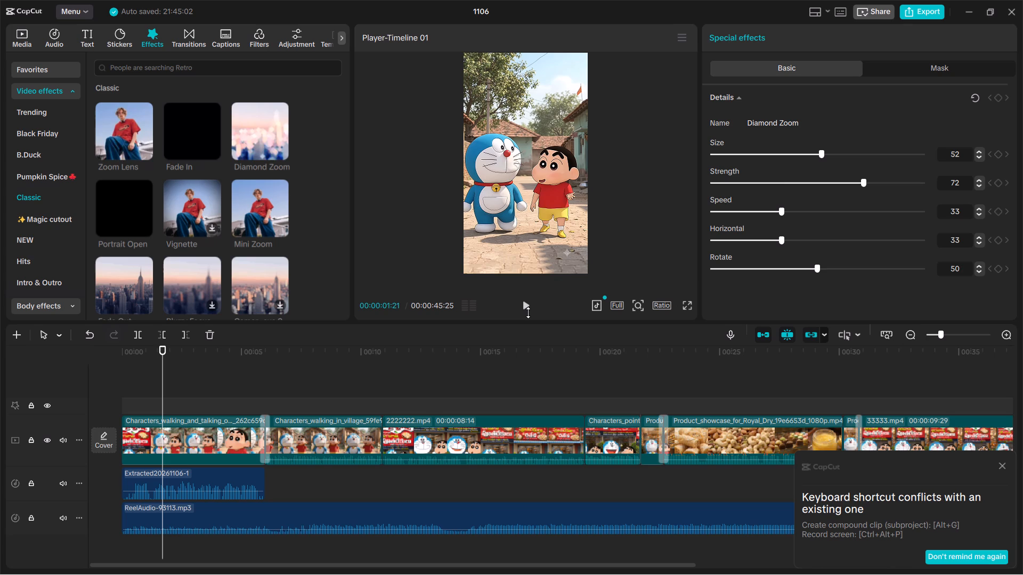
{"action": "left_click", "coordinate": [528, 313]}
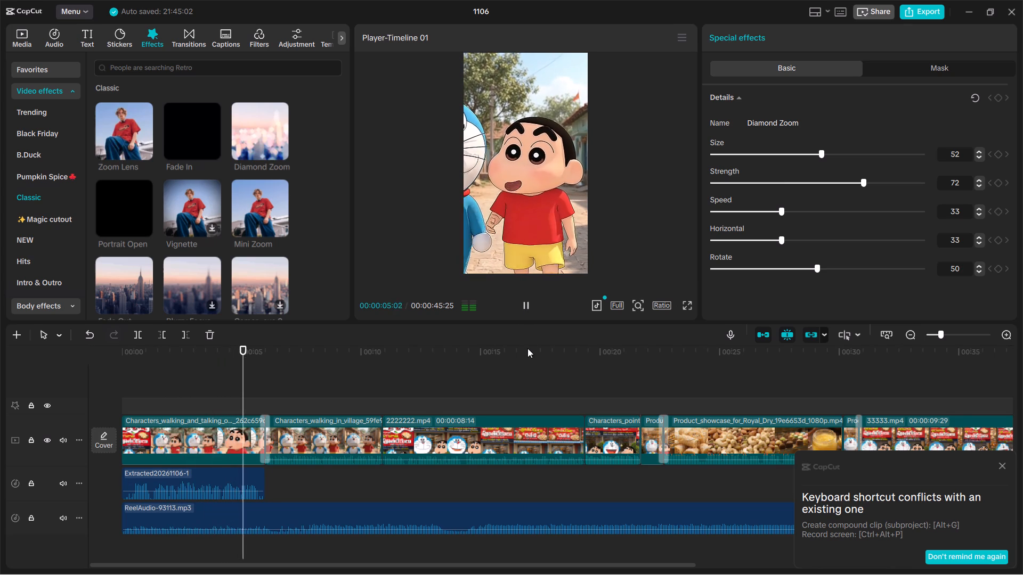
Open the export settings for the finished timeline and name the output file royal dryfruits.
{"action": "left_click", "coordinate": [927, 6]}
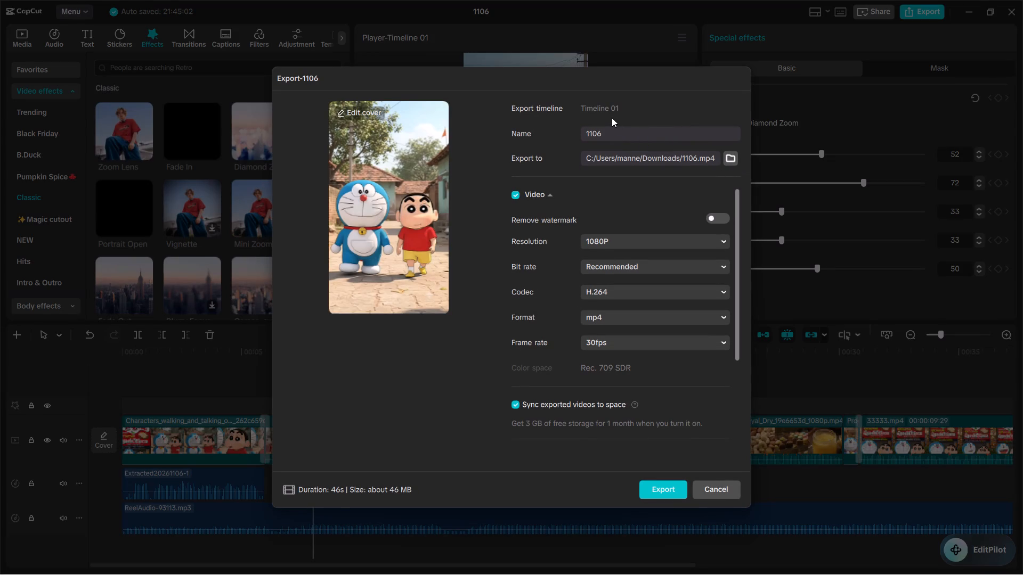
{"action": "left_click_drag", "start_coordinate": [610, 127], "coordinate": [575, 130]}
{"action": "key", "text": "BackSpace"}
{"action": "key", "text": "r"}
{"action": "type", "text": "oyal"}
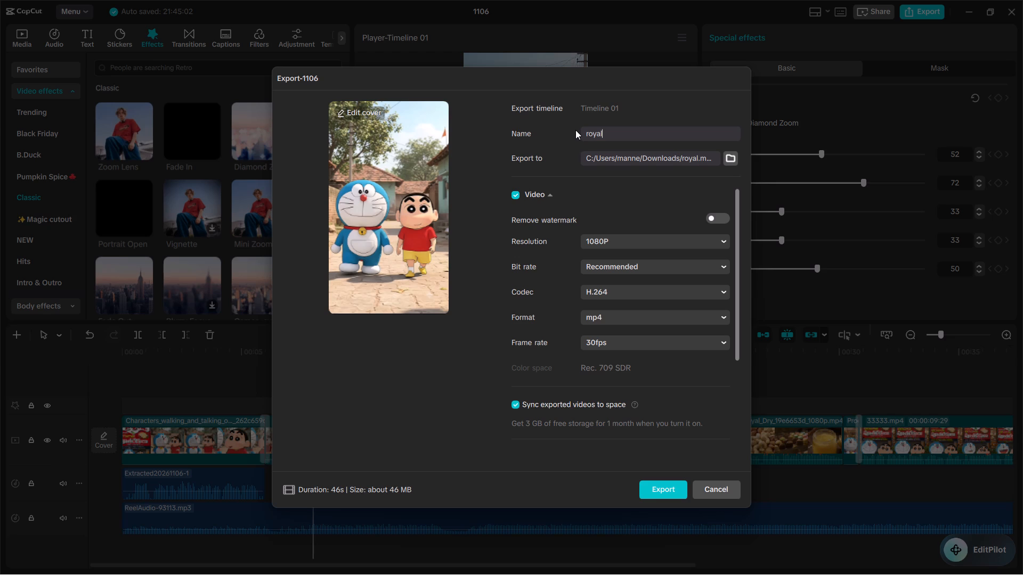
{"action": "key", "text": "space"}
{"action": "type", "text": "dr"}
{"action": "key", "text": "y"}
{"action": "type", "text": "fruits"}
Choose the Downloads folder as the export destination and export the video, closing the export window once it is saved.
{"action": "left_click", "coordinate": [725, 160]}
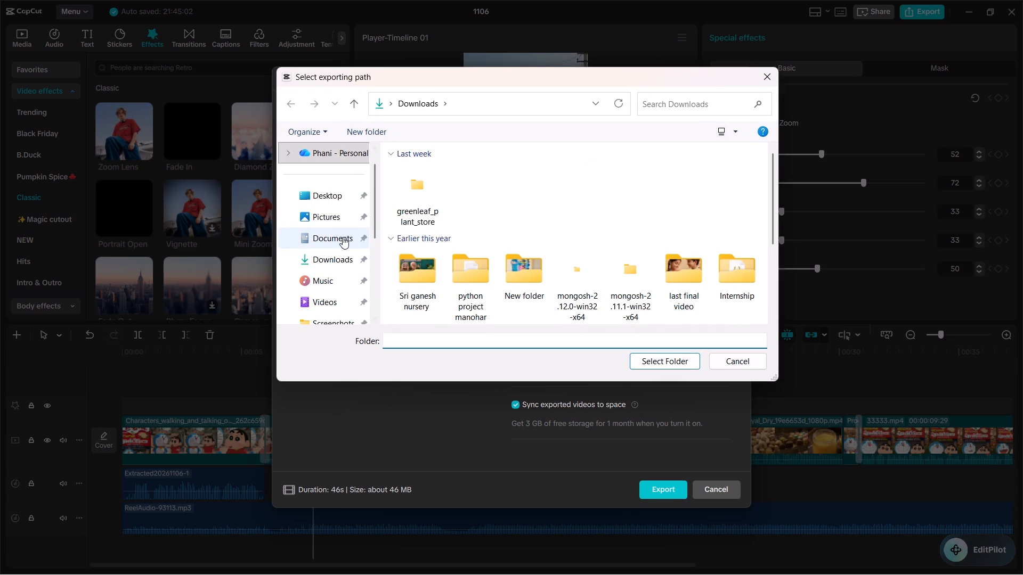
{"action": "left_click", "coordinate": [322, 264]}
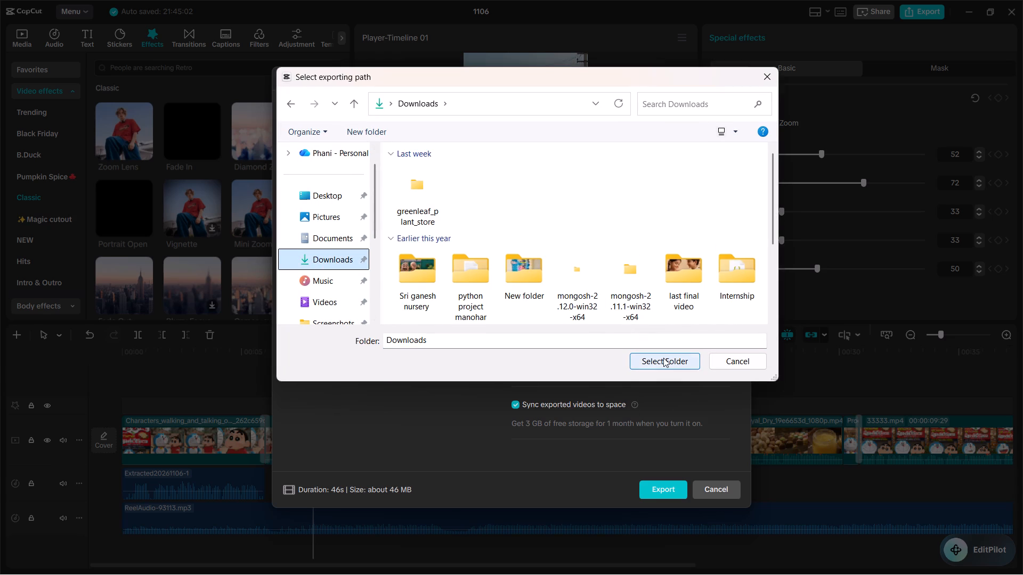
{"action": "left_click", "coordinate": [663, 358]}
{"action": "left_click", "coordinate": [660, 479]}
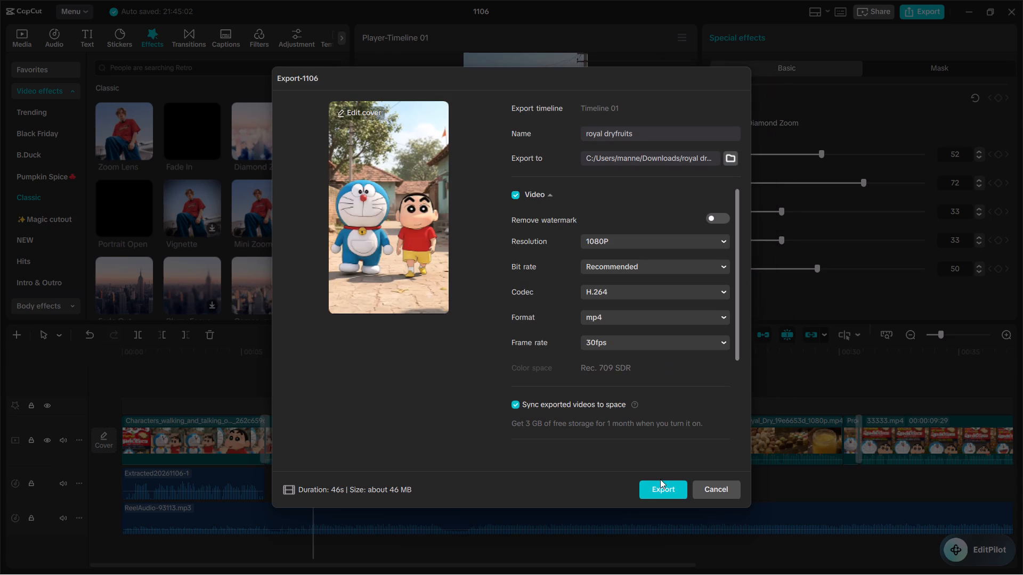
{"action": "left_click", "coordinate": [658, 488]}
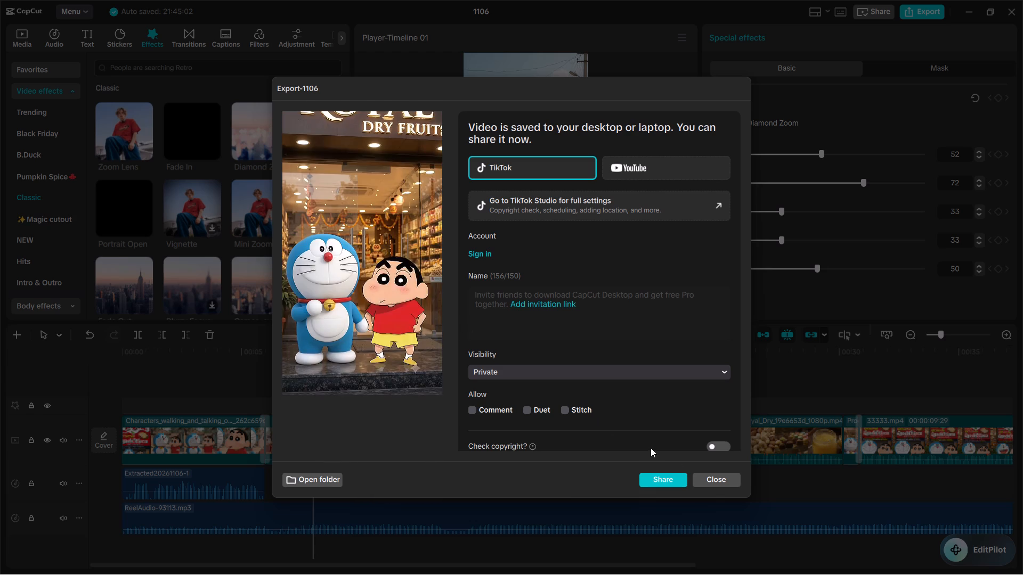
{"action": "left_click", "coordinate": [711, 484]}
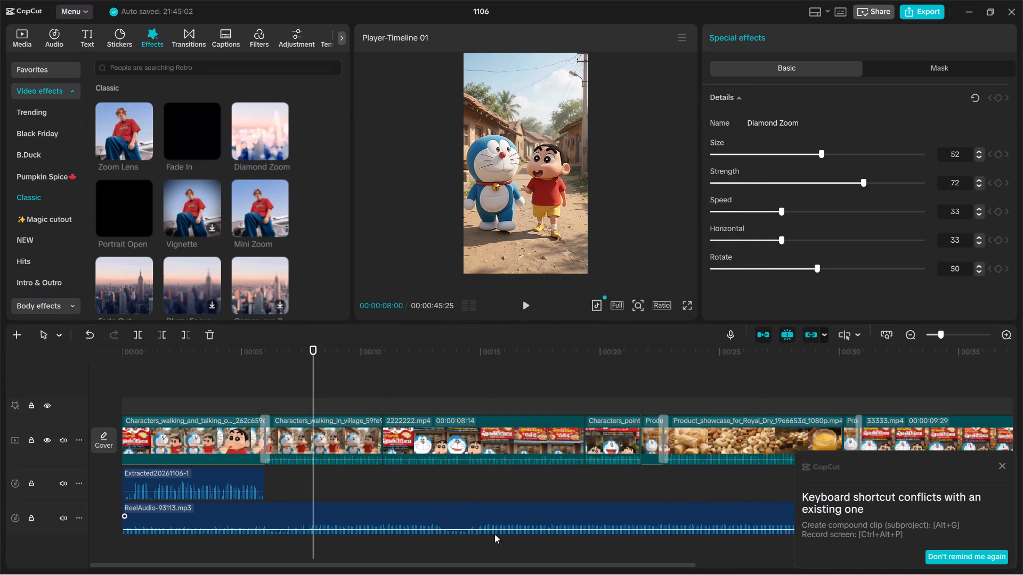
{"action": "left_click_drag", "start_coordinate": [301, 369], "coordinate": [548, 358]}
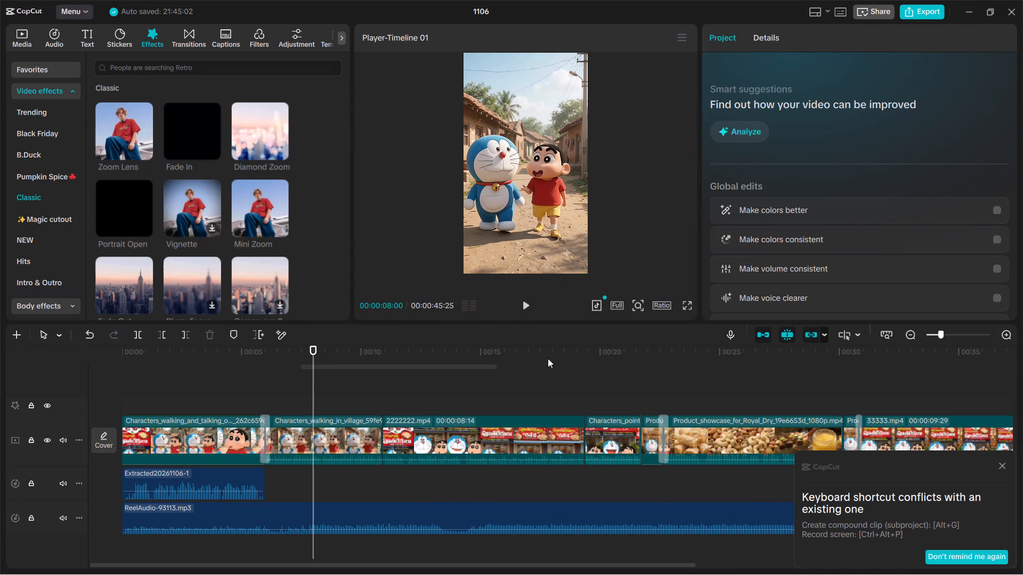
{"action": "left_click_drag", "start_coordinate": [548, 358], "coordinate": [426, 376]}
Adjust the volume of the ReelAudio-93113.mp3 background music on the timeline to -9.5 dB.
{"action": "left_click_drag", "start_coordinate": [441, 529], "coordinate": [441, 527]}
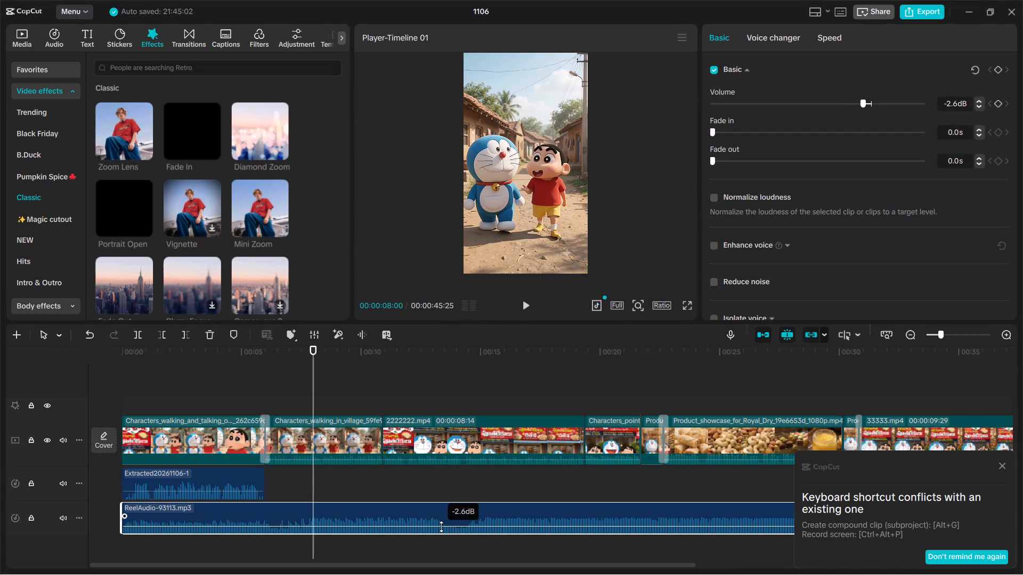
{"action": "left_click_drag", "start_coordinate": [441, 527], "coordinate": [441, 529]}
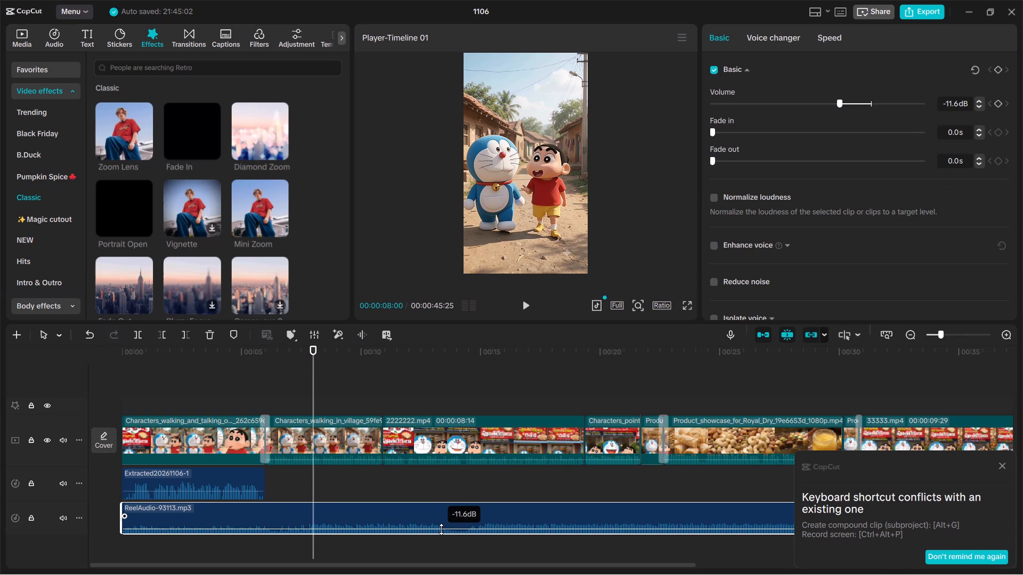
{"action": "left_click_drag", "start_coordinate": [441, 529], "coordinate": [443, 528]}
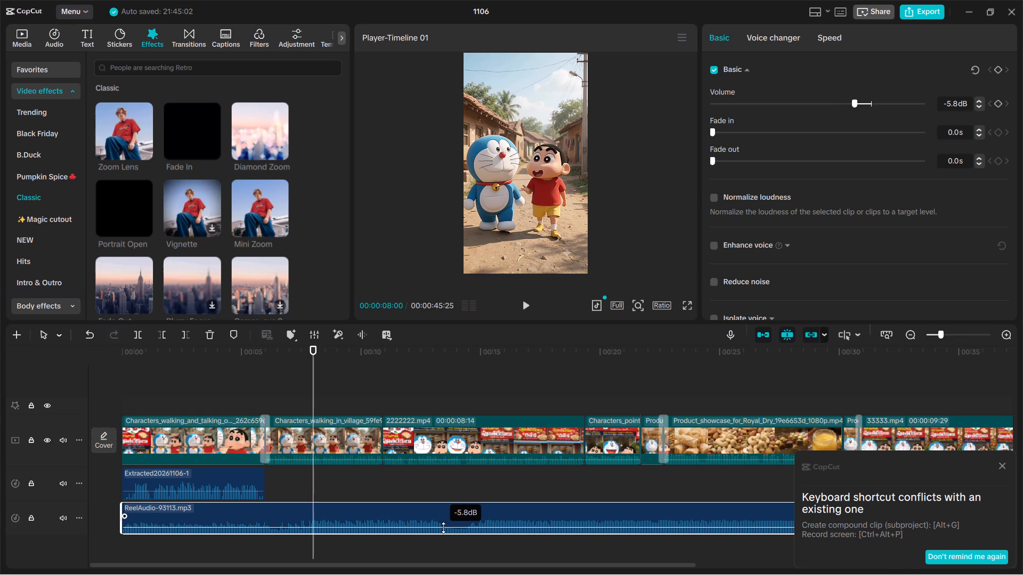
{"action": "left_click_drag", "start_coordinate": [443, 528], "coordinate": [443, 529]}
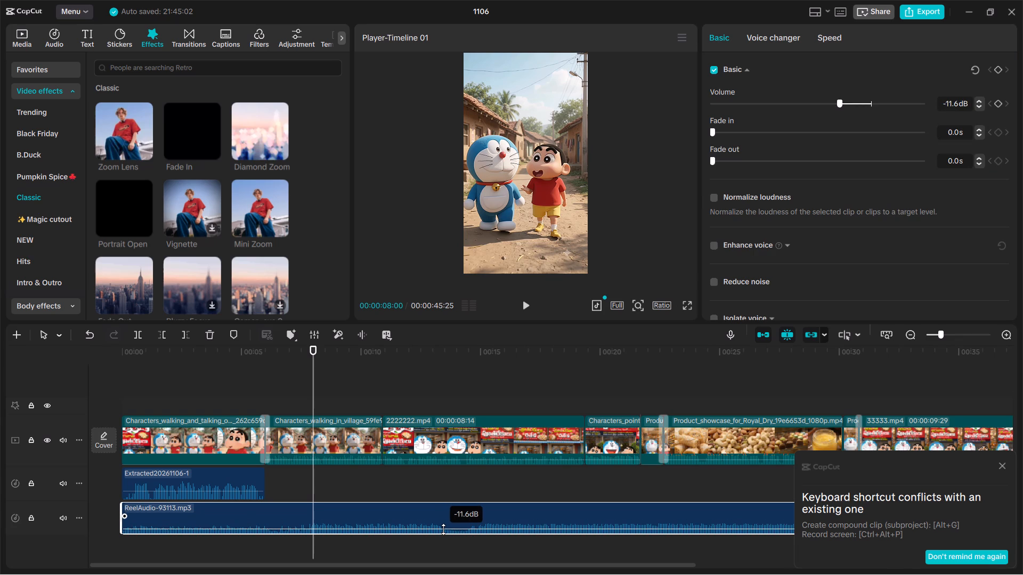
{"action": "left_click_drag", "start_coordinate": [443, 529], "coordinate": [444, 528]}
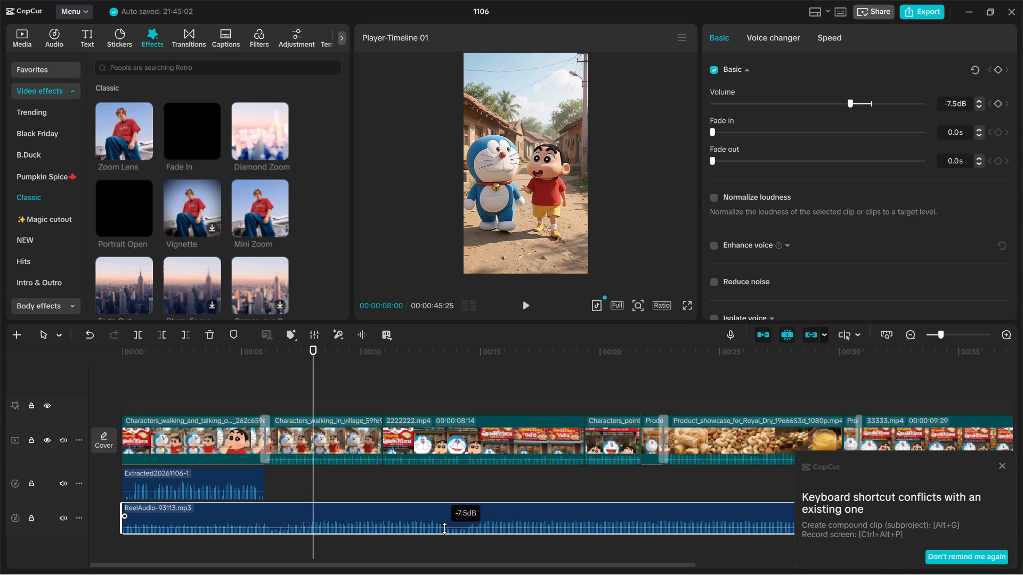
{"action": "left_click_drag", "start_coordinate": [444, 528], "coordinate": [448, 529]}
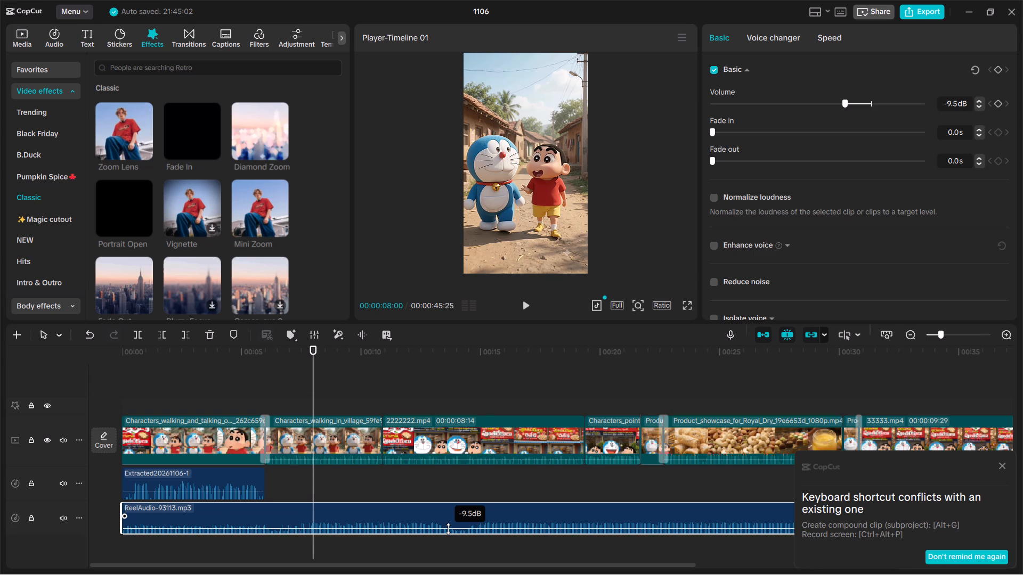
{"action": "left_click_drag", "start_coordinate": [448, 529], "coordinate": [453, 521]}
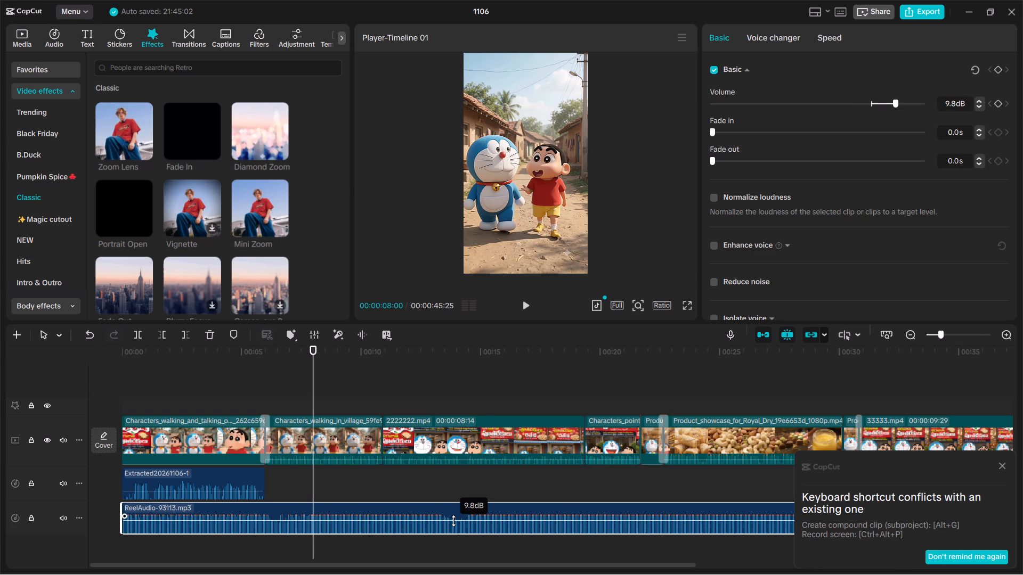
{"action": "left_click_drag", "start_coordinate": [453, 521], "coordinate": [449, 526]}
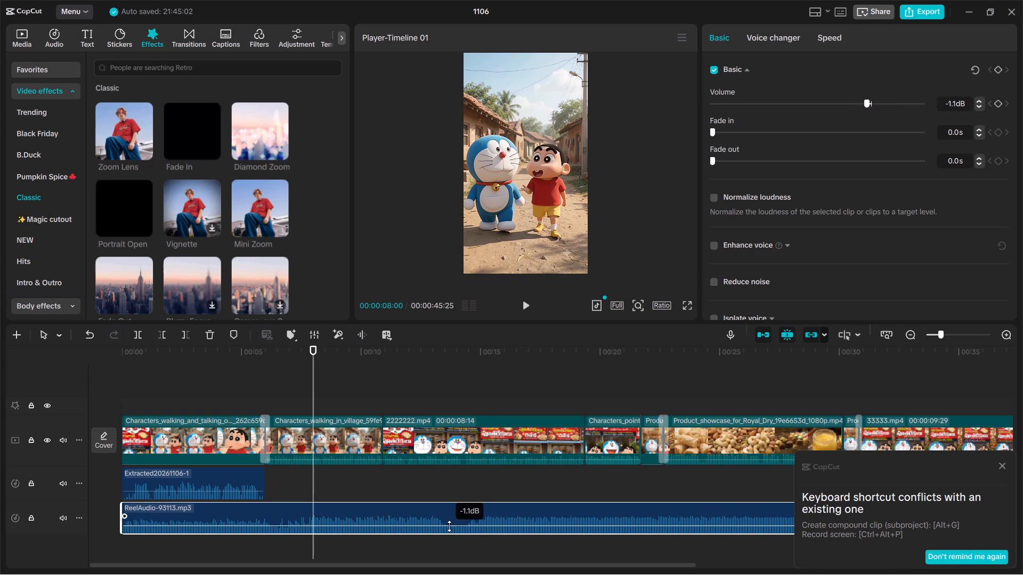
{"action": "left_click_drag", "start_coordinate": [449, 526], "coordinate": [449, 529]}
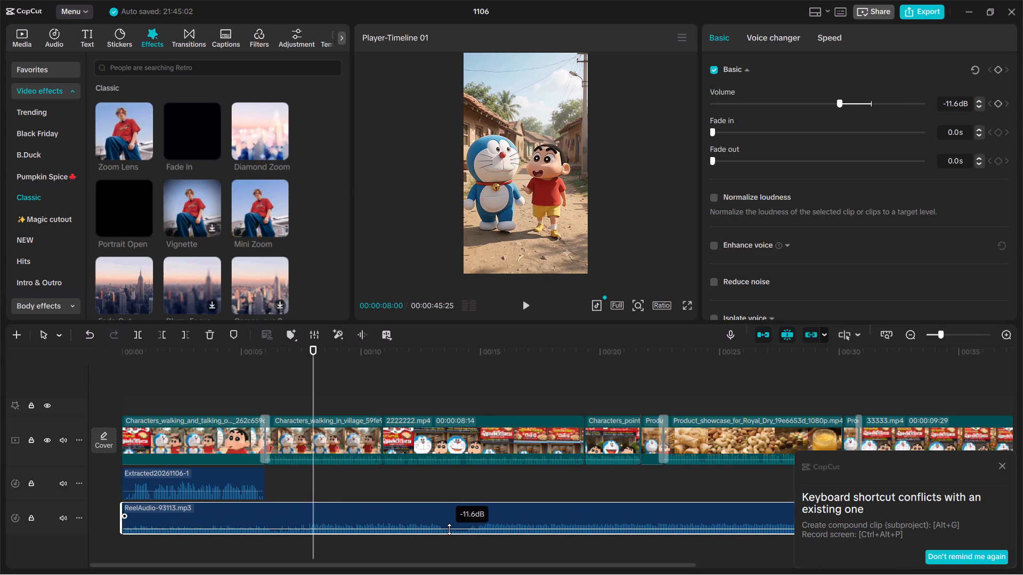
{"action": "left_click_drag", "start_coordinate": [449, 529], "coordinate": [450, 529]}
{"action": "left_click_drag", "start_coordinate": [450, 529], "coordinate": [452, 528]}
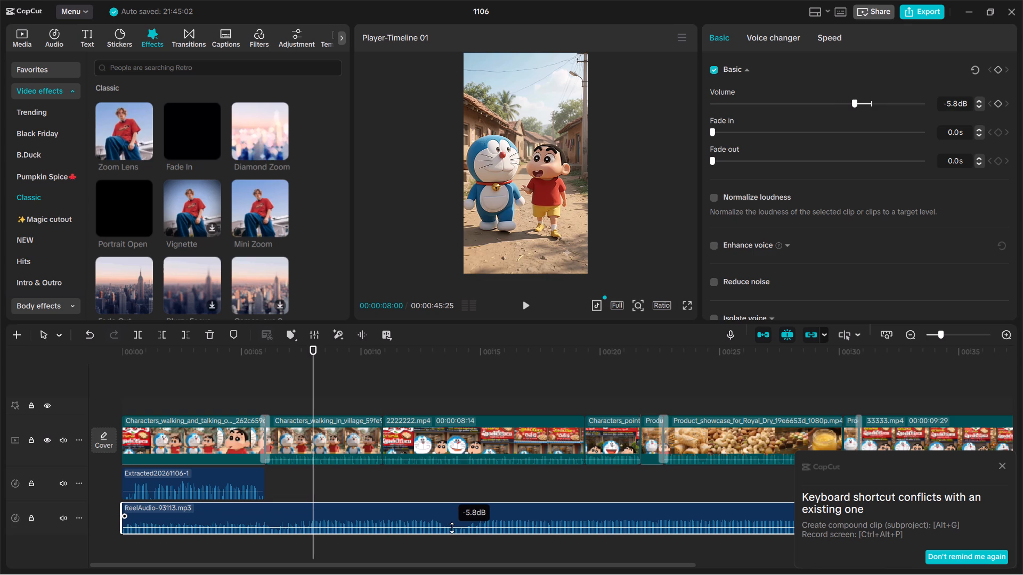
{"action": "left_click_drag", "start_coordinate": [452, 528], "coordinate": [452, 529]}
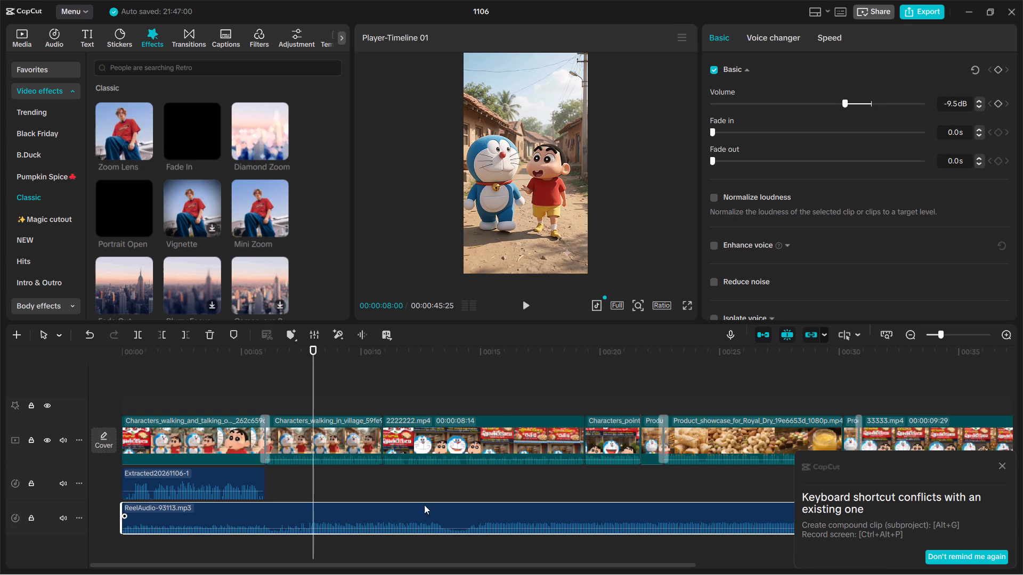
Play briefly from the very start of the timeline to check the background music level.
{"action": "left_click_drag", "start_coordinate": [315, 349], "coordinate": [18, 209]}
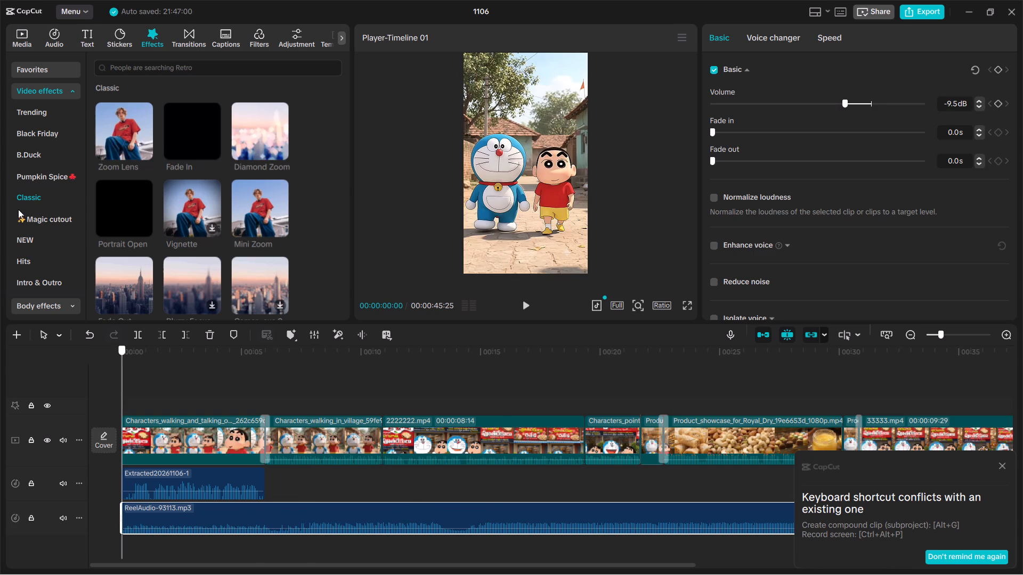
{"action": "left_click_drag", "start_coordinate": [18, 209], "coordinate": [16, 208]}
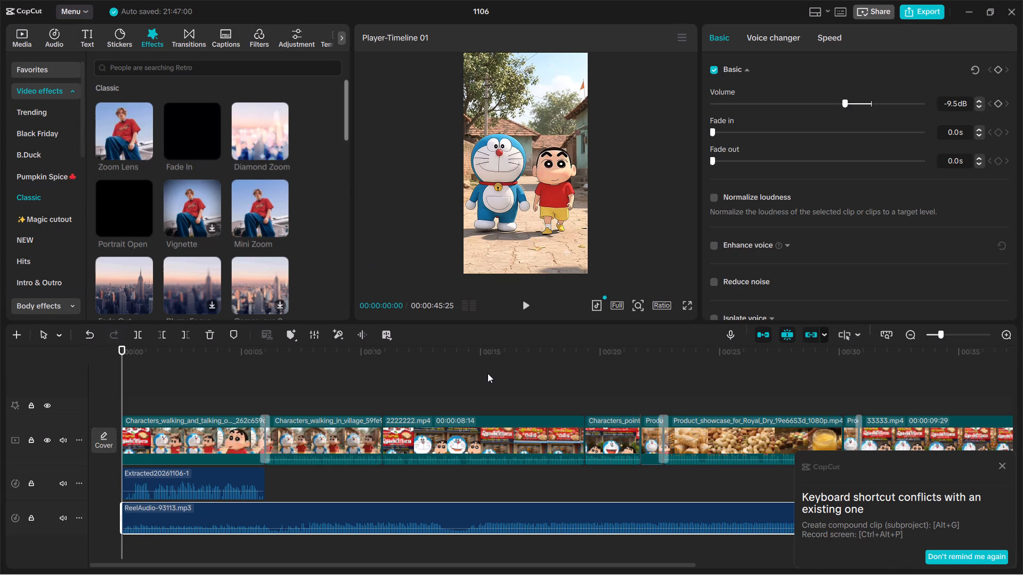
{"action": "left_click", "coordinate": [527, 311]}
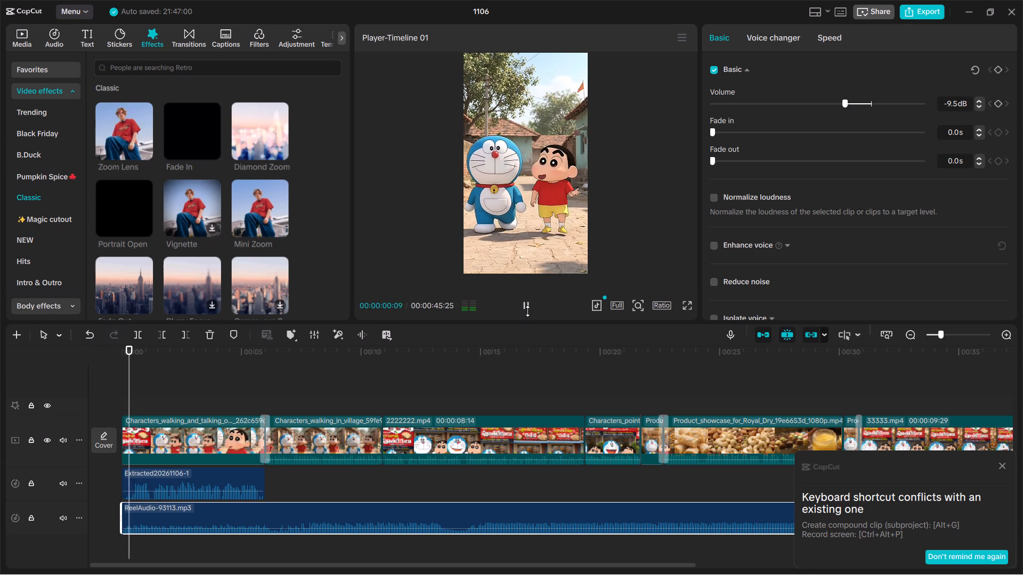
{"action": "left_click", "coordinate": [527, 311]}
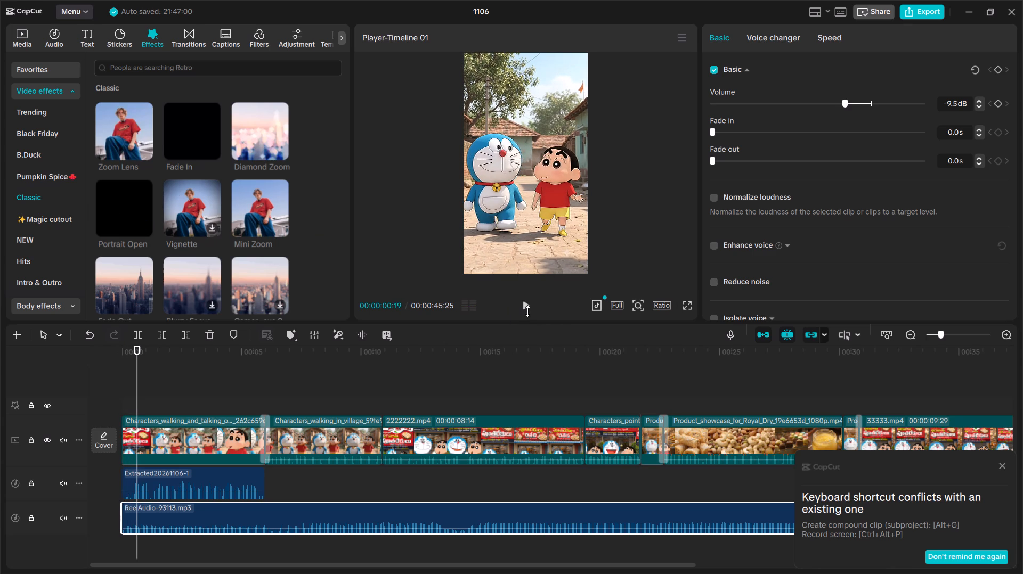
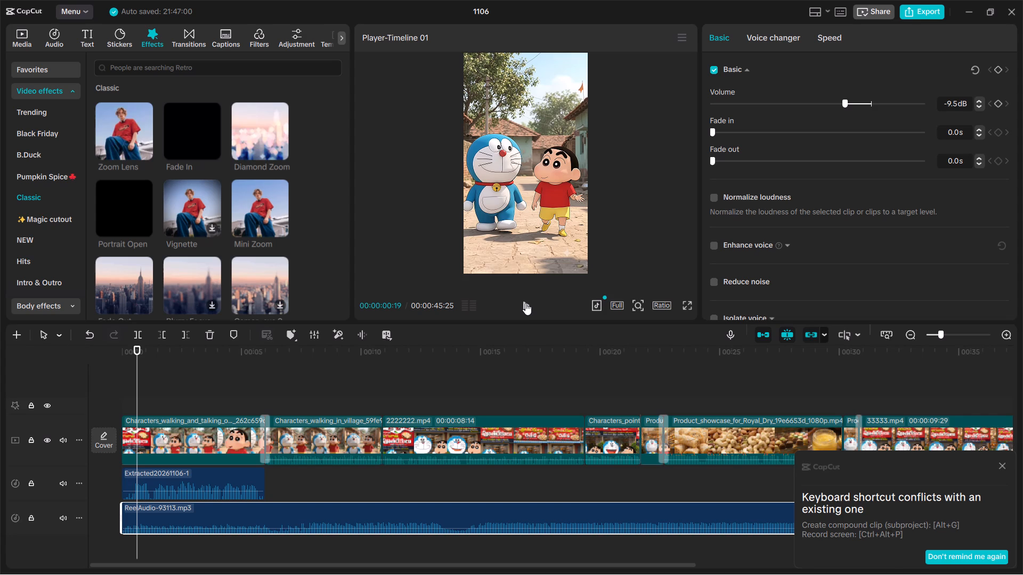
Advance the timeline playhead by one frame to 00:00:00:20.
{"action": "key", "text": "Right"}
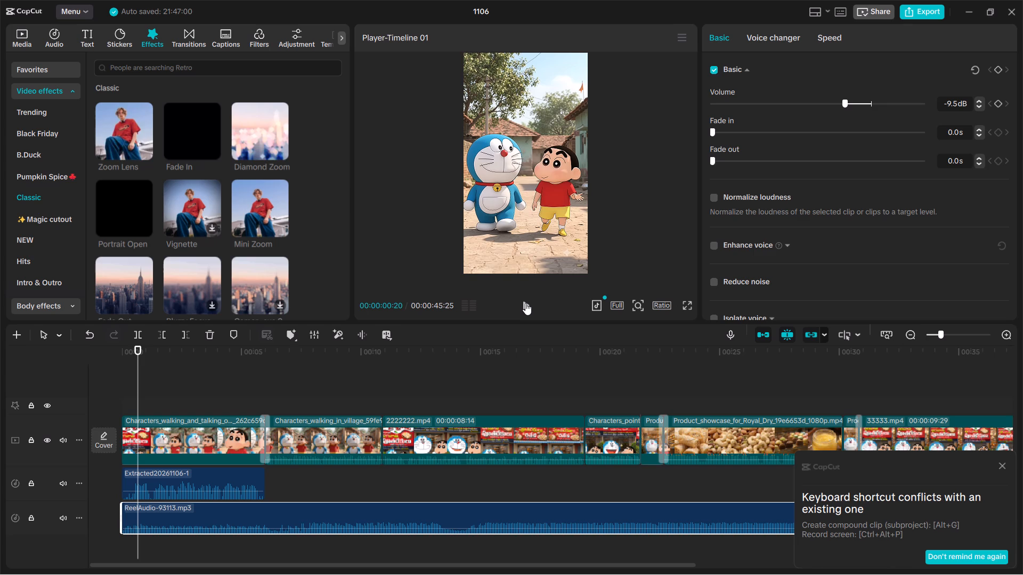
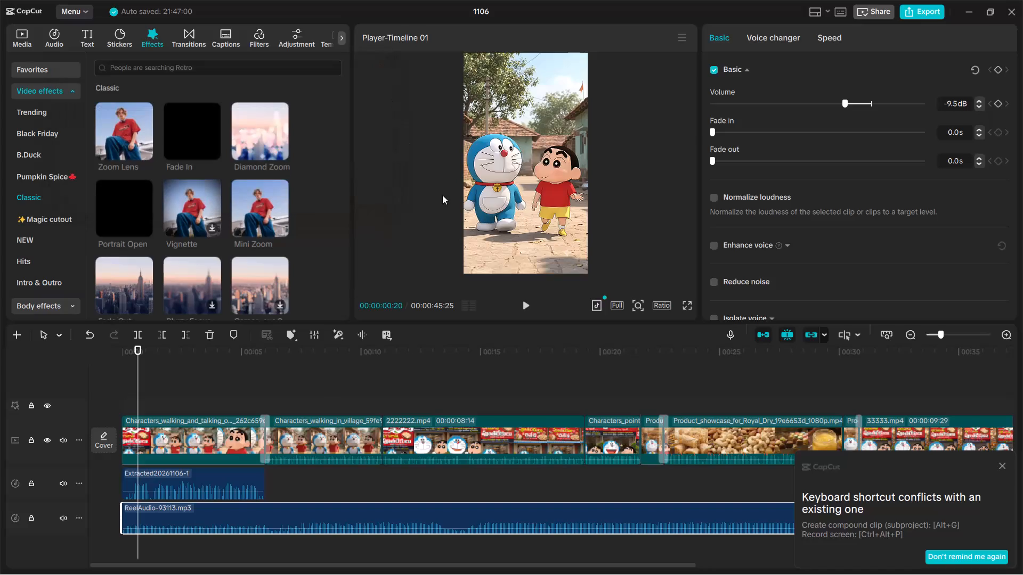
Play the timeline from 00:00:00:20 to review the opening character clips with the background music.
{"action": "left_click", "coordinate": [532, 318]}
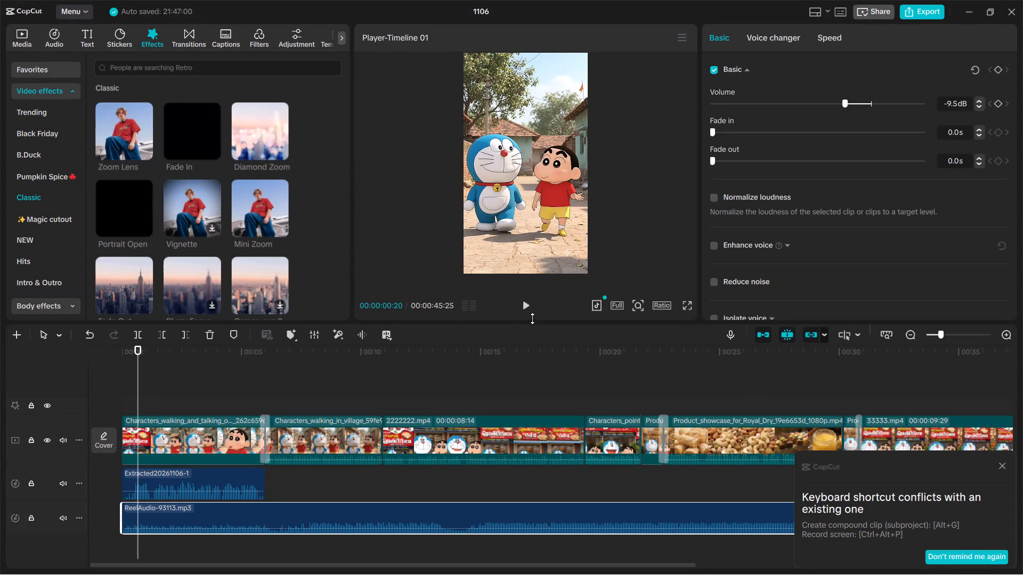
{"action": "left_click", "coordinate": [529, 309]}
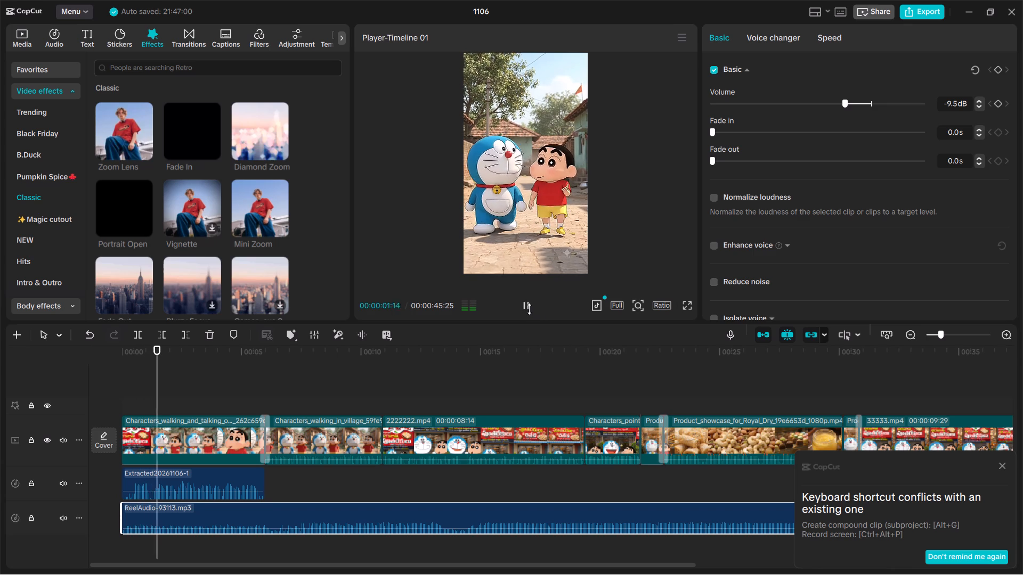
{"action": "scroll", "coordinate": [483, 467], "scroll_direction": "left", "scroll_amount": 1}
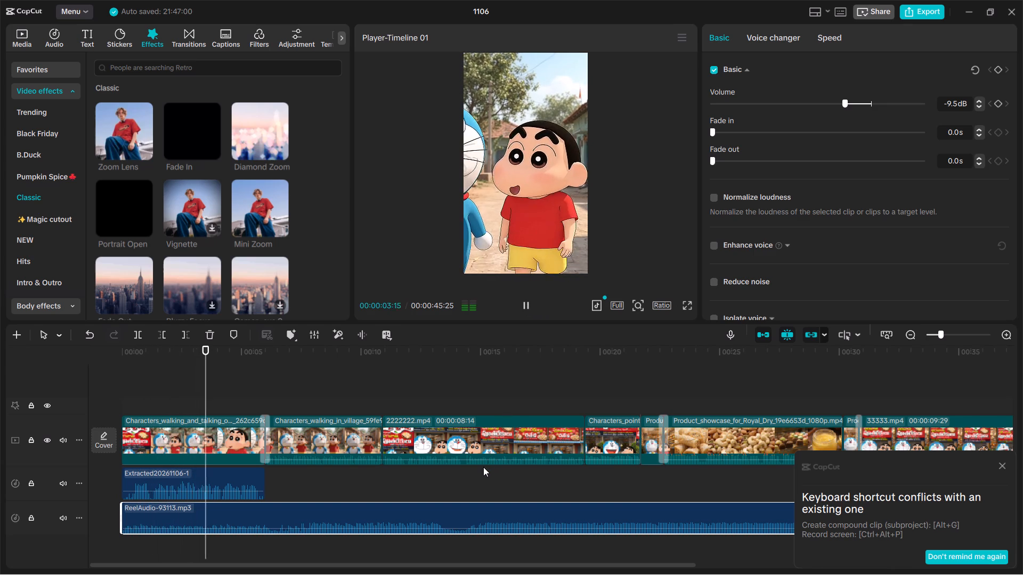
{"action": "scroll", "coordinate": [483, 467], "scroll_direction": "left", "scroll_amount": 1}
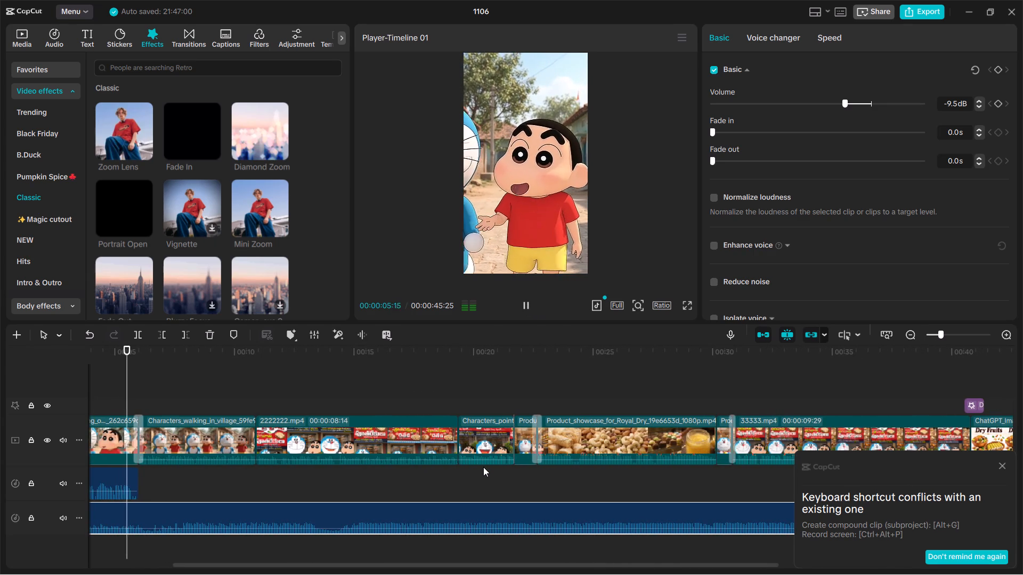
Lower the volume of the ReelAudio-93113.mp3 background track to -13.9 dB while the video plays.
{"action": "left_click", "coordinate": [448, 529]}
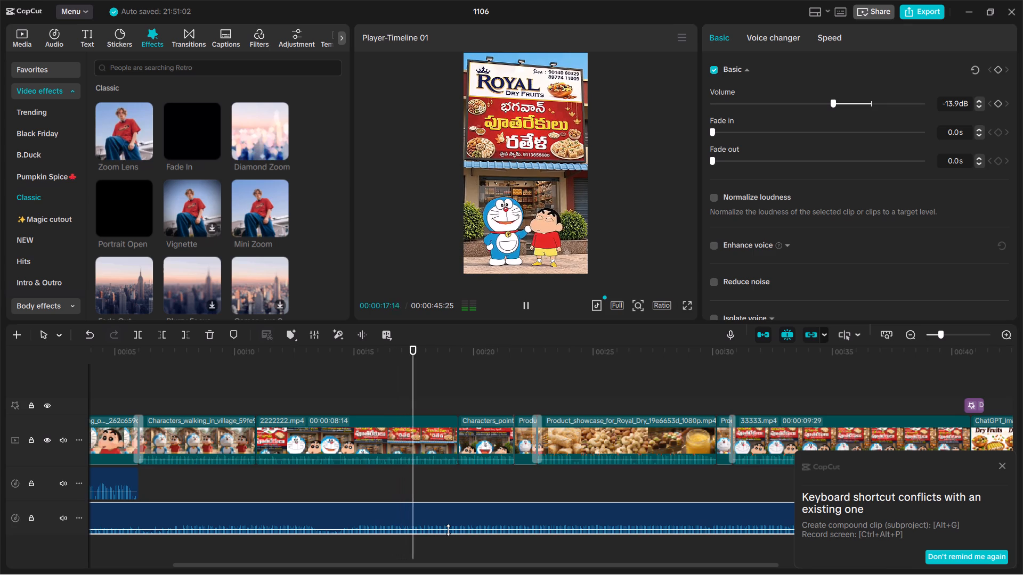
{"action": "scroll", "coordinate": [448, 530], "scroll_direction": "left", "scroll_amount": 1}
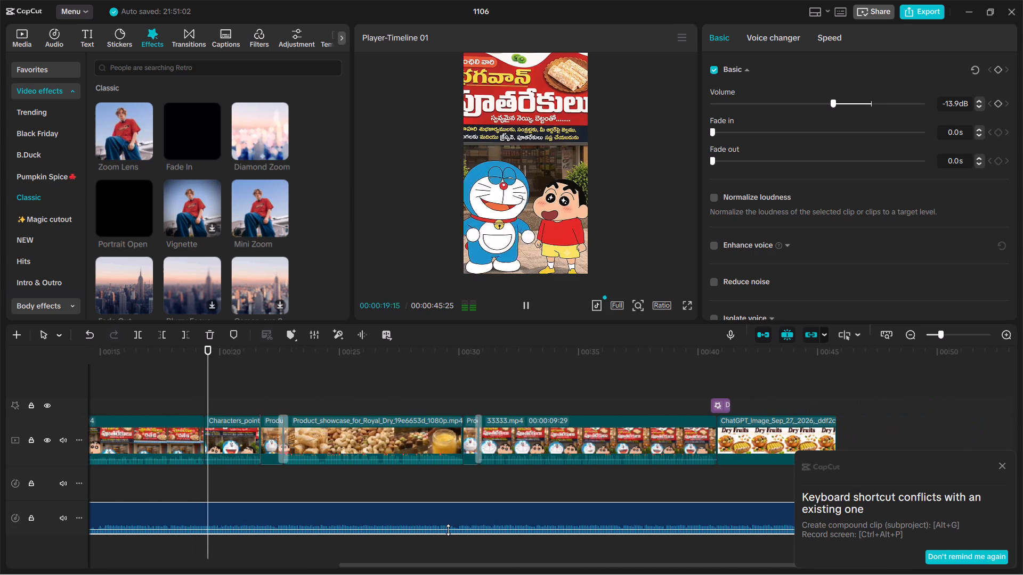
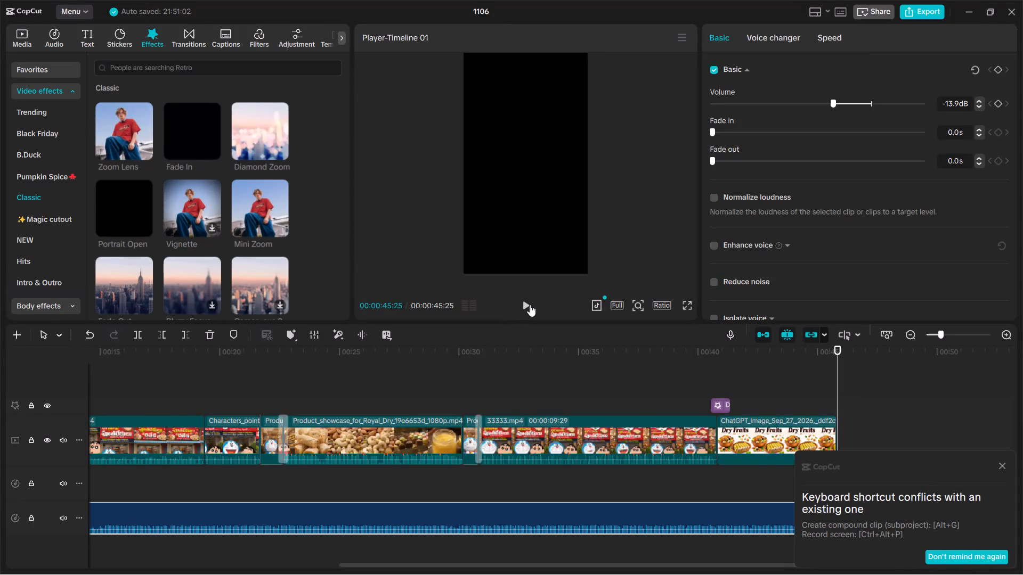
Play the timeline from the beginning to review the clips with the lowered background music.
{"action": "left_click", "coordinate": [530, 304]}
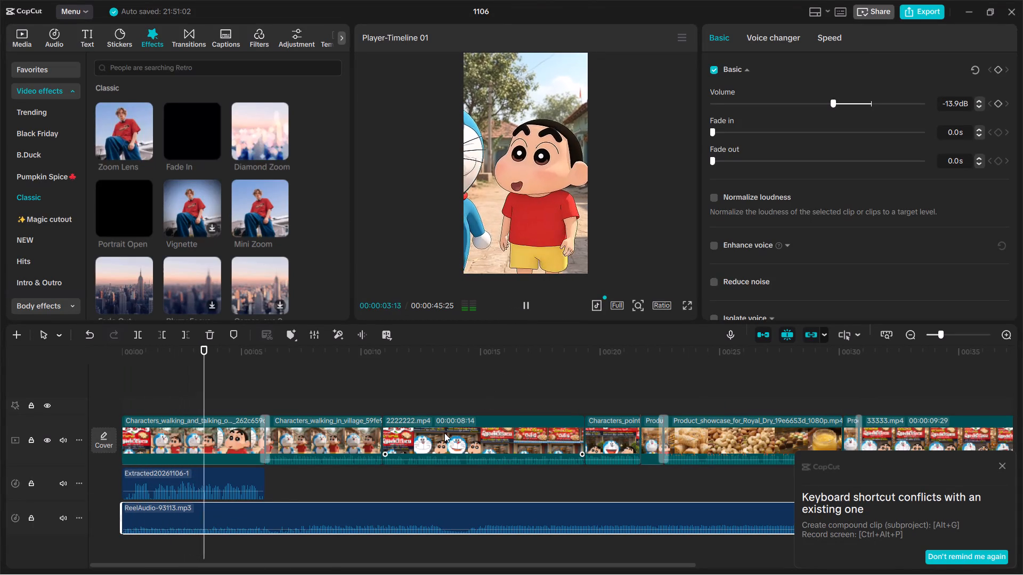
{"action": "scroll", "coordinate": [444, 433], "scroll_direction": "left", "scroll_amount": 1}
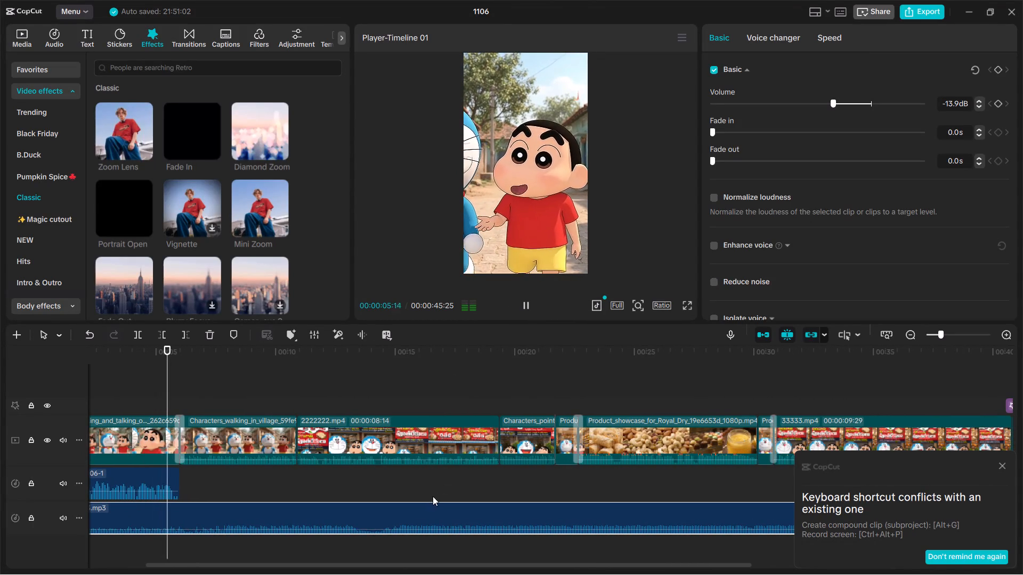
{"action": "left_click", "coordinate": [417, 513]}
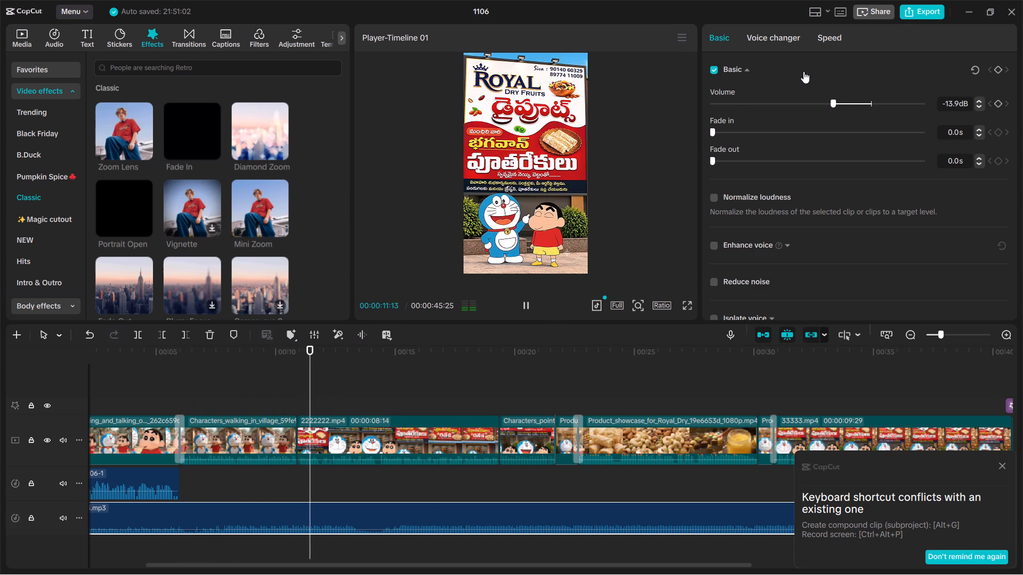
Open the video export settings and name the output file "royal dryfruits 11".
{"action": "left_click", "coordinate": [937, 9]}
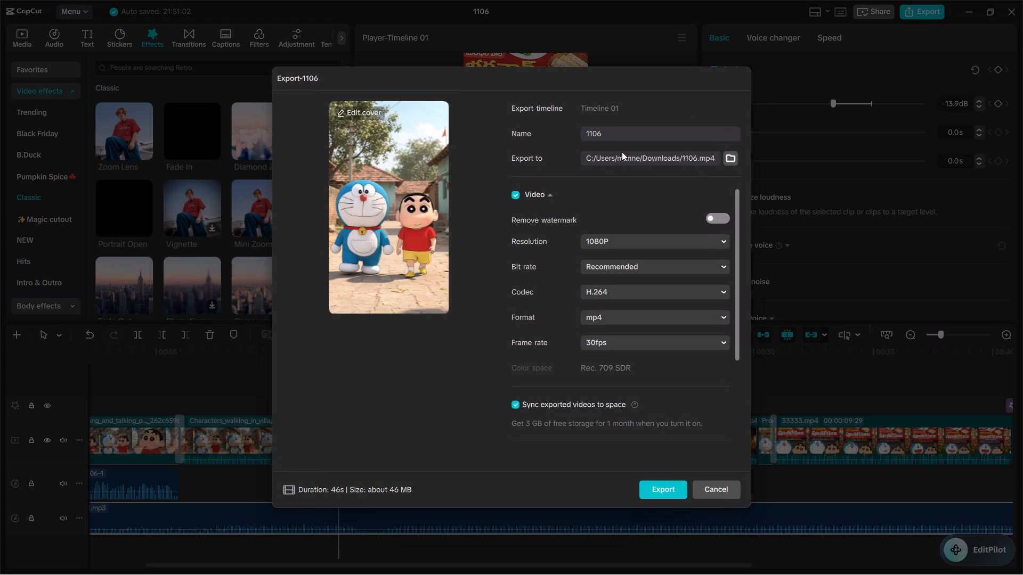
{"action": "left_click_drag", "start_coordinate": [632, 137], "coordinate": [554, 127]}
{"action": "key", "text": "BackSpace"}
{"action": "type", "text": "ro"}
{"action": "type", "text": "yal"}
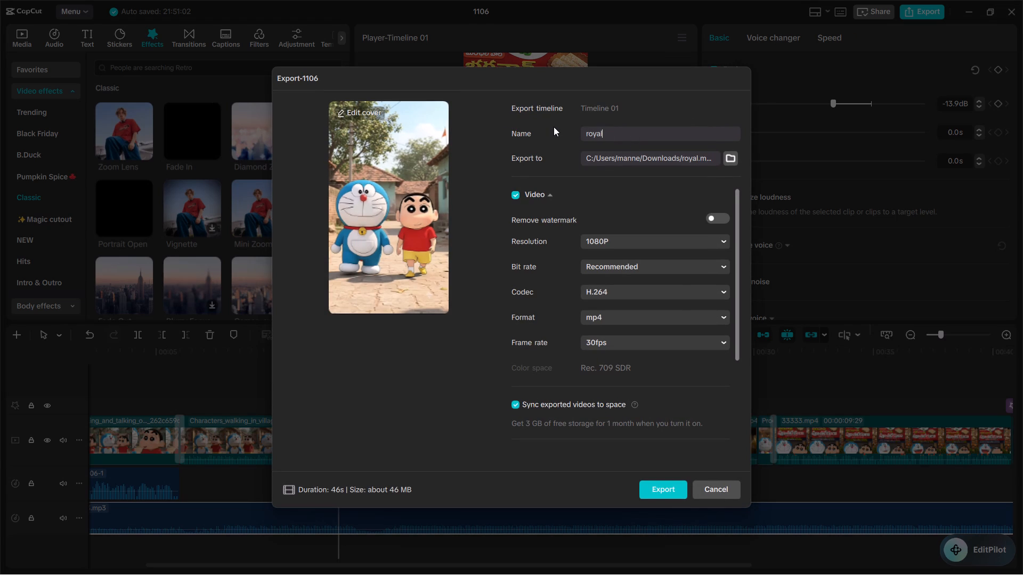
{"action": "key", "text": "space"}
{"action": "type", "text": "dry"}
{"action": "type", "text": "frui"}
{"action": "type", "text": "ts"}
{"action": "key", "text": "space"}
{"action": "type", "text": "11"}
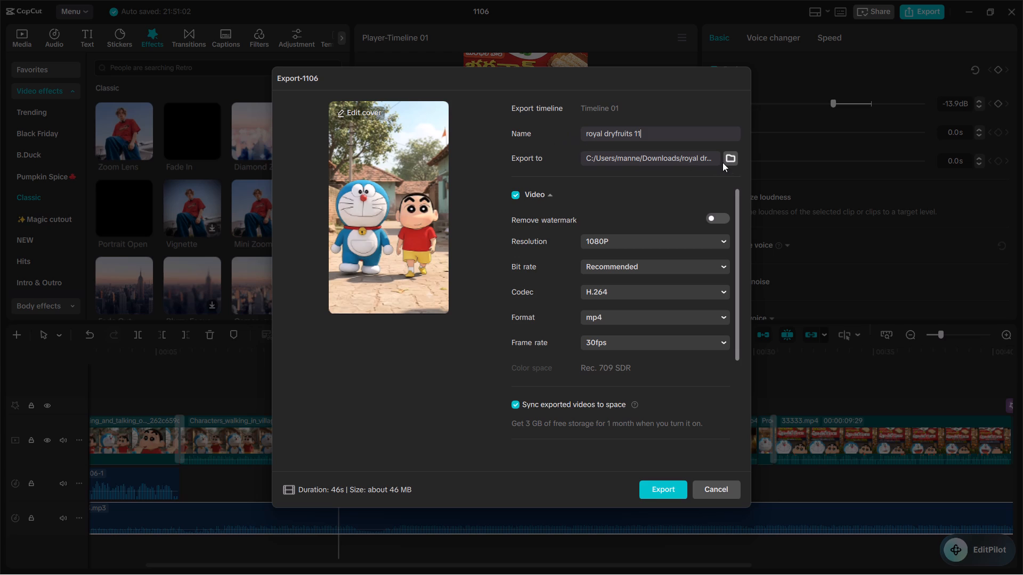
Set Downloads as the export folder, export the 1080P mp4 video, and close the sharing window.
{"action": "left_click", "coordinate": [729, 159]}
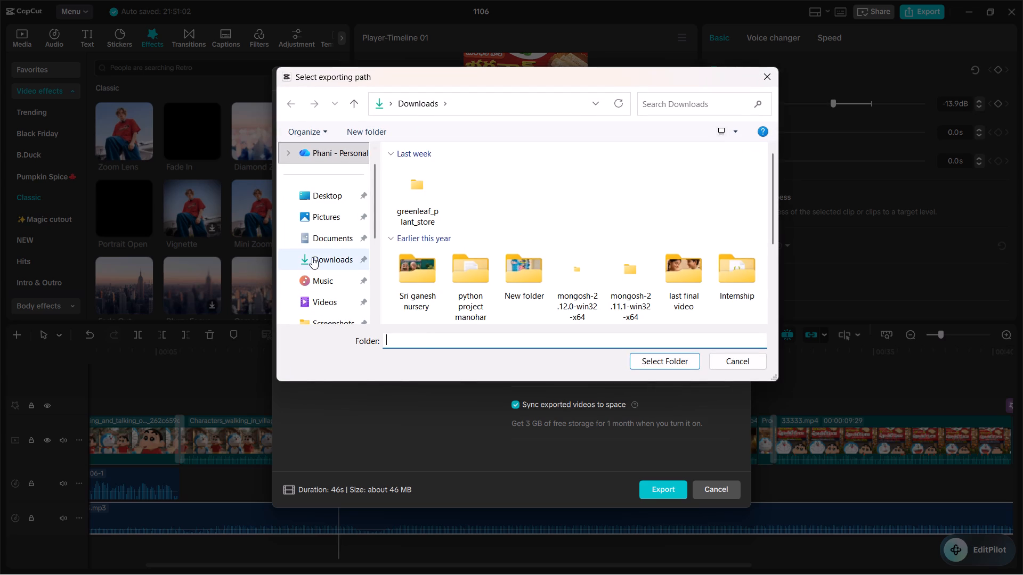
{"action": "left_click", "coordinate": [312, 257]}
{"action": "left_click", "coordinate": [668, 366]}
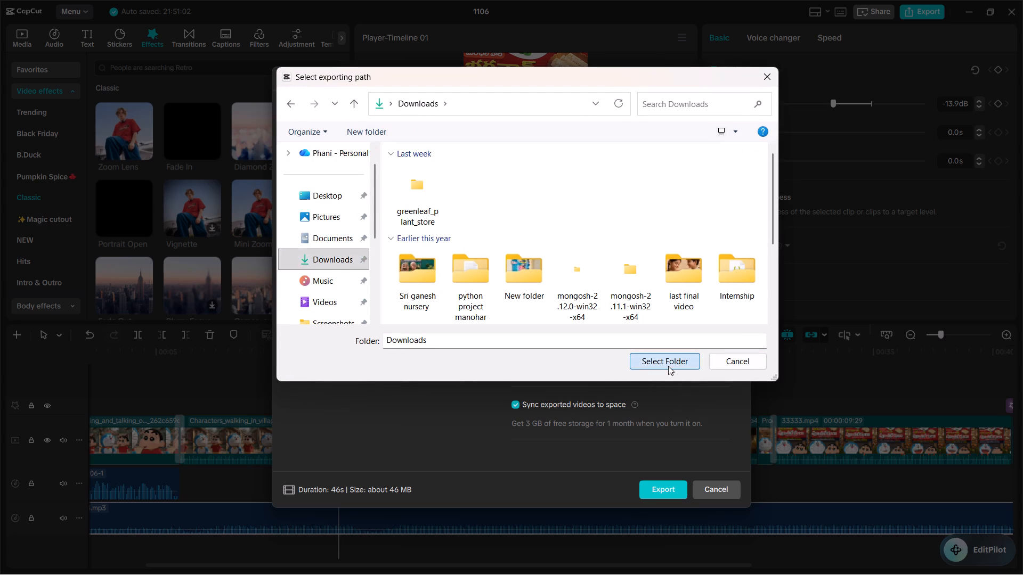
{"action": "left_click", "coordinate": [649, 488]}
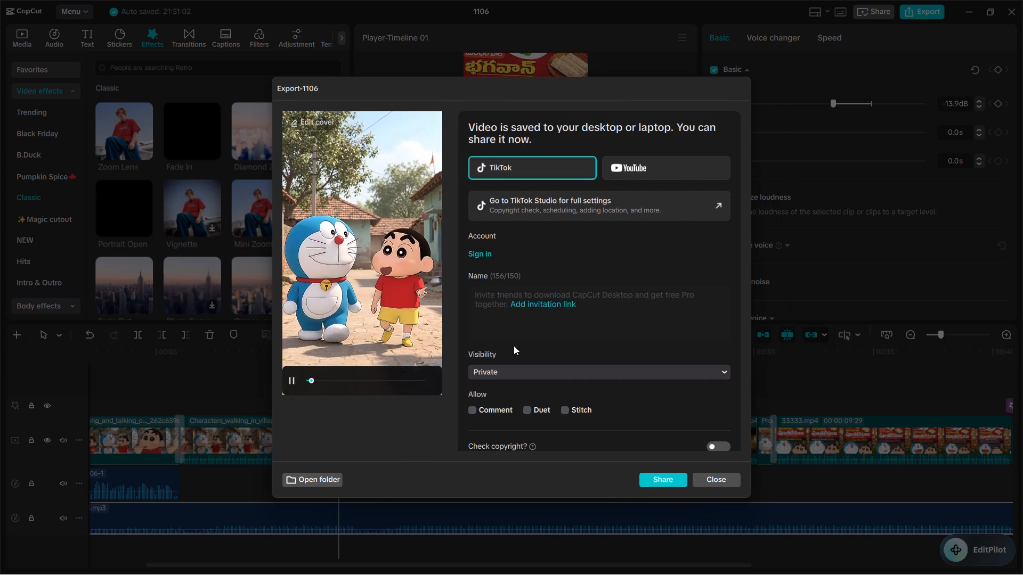
{"action": "scroll", "coordinate": [641, 385], "scroll_direction": "down", "scroll_amount": 3}
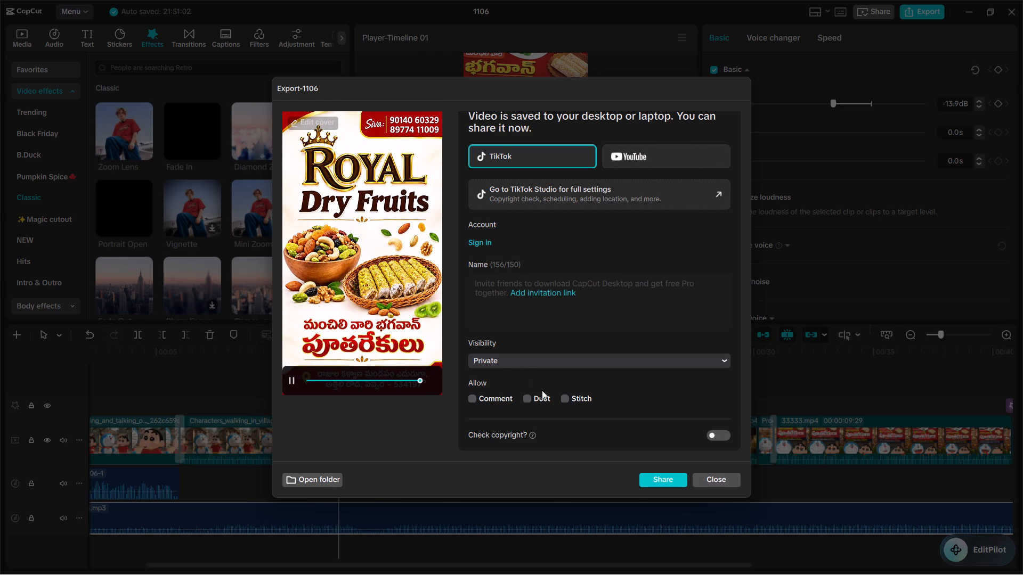
{"action": "left_click", "coordinate": [714, 474]}
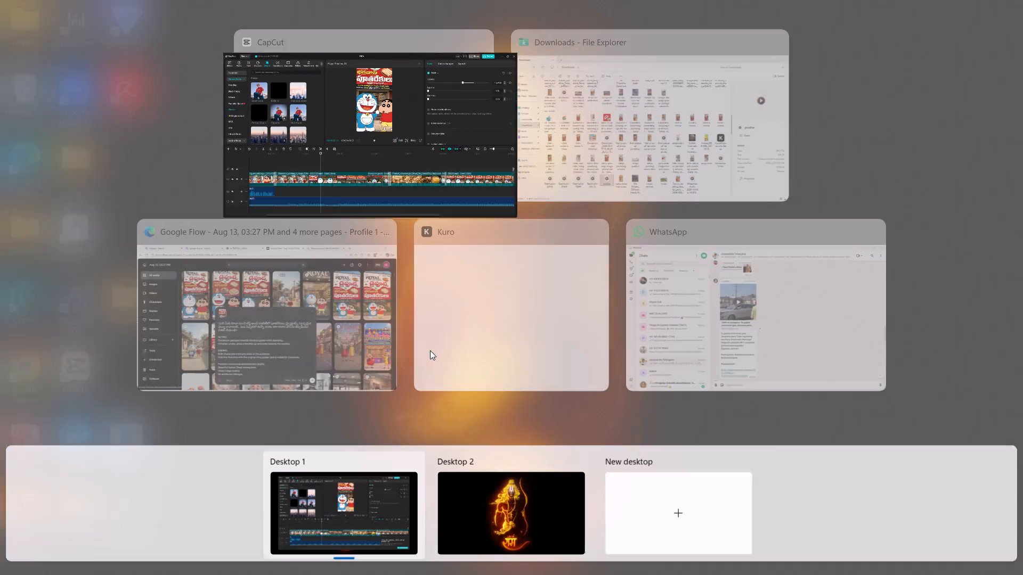
Return to the project, move the playhead to 00:00:00:00, and delete the ReelAudio-93113.mp3 background track.
{"action": "left_click", "coordinate": [410, 134]}
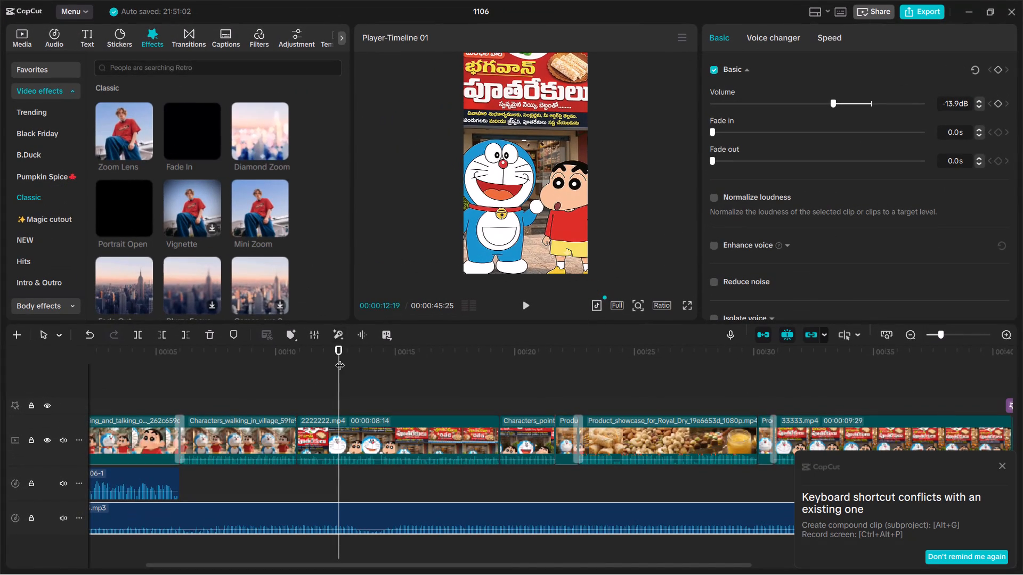
{"action": "left_click_drag", "start_coordinate": [340, 358], "coordinate": [40, 275]}
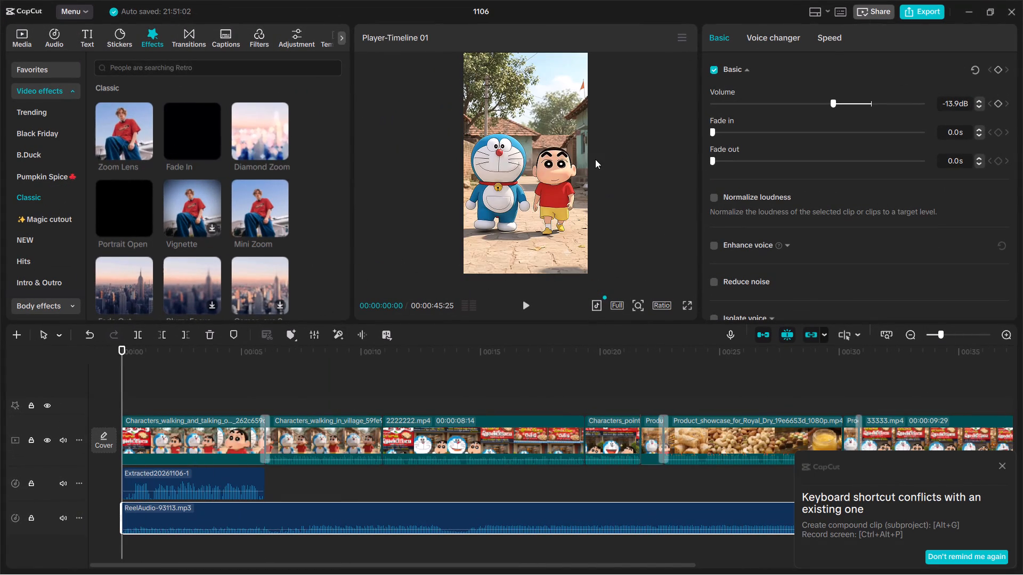
{"action": "scroll", "coordinate": [604, 388], "scroll_direction": "left", "scroll_amount": 5}
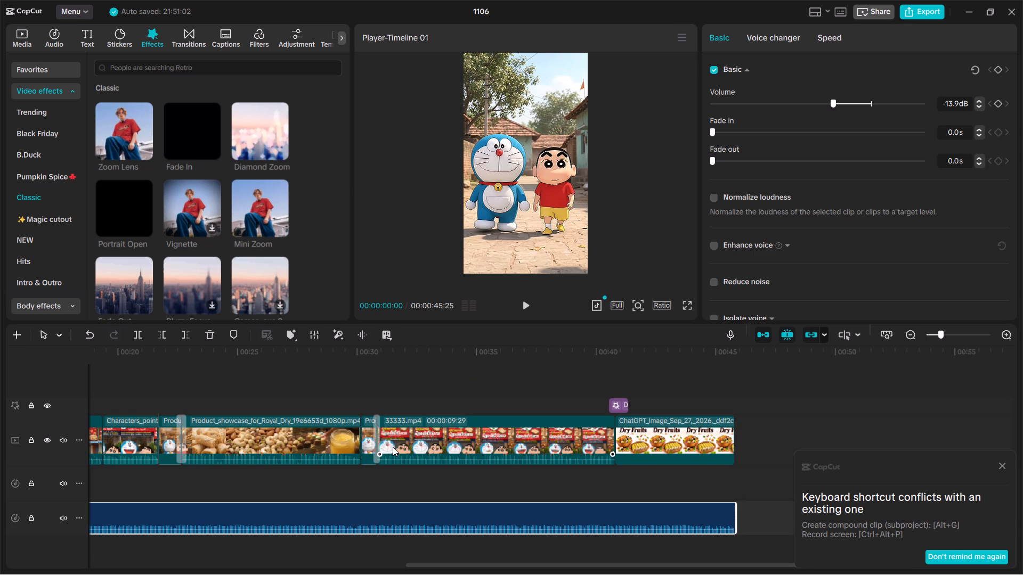
{"action": "left_click", "coordinate": [470, 527]}
{"action": "key", "text": "Delete"}
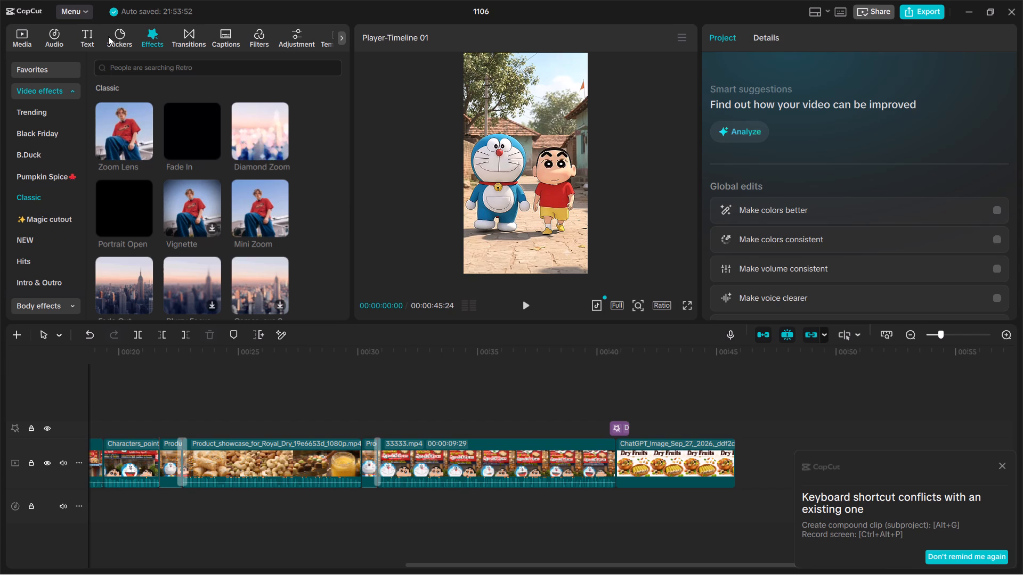
Preview the imported ReelAudio music files 93113, 72561, 20112, 35484 and 12902 to compare replacement background tracks.
{"action": "left_click", "coordinate": [23, 36]}
{"action": "double_click", "coordinate": [144, 202]}
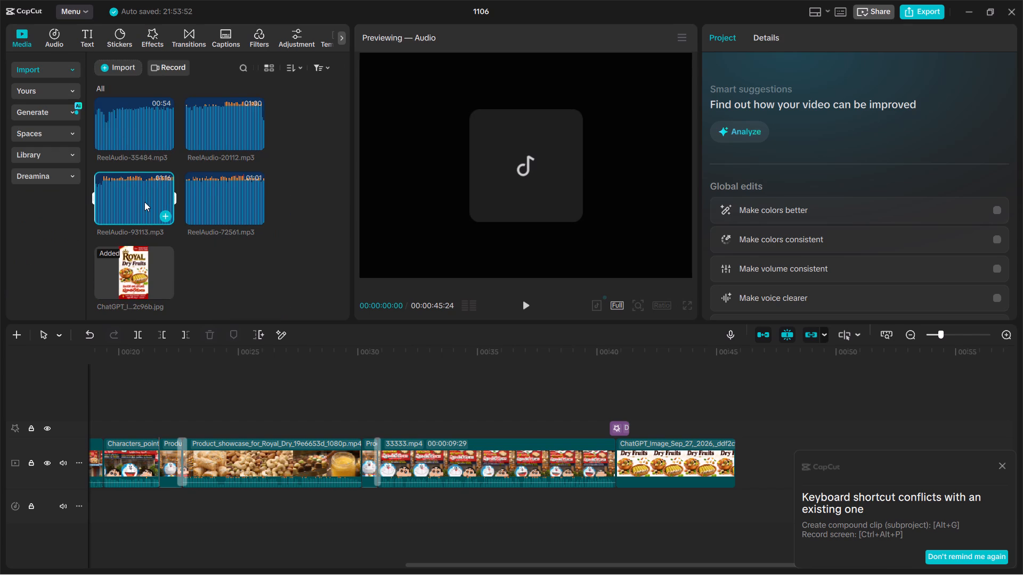
{"action": "double_click", "coordinate": [239, 186]}
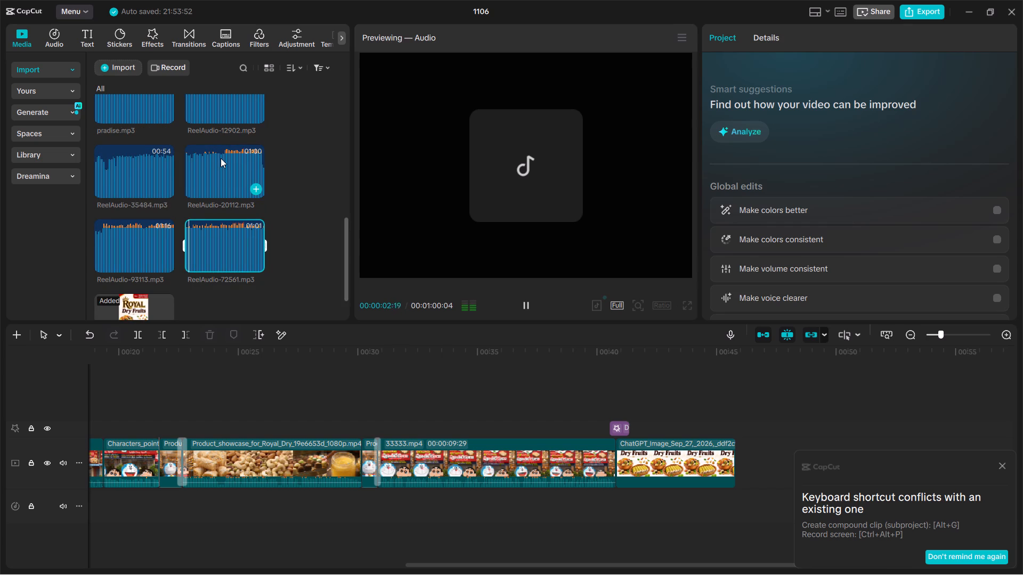
{"action": "double_click", "coordinate": [221, 158]}
{"action": "double_click", "coordinate": [144, 158]}
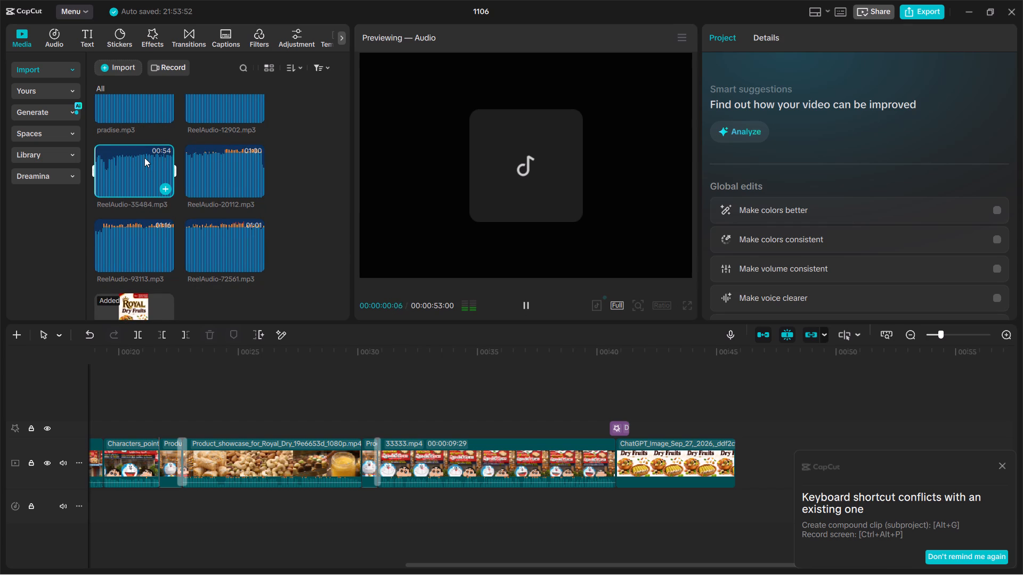
{"action": "scroll", "coordinate": [144, 115], "scroll_direction": "up", "scroll_amount": 1}
{"action": "double_click", "coordinate": [212, 196]}
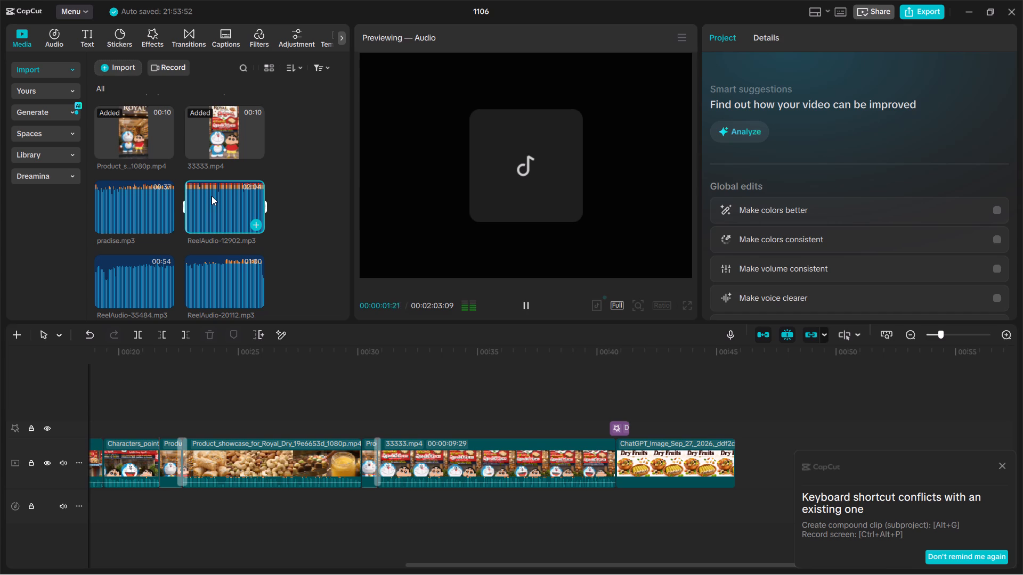
Add ReelAudio-12902.mp3 on its own track below the extracted audio, starting at 00:00:00:00.
{"action": "left_click_drag", "start_coordinate": [212, 196], "coordinate": [9, 506]}
{"action": "left_click_drag", "start_coordinate": [389, 503], "coordinate": [184, 572]}
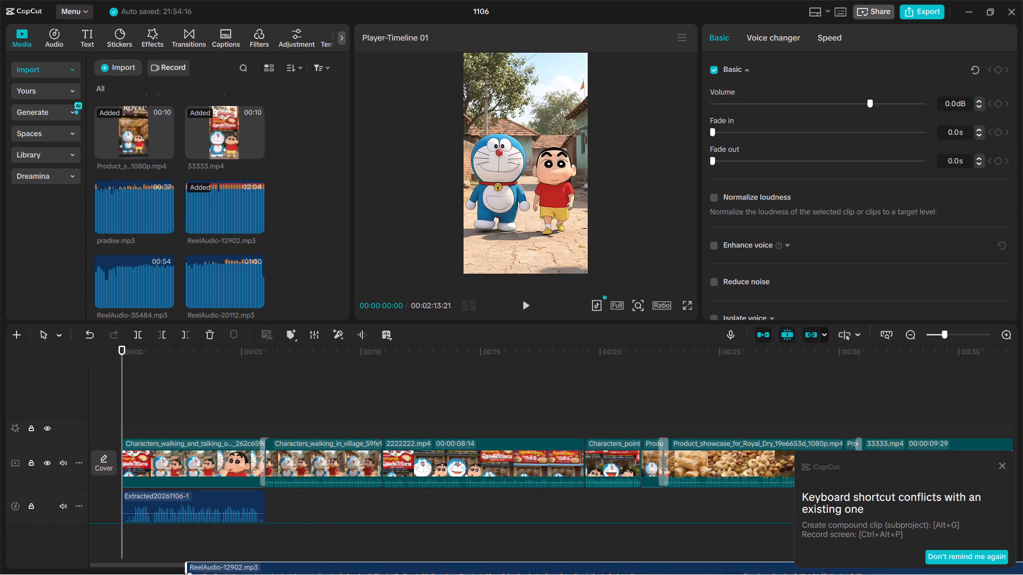
{"action": "left_click_drag", "start_coordinate": [184, 572], "coordinate": [38, 545]}
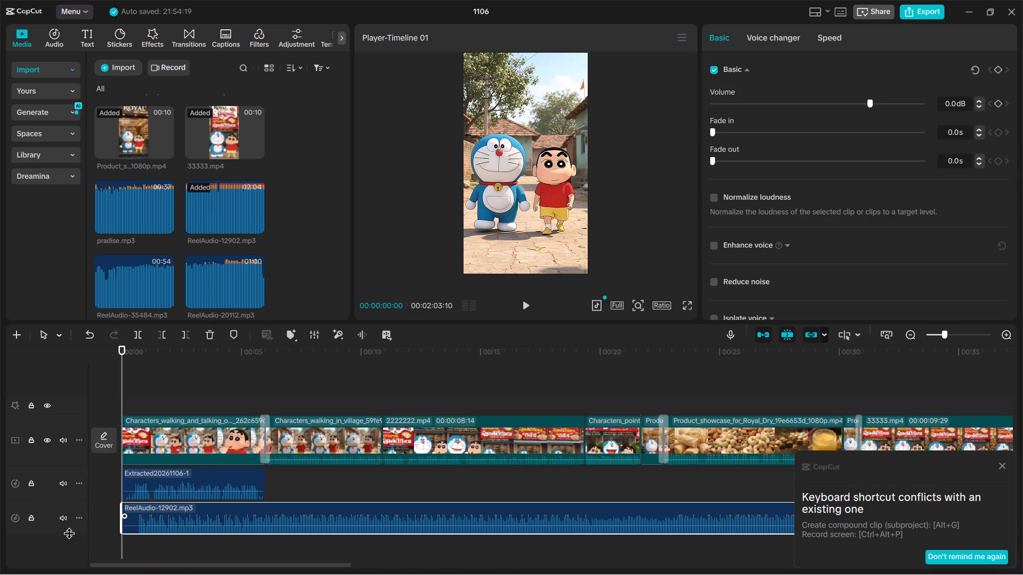
Trim about 14 frames off the start of ReelAudio-12902.mp3 and move it back to 00:00:00:00.
{"action": "left_click_drag", "start_coordinate": [120, 519], "coordinate": [128, 520]}
{"action": "left_click_drag", "start_coordinate": [128, 520], "coordinate": [120, 528]}
{"action": "left_click_drag", "start_coordinate": [120, 528], "coordinate": [129, 528]}
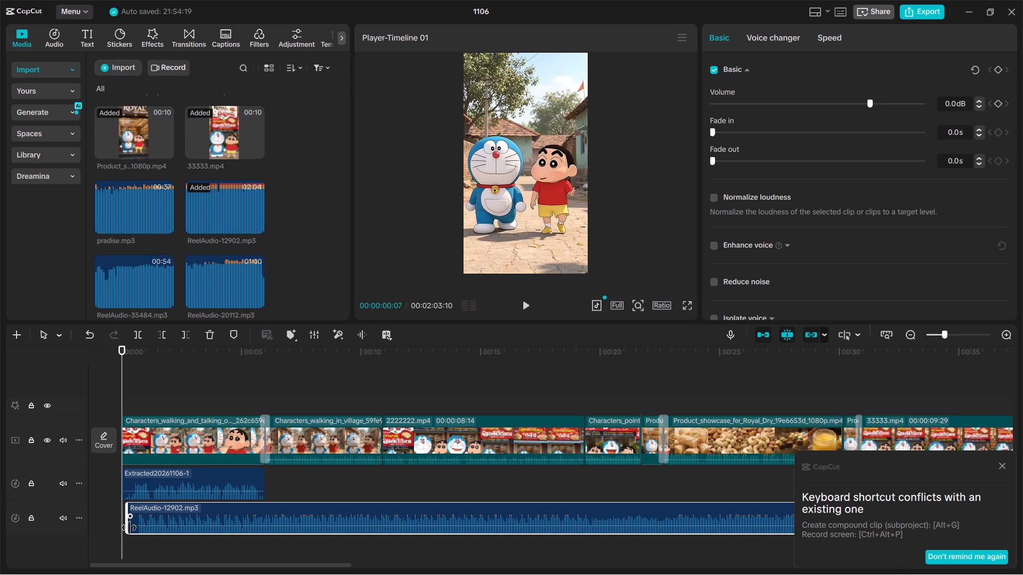
{"action": "left_click_drag", "start_coordinate": [129, 528], "coordinate": [133, 527]}
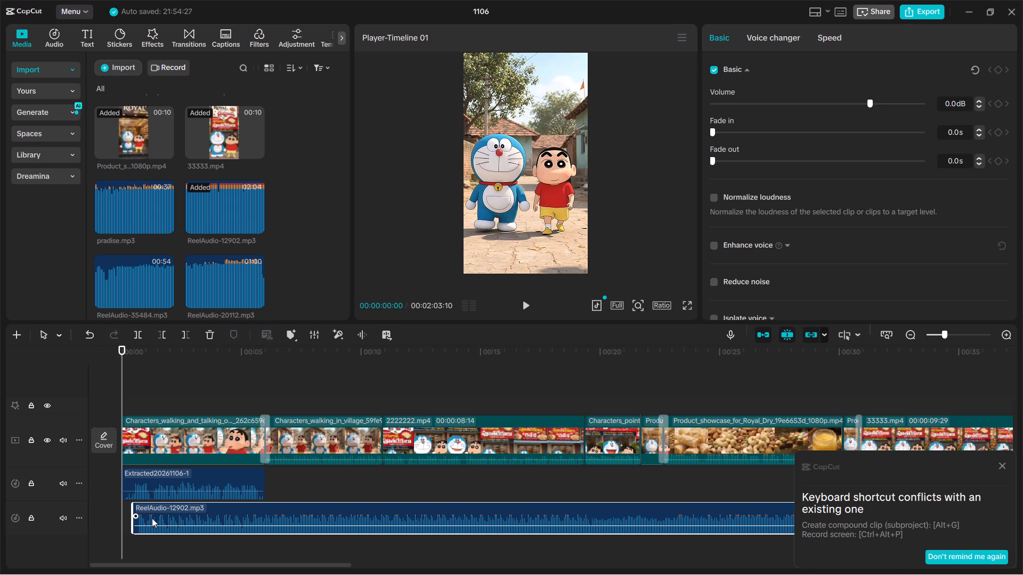
{"action": "left_click_drag", "start_coordinate": [152, 518], "coordinate": [136, 517]}
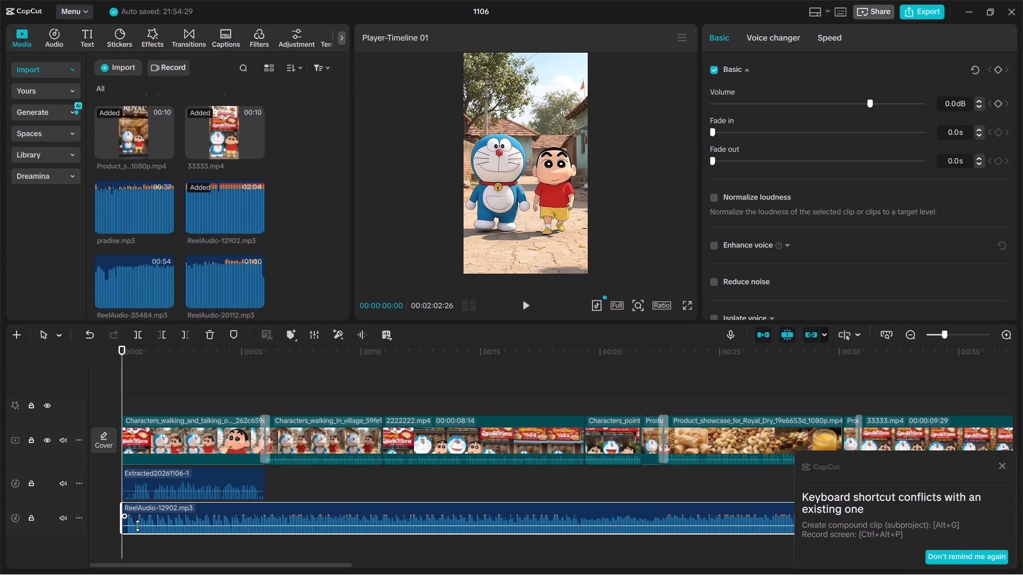
Lower the volume of the ReelAudio-12902.mp3 background track to -5.8 dB.
{"action": "left_click", "coordinate": [138, 527]}
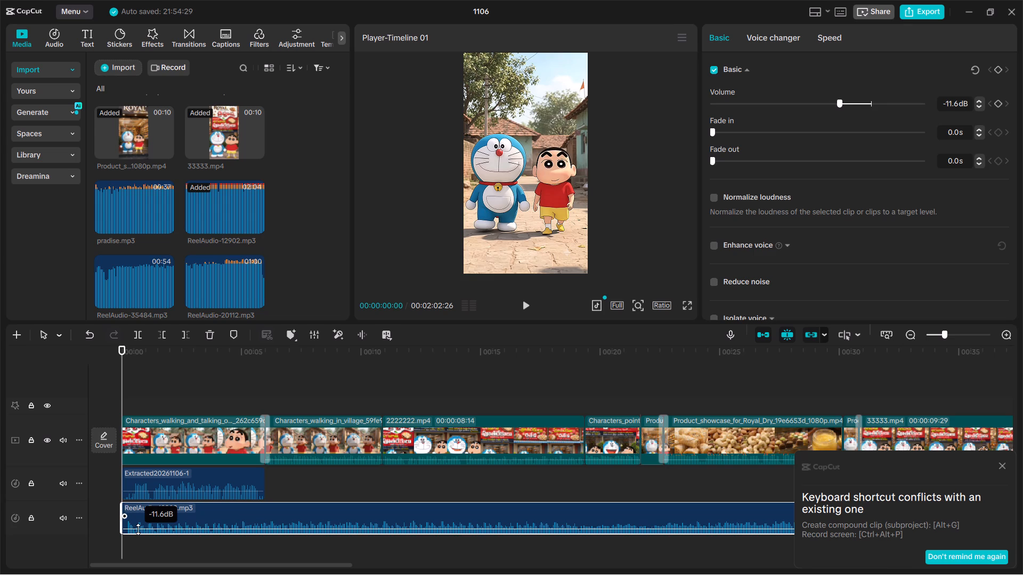
Play the video from the start to judge the ReelAudio-12902.mp3 background music against the clips.
{"action": "left_click", "coordinate": [521, 300]}
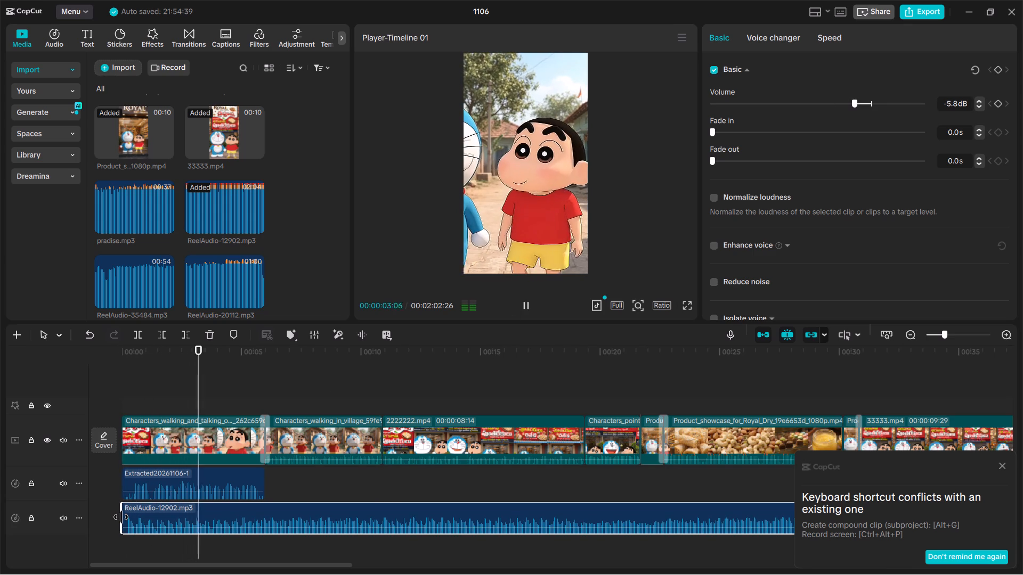
{"action": "scroll", "coordinate": [121, 517], "scroll_direction": "left", "scroll_amount": 1}
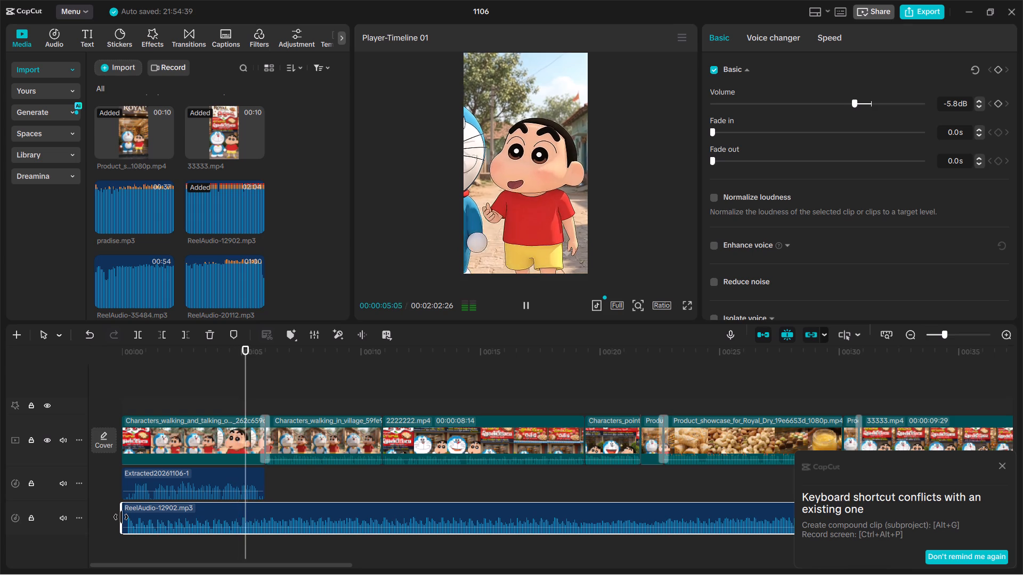
{"action": "scroll", "coordinate": [121, 517], "scroll_direction": "left", "scroll_amount": 1}
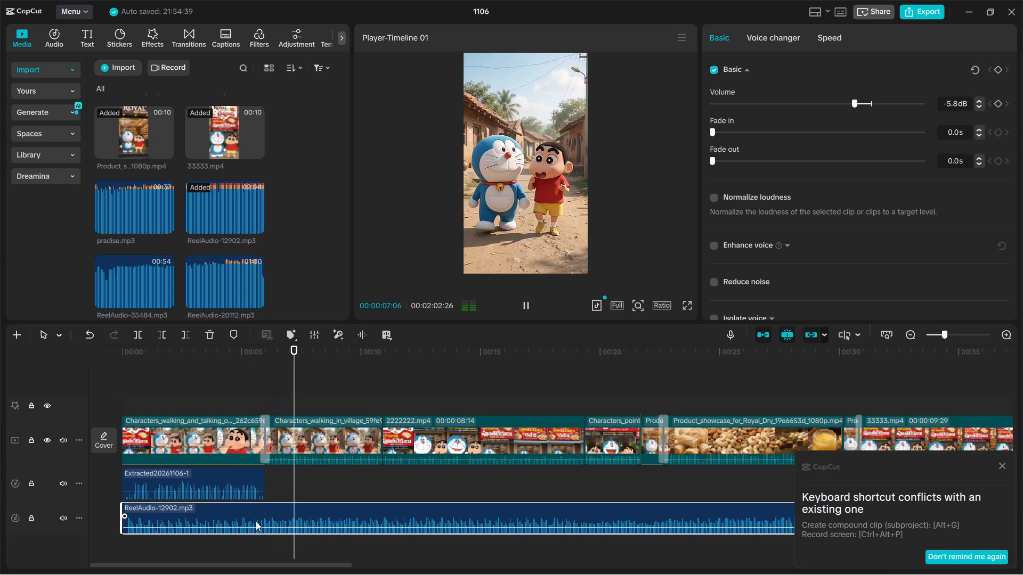
{"action": "scroll", "coordinate": [256, 521], "scroll_direction": "down", "scroll_amount": 2}
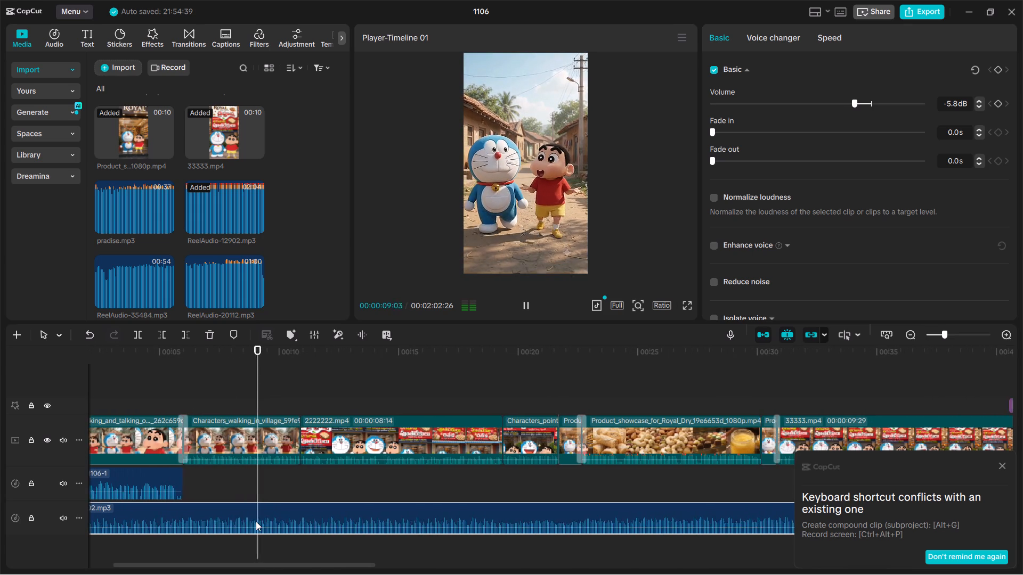
{"action": "scroll", "coordinate": [256, 521], "scroll_direction": "down", "scroll_amount": 1}
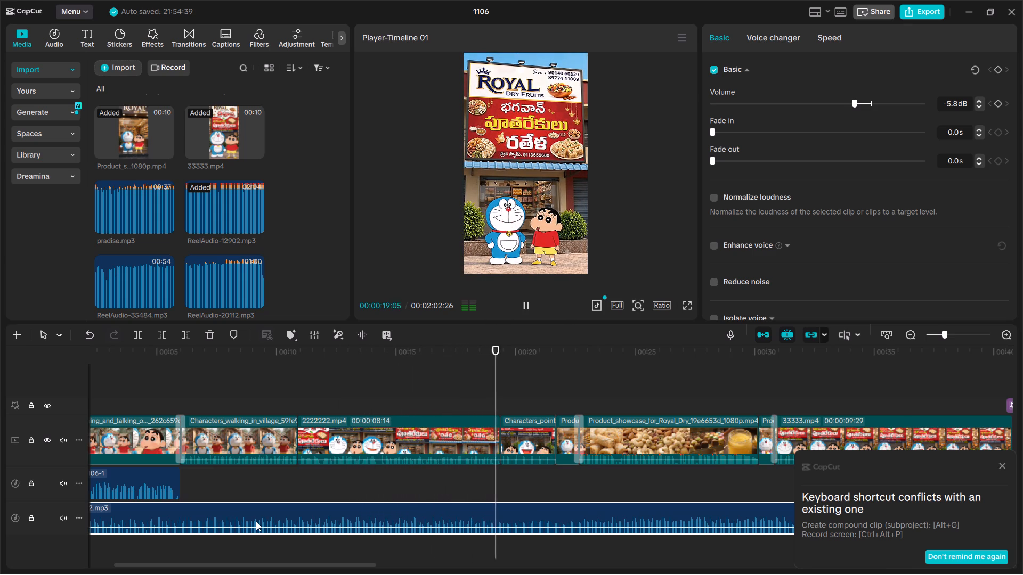
{"action": "scroll", "coordinate": [256, 521], "scroll_direction": "down", "scroll_amount": 1}
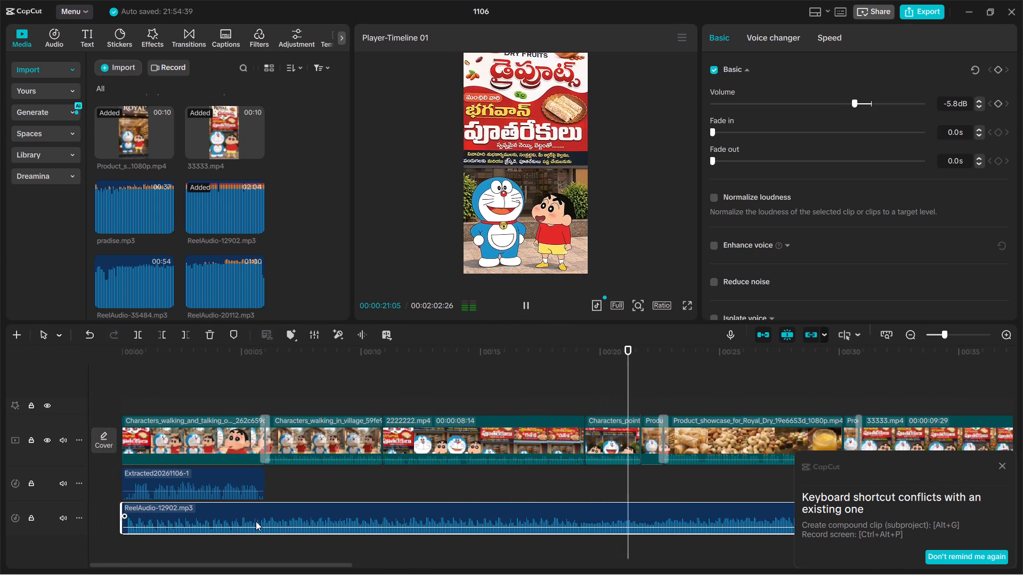
{"action": "scroll", "coordinate": [256, 521], "scroll_direction": "down", "scroll_amount": 1}
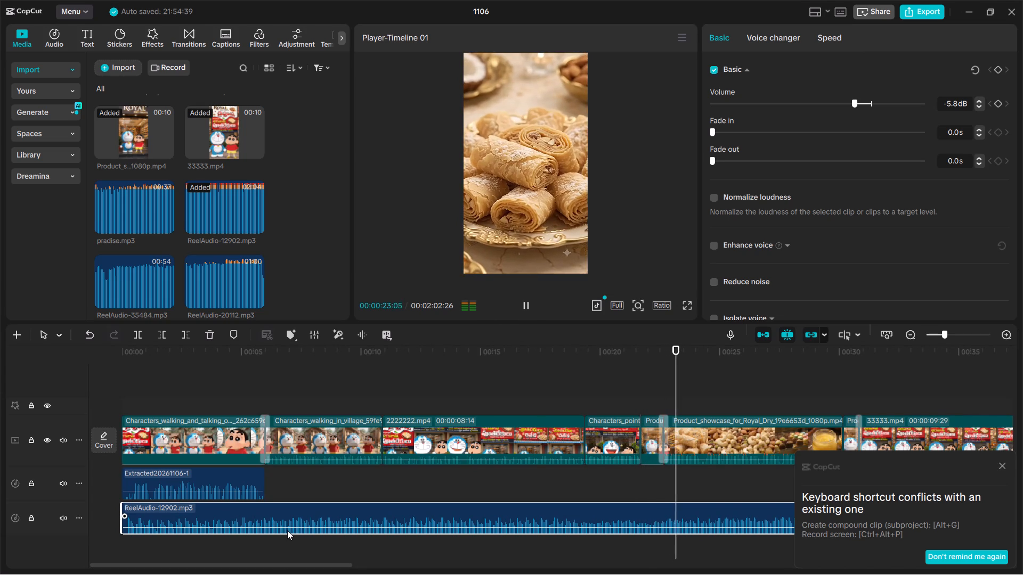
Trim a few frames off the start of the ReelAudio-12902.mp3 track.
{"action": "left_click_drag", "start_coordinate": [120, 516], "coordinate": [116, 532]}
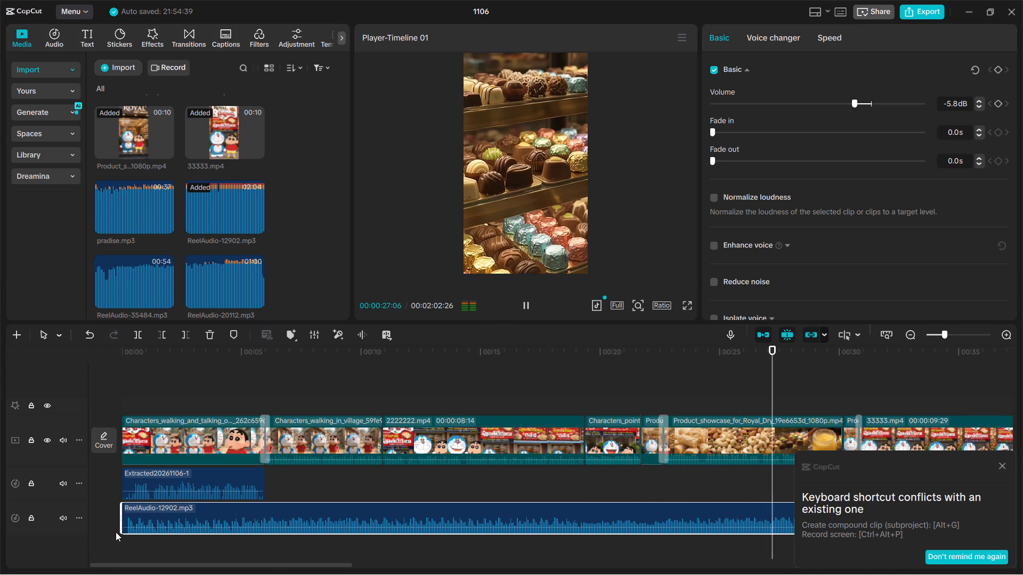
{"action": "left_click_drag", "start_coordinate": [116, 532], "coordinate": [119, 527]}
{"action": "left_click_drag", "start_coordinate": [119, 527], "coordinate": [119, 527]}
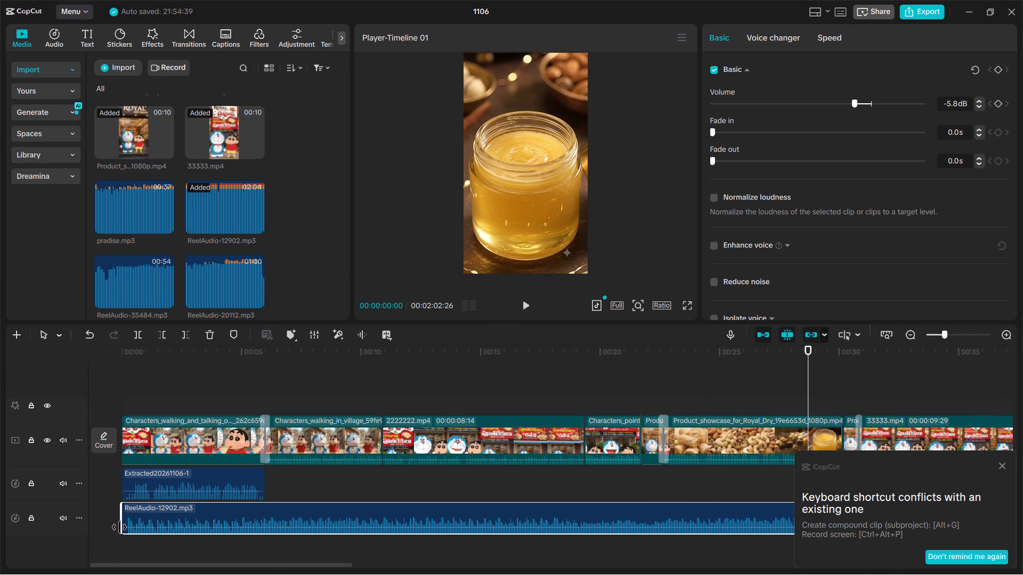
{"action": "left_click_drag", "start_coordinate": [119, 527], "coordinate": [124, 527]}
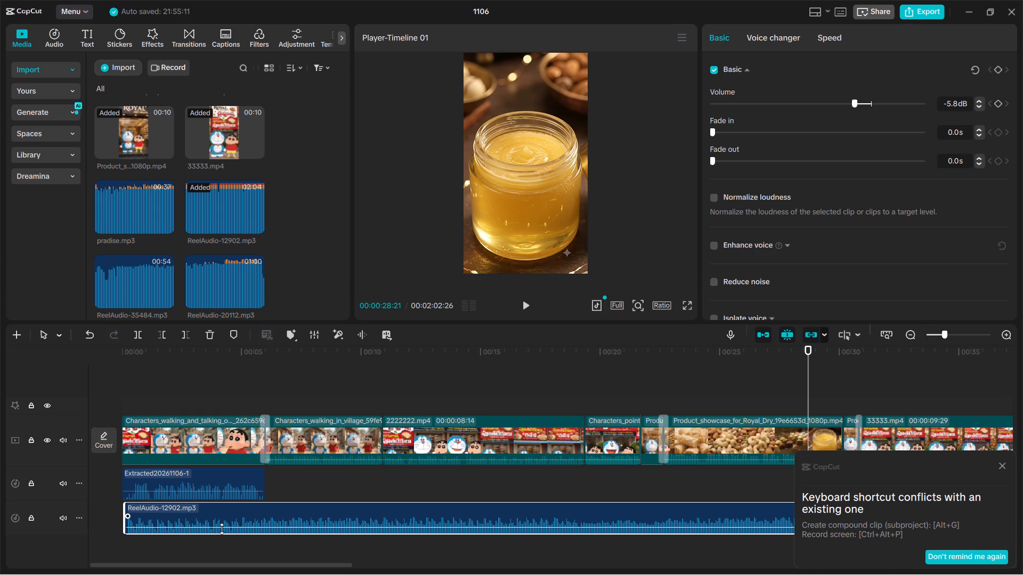
Lower the volume of ReelAudio-12902.mp3 to -13.9 dB and play it with the clips.
{"action": "left_click", "coordinate": [222, 529]}
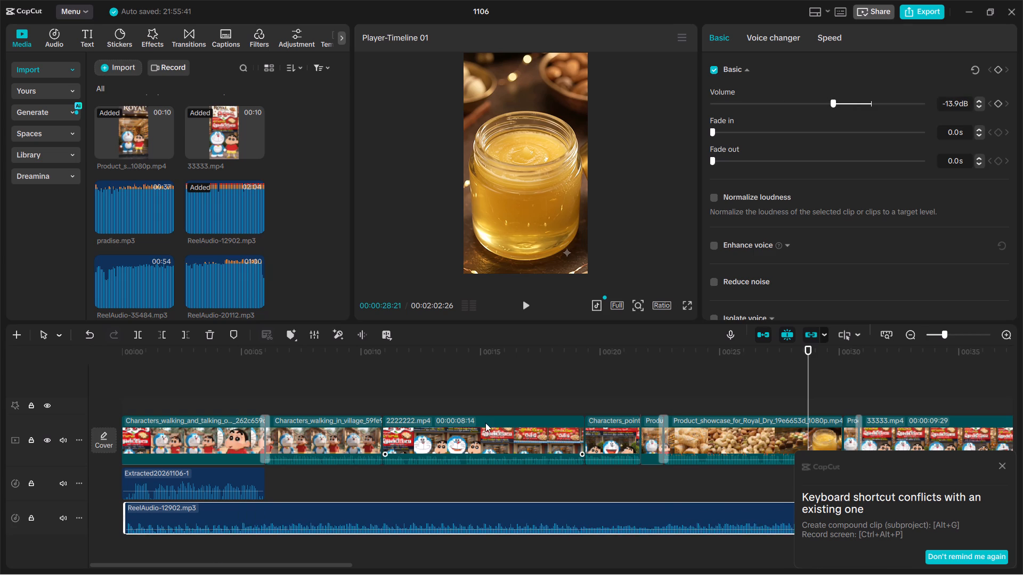
{"action": "left_click", "coordinate": [524, 310]}
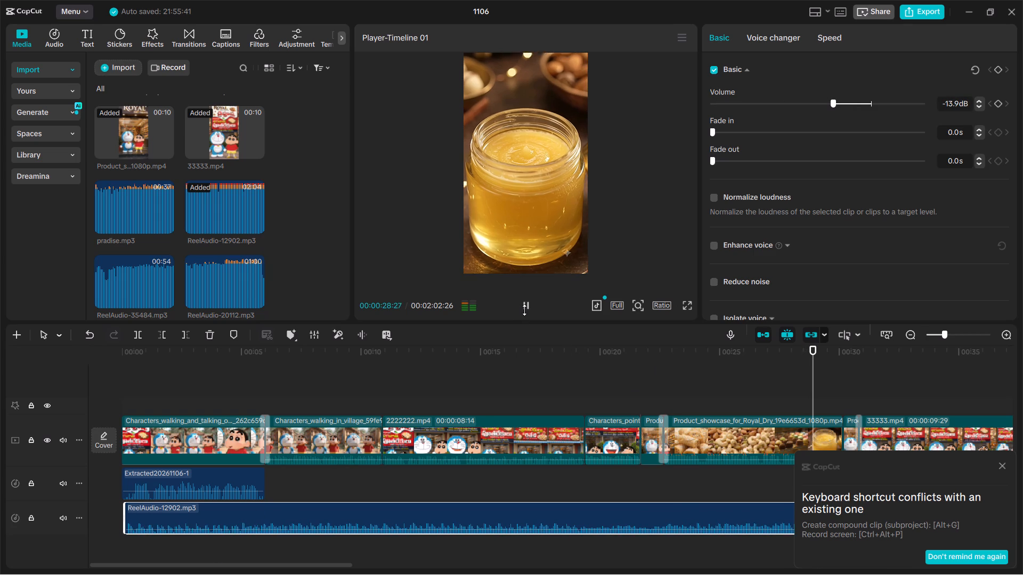
{"action": "left_click", "coordinate": [433, 530]}
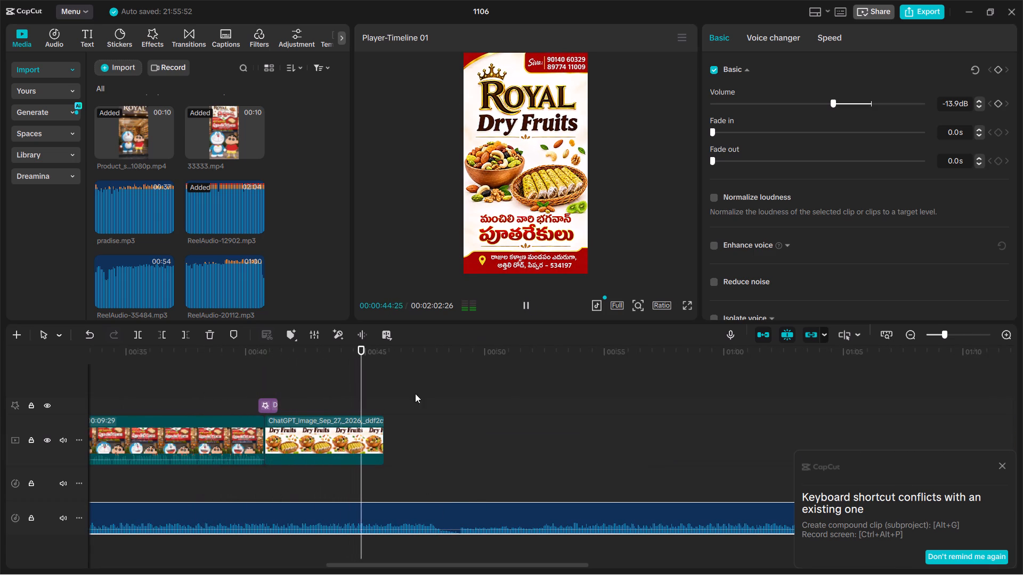
Extend the closing Royal Dry Fruits image clip to a duration of 00:00:08:02 and play its ending.
{"action": "left_click", "coordinate": [373, 430]}
{"action": "left_click_drag", "start_coordinate": [384, 424], "coordinate": [454, 429]}
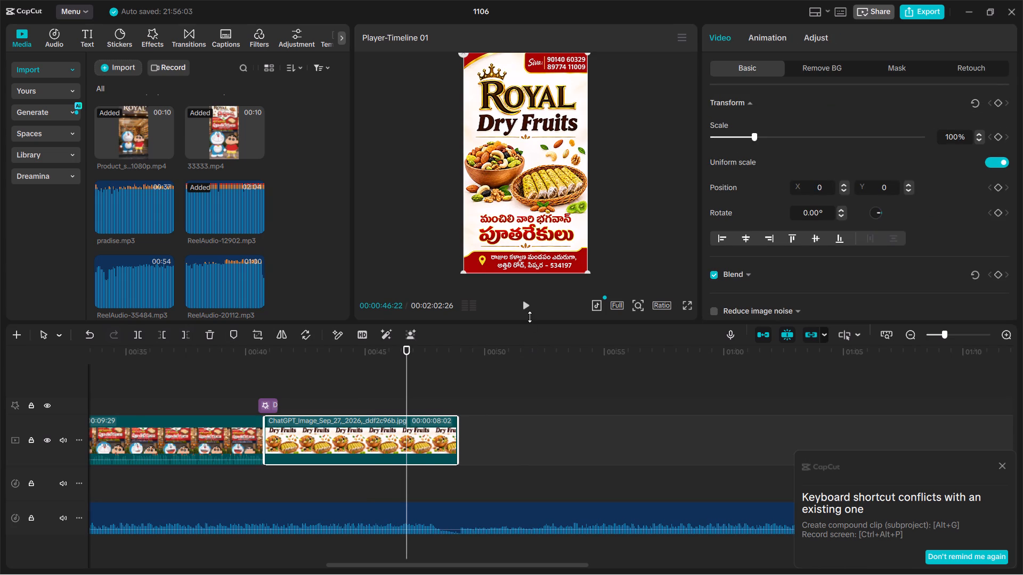
{"action": "left_click", "coordinate": [530, 317]}
{"action": "left_click", "coordinate": [529, 313]}
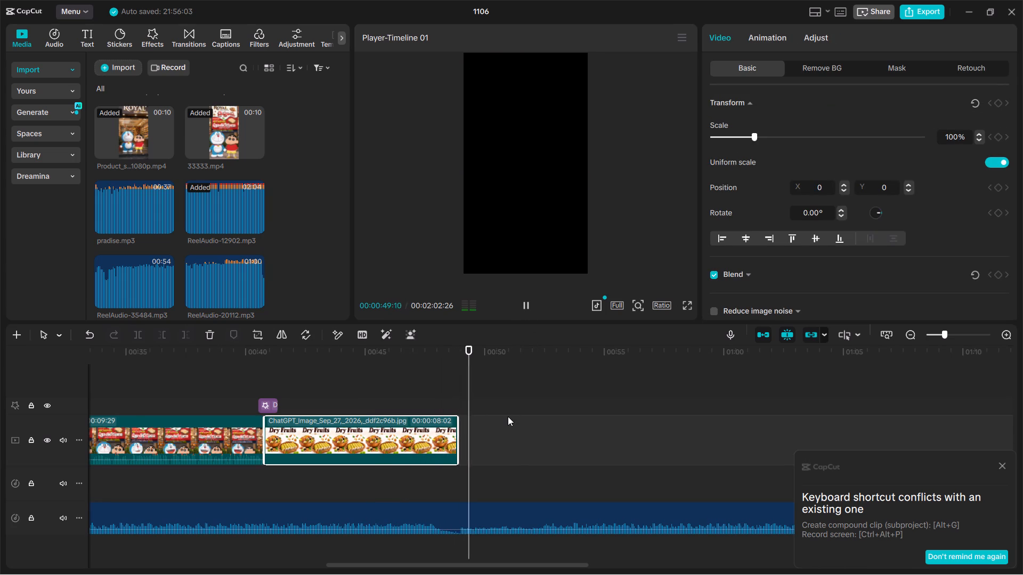
Trim the end of ReelAudio-12902.mp3 to match the end of the closing image at 00:00:48:26.
{"action": "scroll", "coordinate": [520, 521], "scroll_direction": "left", "scroll_amount": 4}
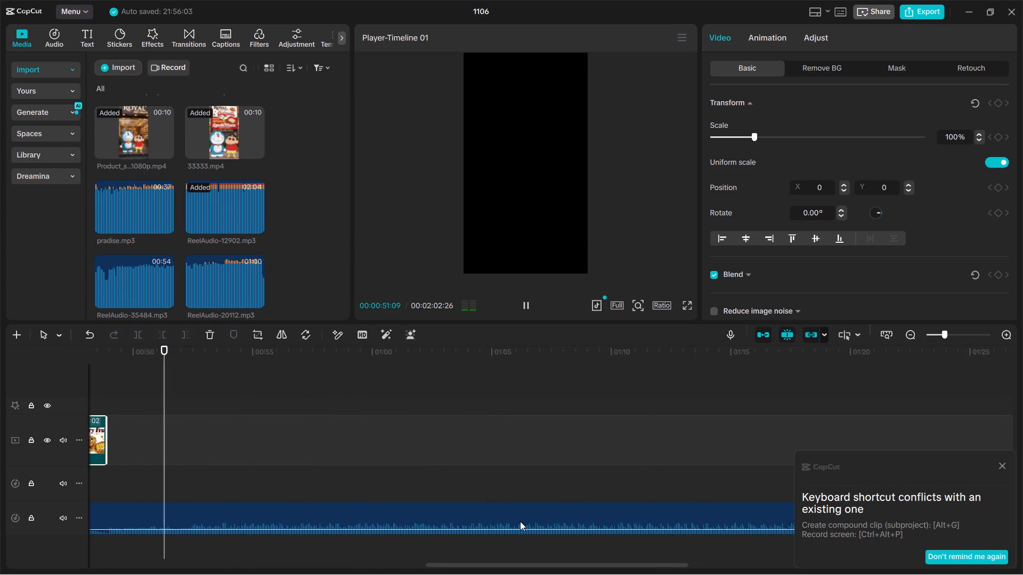
{"action": "scroll", "coordinate": [520, 521], "scroll_direction": "down", "scroll_amount": 13, "text": "ctrl"}
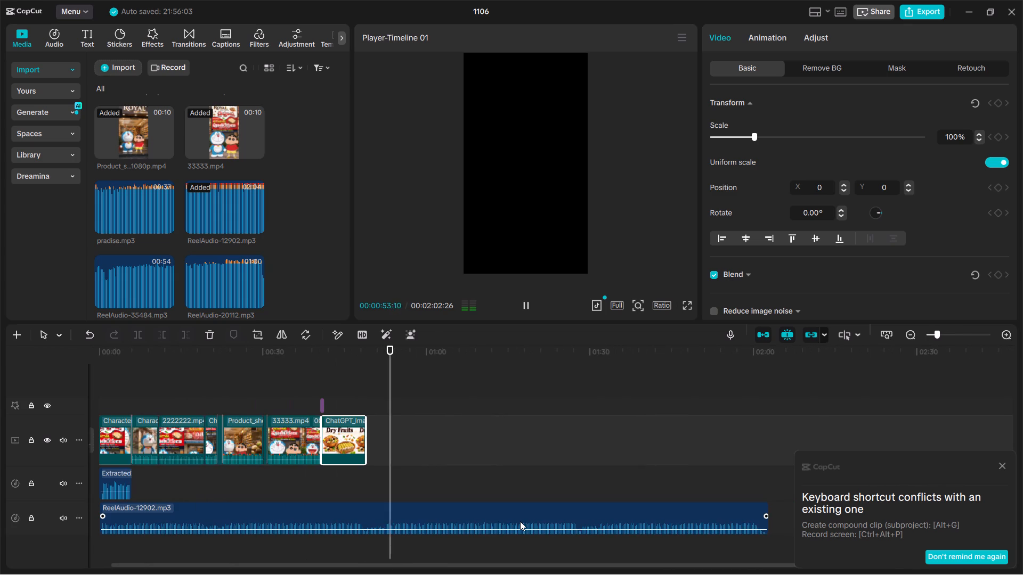
{"action": "left_click", "coordinate": [746, 519]}
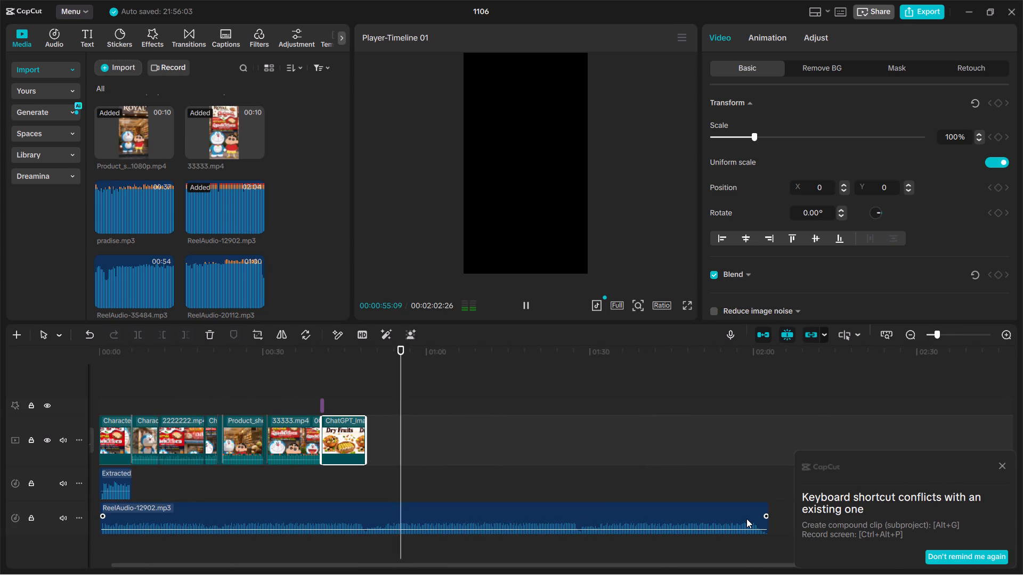
{"action": "left_click_drag", "start_coordinate": [771, 511], "coordinate": [441, 446]}
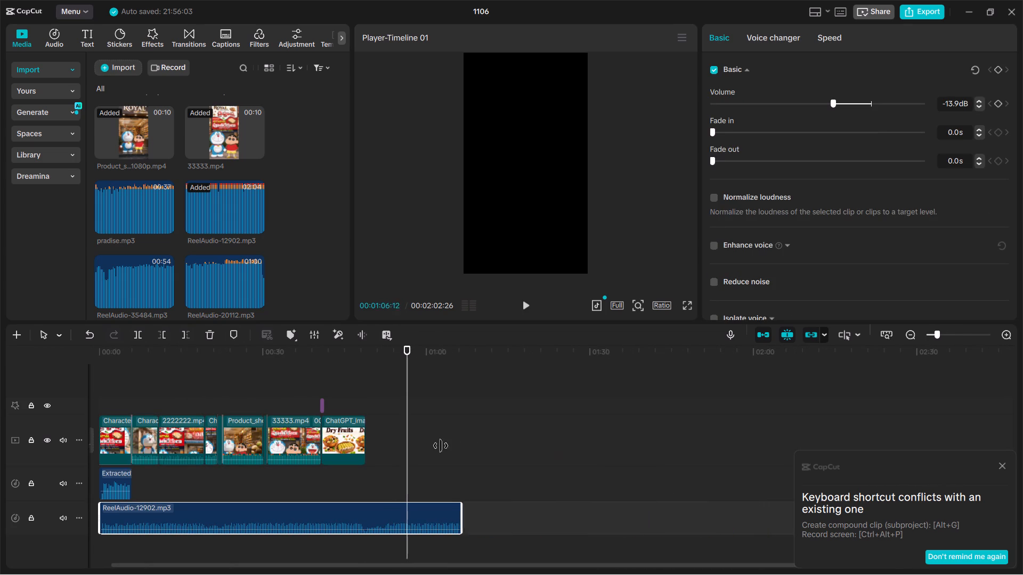
{"action": "left_click_drag", "start_coordinate": [441, 446], "coordinate": [366, 455]}
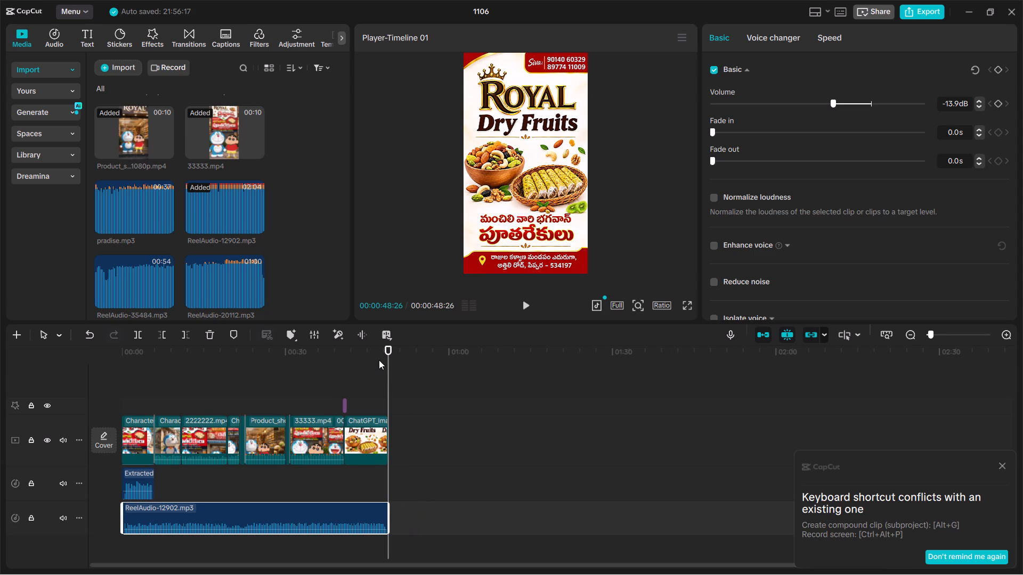
Replay the video from 00:00:00:00 to check how the background music starts and blends with the clips.
{"action": "left_click_drag", "start_coordinate": [386, 356], "coordinate": [71, 330]}
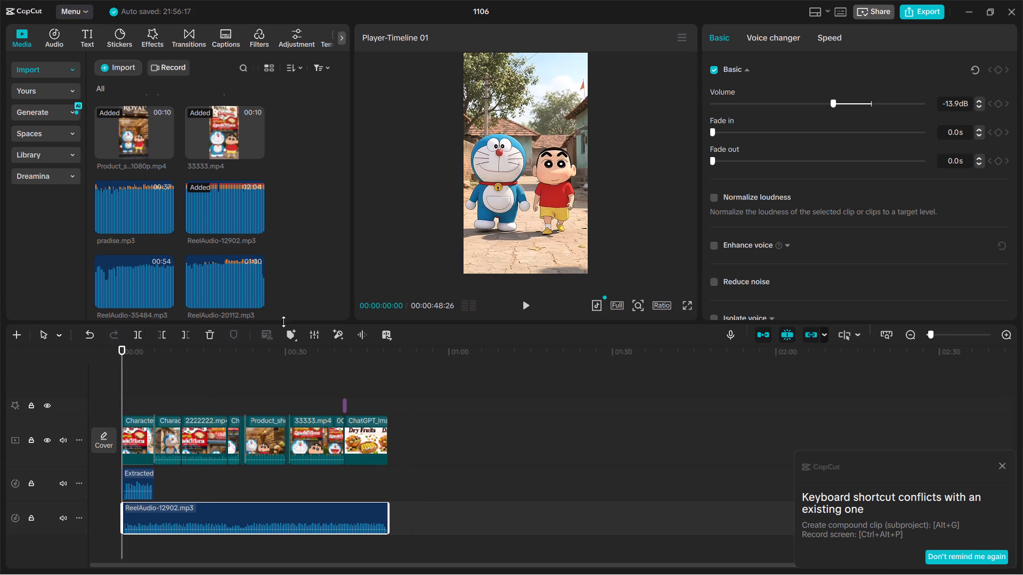
{"action": "left_click", "coordinate": [526, 304]}
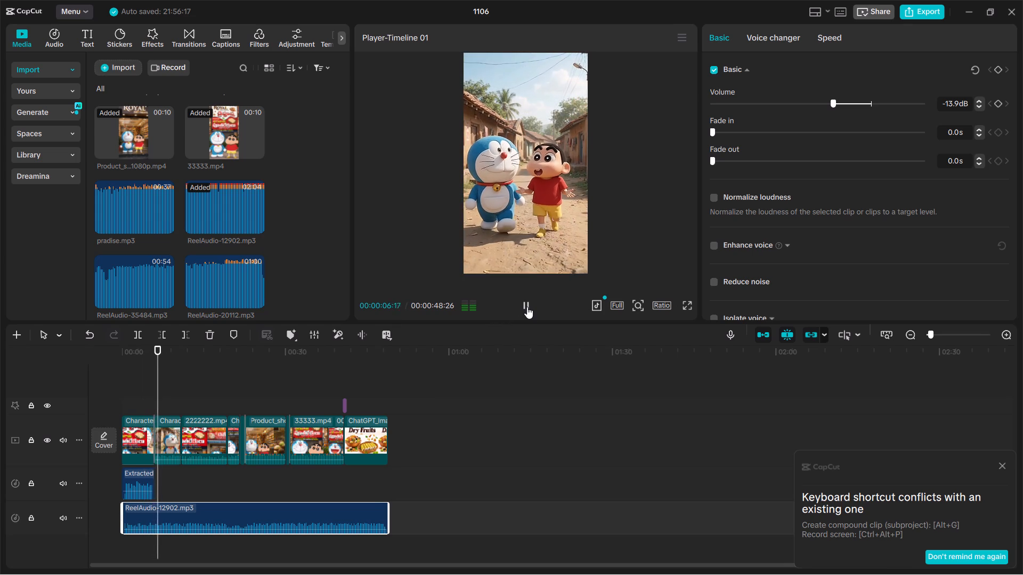
{"action": "scroll", "coordinate": [301, 478], "scroll_direction": "up", "scroll_amount": 13, "text": "ctrl"}
{"action": "scroll", "coordinate": [174, 496], "scroll_direction": "right", "scroll_amount": 1}
{"action": "scroll", "coordinate": [174, 496], "scroll_direction": "up", "scroll_amount": 1, "text": "ctrl"}
{"action": "scroll", "coordinate": [174, 496], "scroll_direction": "right", "scroll_amount": 1, "text": "ctrl"}
{"action": "scroll", "coordinate": [174, 496], "scroll_direction": "up", "scroll_amount": 1, "text": "ctrl"}
{"action": "scroll", "coordinate": [174, 496], "scroll_direction": "right", "scroll_amount": 1, "text": "ctrl"}
{"action": "scroll", "coordinate": [174, 496], "scroll_direction": "up", "scroll_amount": 1, "text": "ctrl"}
{"action": "scroll", "coordinate": [174, 496], "scroll_direction": "right", "scroll_amount": 1, "text": "ctrl"}
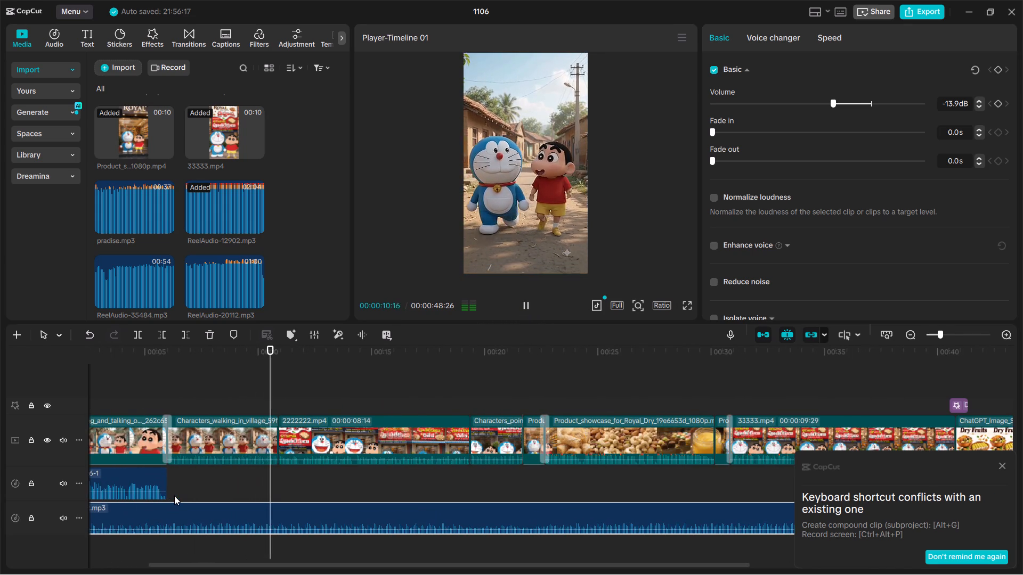
{"action": "scroll", "coordinate": [174, 496], "scroll_direction": "right", "scroll_amount": 2}
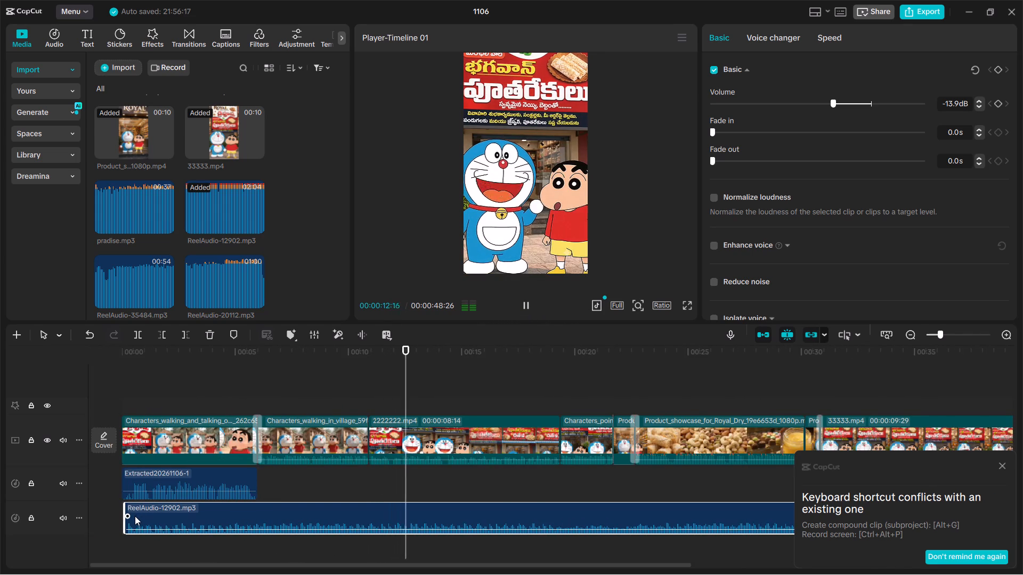
Trim about 3 seconds off the start of ReelAudio-12902.mp3 and move the clip back to 00:00:00:00.
{"action": "left_click_drag", "start_coordinate": [125, 522], "coordinate": [93, 516]}
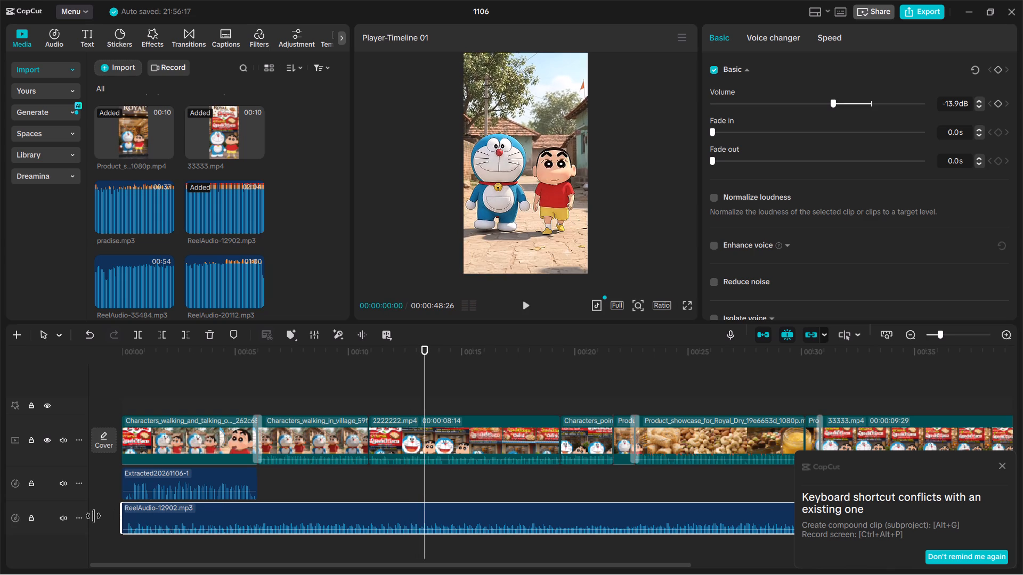
{"action": "left_click_drag", "start_coordinate": [93, 516], "coordinate": [200, 516]}
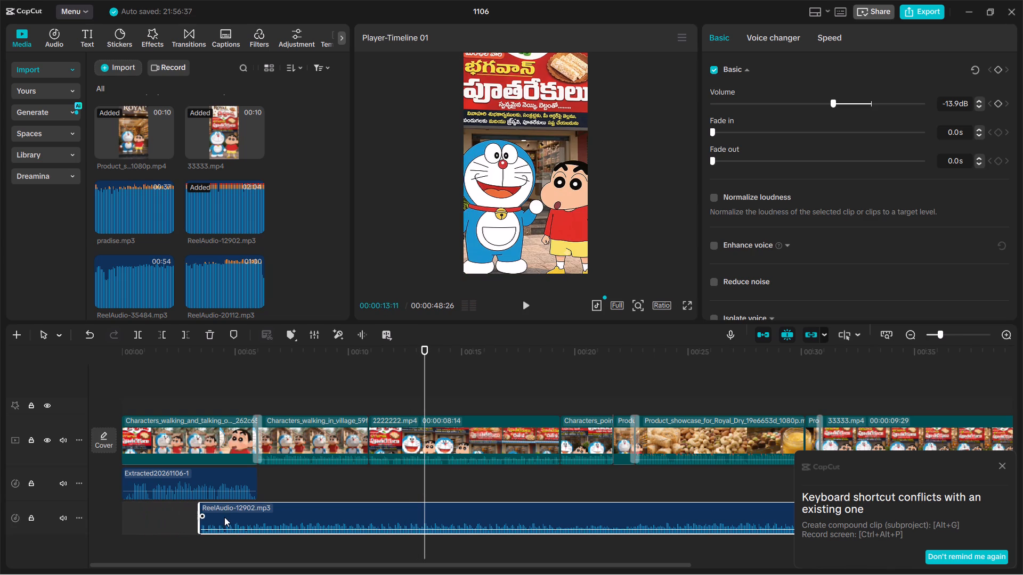
{"action": "left_click_drag", "start_coordinate": [228, 516], "coordinate": [152, 515]}
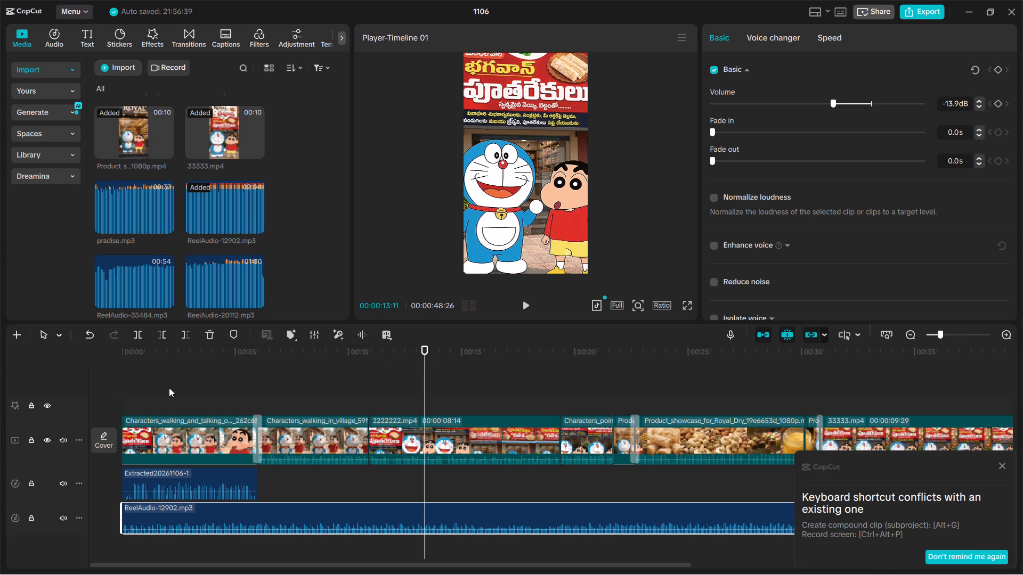
Play the opening from 00:00:00:00 to check the trimmed start of the background music.
{"action": "left_click_drag", "start_coordinate": [426, 363], "coordinate": [111, 366]}
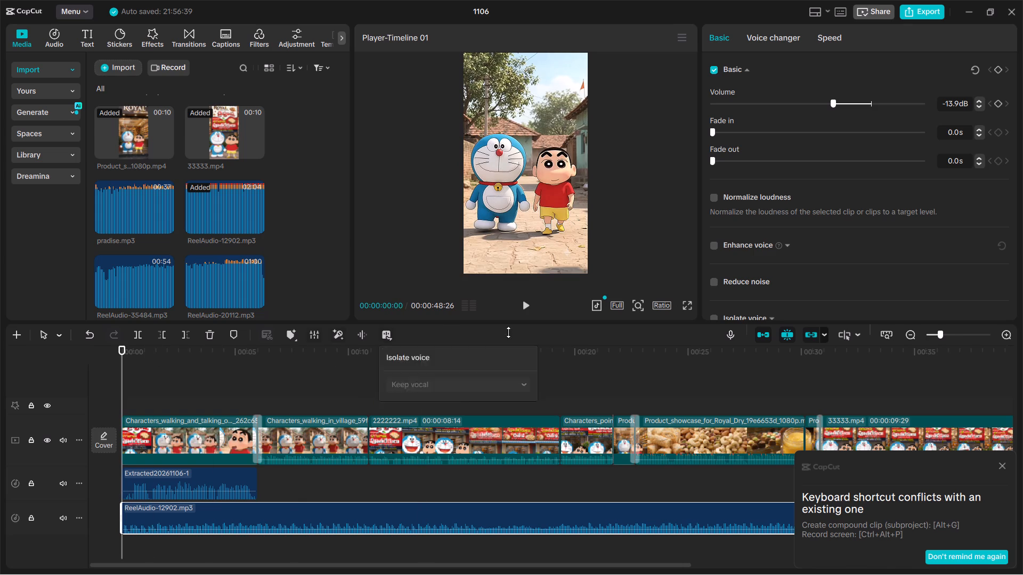
{"action": "left_click", "coordinate": [525, 298]}
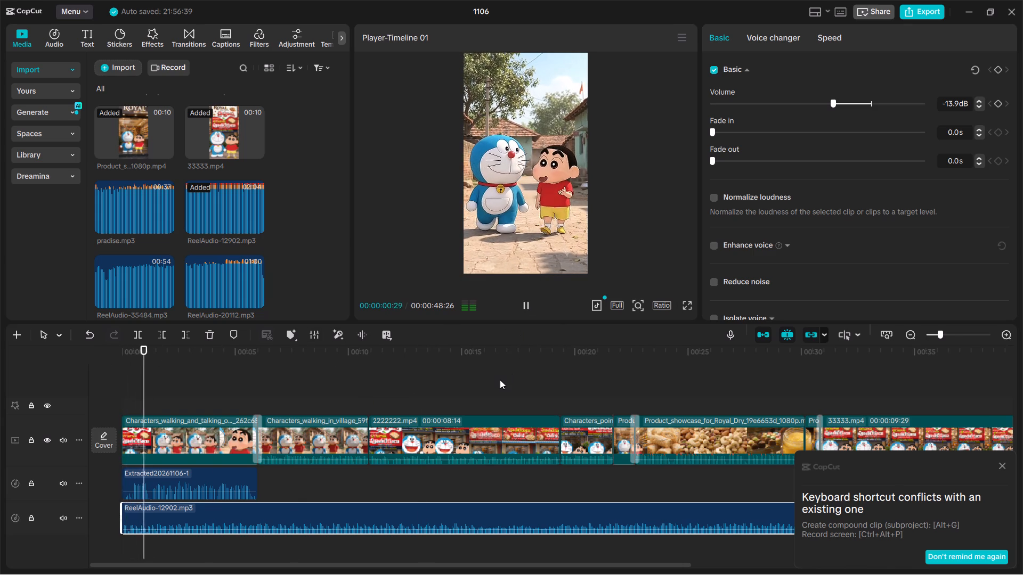
{"action": "scroll", "coordinate": [500, 380], "scroll_direction": "right", "scroll_amount": 1}
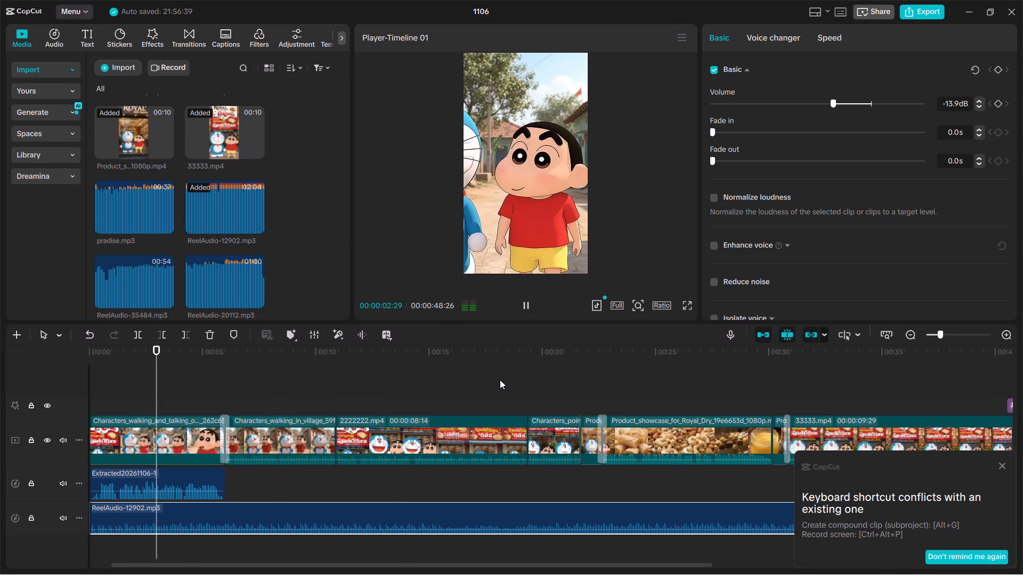
{"action": "scroll", "coordinate": [500, 380], "scroll_direction": "right", "scroll_amount": 3}
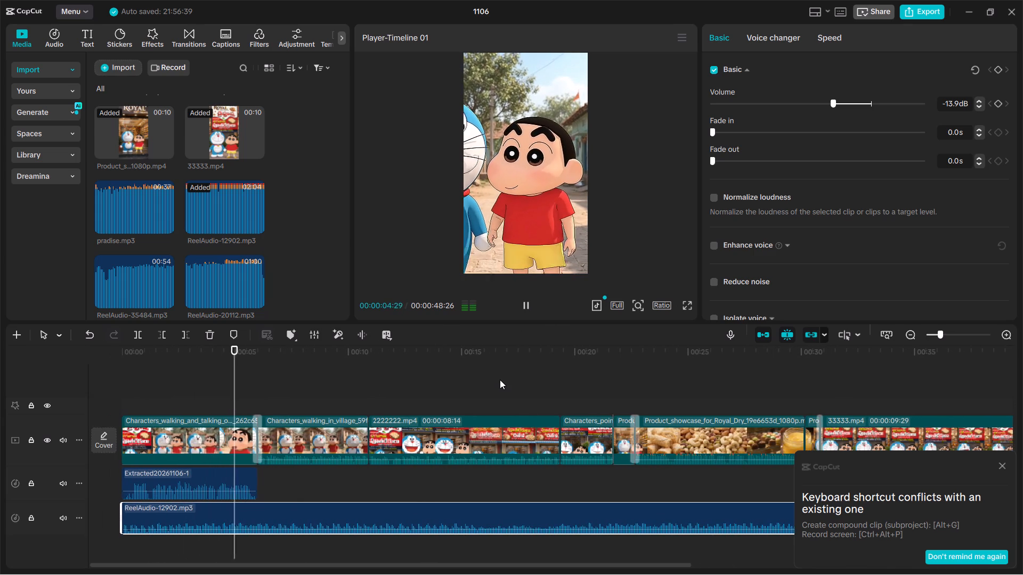
Trim a few more seconds off the start of ReelAudio-12902.mp3 and move the clip back to 00:00:00:00.
{"action": "left_click_drag", "start_coordinate": [120, 520], "coordinate": [170, 513]}
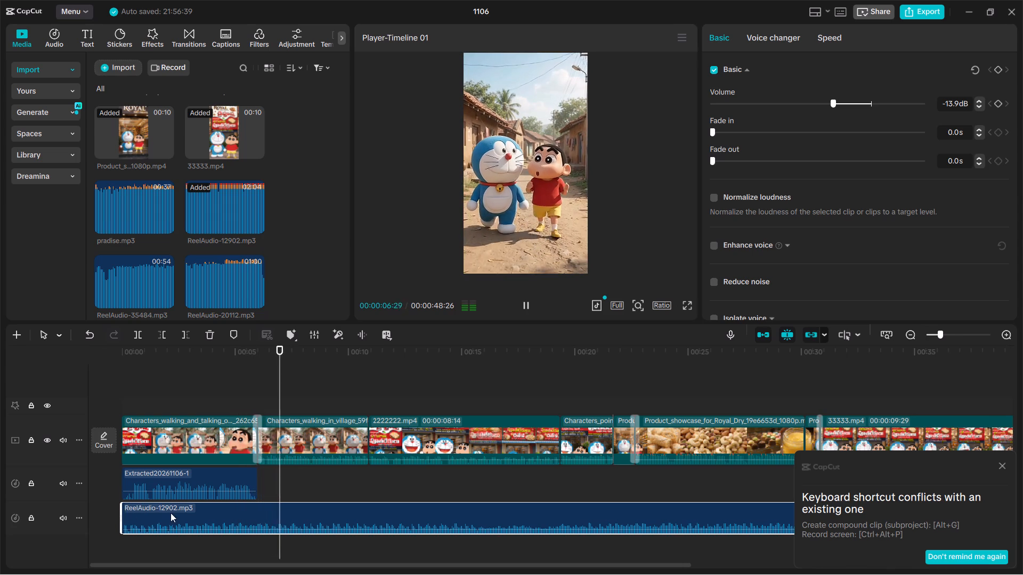
{"action": "left_click_drag", "start_coordinate": [170, 513], "coordinate": [123, 514]}
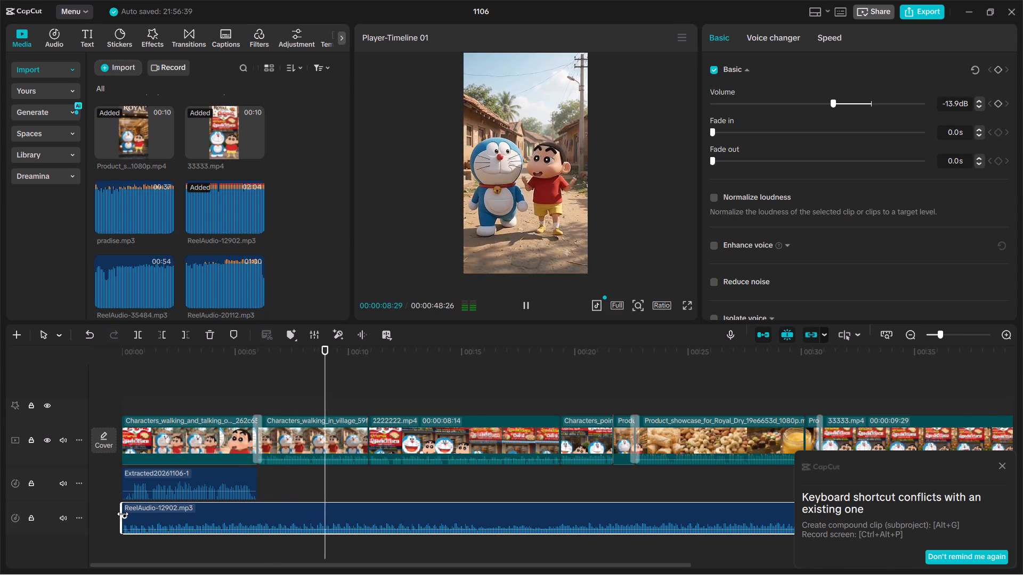
{"action": "left_click_drag", "start_coordinate": [121, 520], "coordinate": [123, 523]}
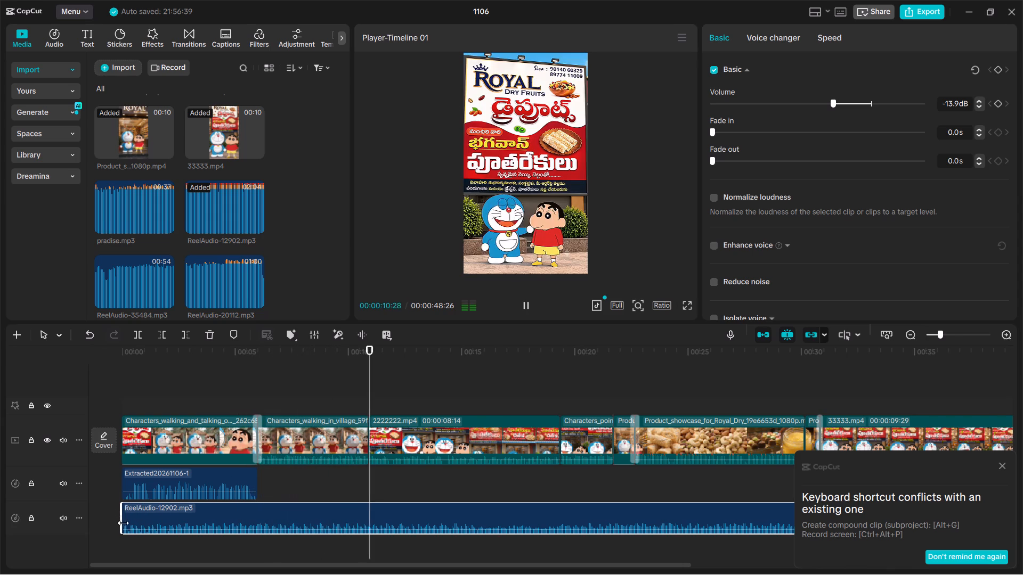
{"action": "left_click_drag", "start_coordinate": [123, 523], "coordinate": [119, 524]}
{"action": "left_click_drag", "start_coordinate": [121, 522], "coordinate": [204, 516]}
{"action": "left_click_drag", "start_coordinate": [240, 521], "coordinate": [181, 521]}
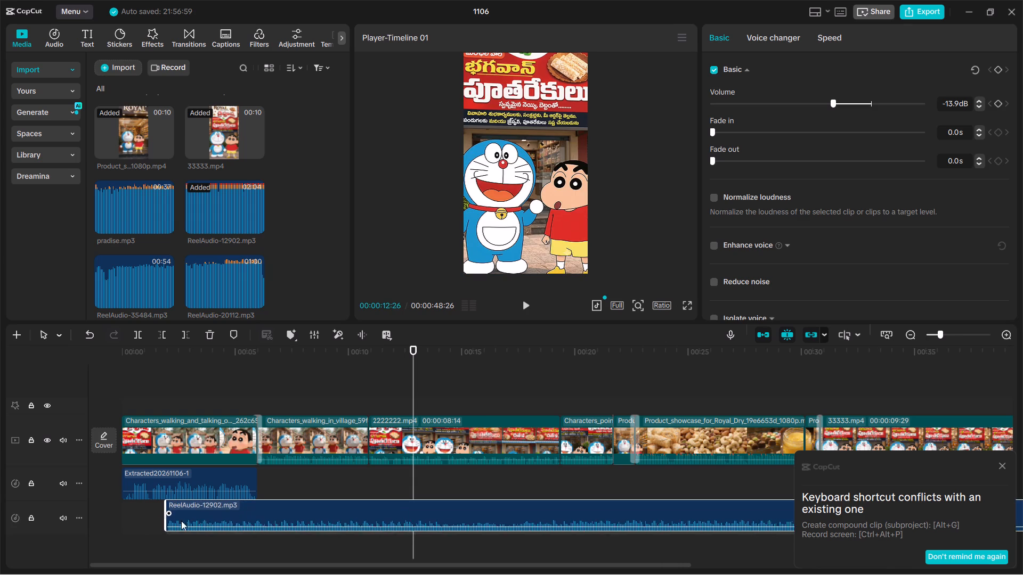
{"action": "left_click_drag", "start_coordinate": [181, 521], "coordinate": [153, 525]}
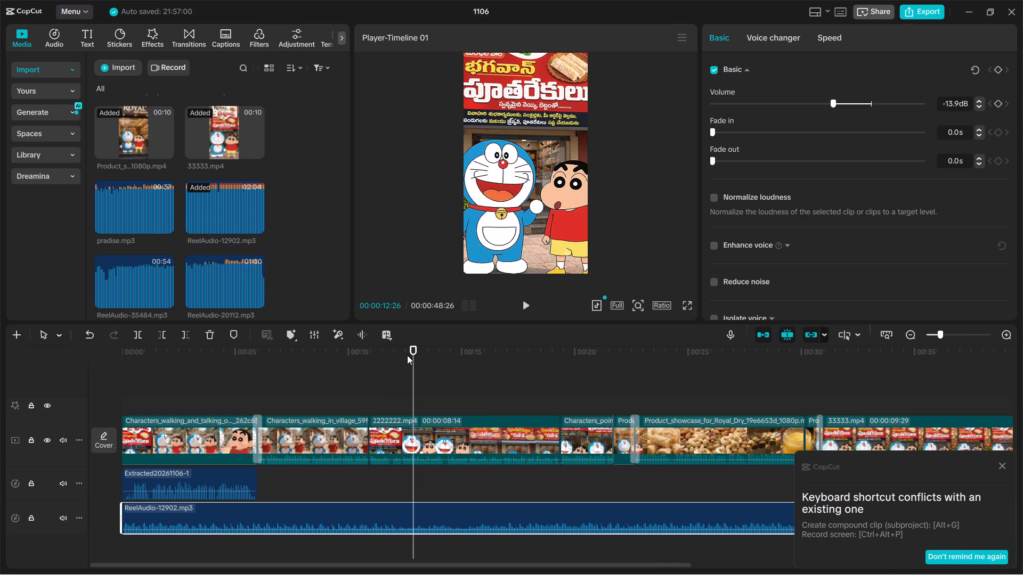
Replay the video from 00:00:00:00 to check how the retrimmed background music fits the clips.
{"action": "left_click_drag", "start_coordinate": [415, 347], "coordinate": [45, 330]}
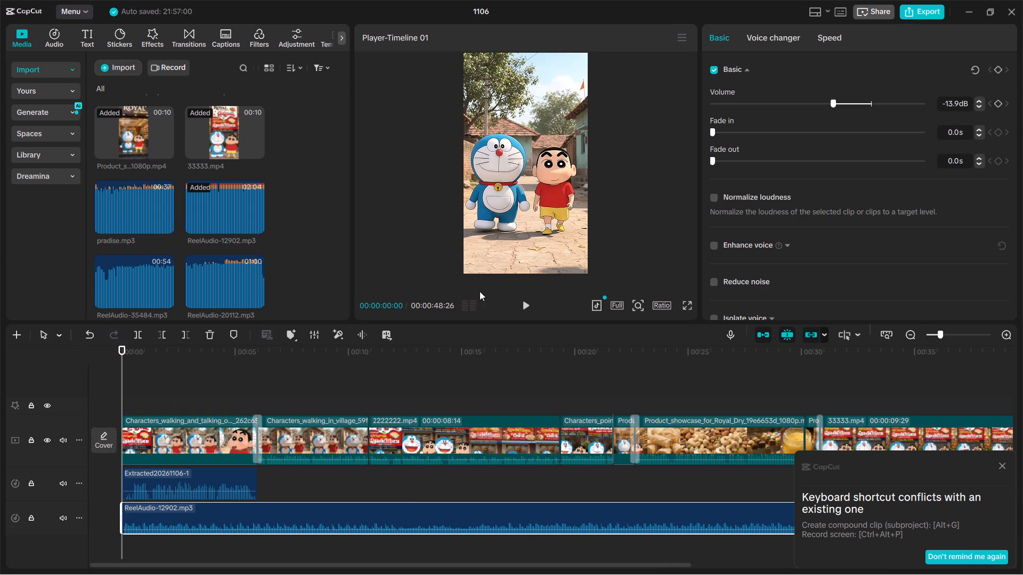
{"action": "left_click", "coordinate": [524, 304]}
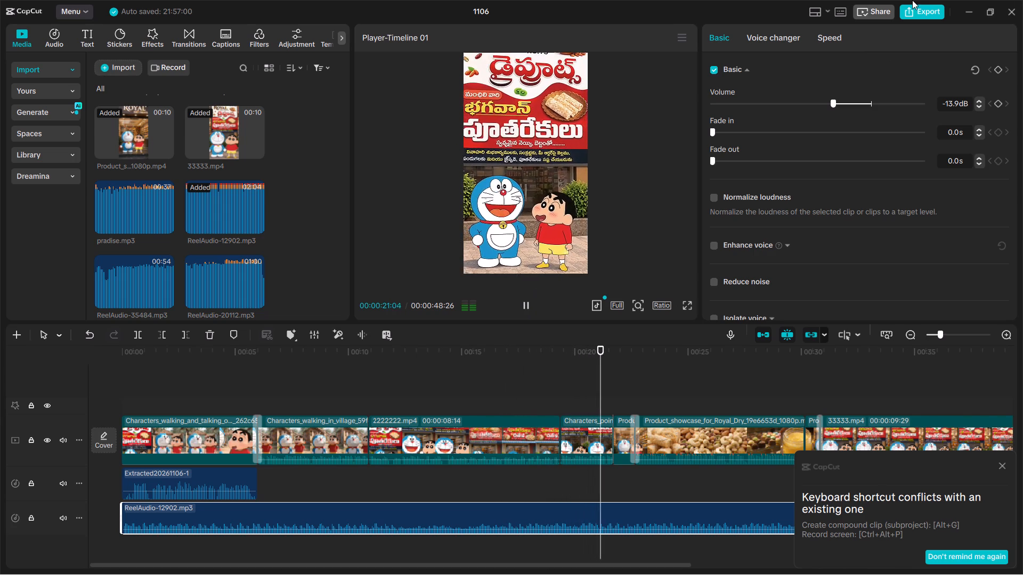
Open the export settings for the video and name the exported file "royal dryfruits".
{"action": "left_click", "coordinate": [913, 13]}
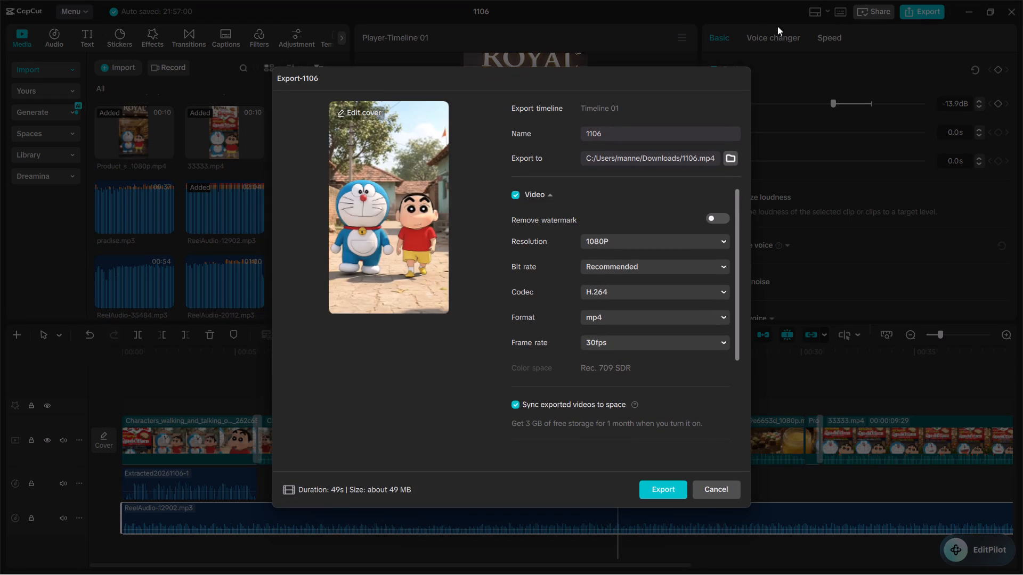
{"action": "left_click_drag", "start_coordinate": [608, 129], "coordinate": [555, 133]}
{"action": "key", "text": "BackSpace"}
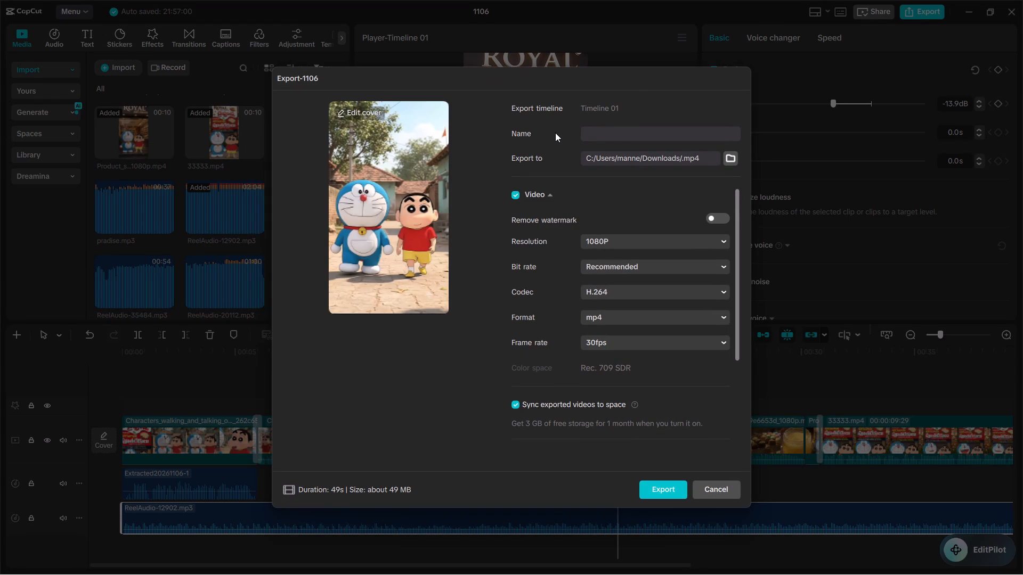
{"action": "type", "text": "roya"}
{"action": "type", "text": "l"}
{"action": "key", "text": "space"}
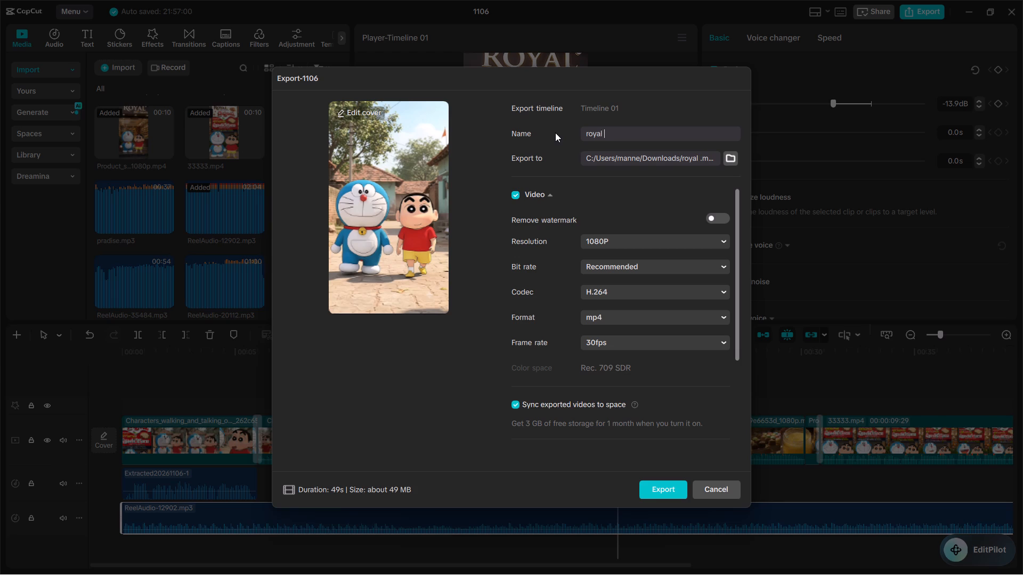
{"action": "type", "text": "dry"}
{"action": "type", "text": "fruits"}
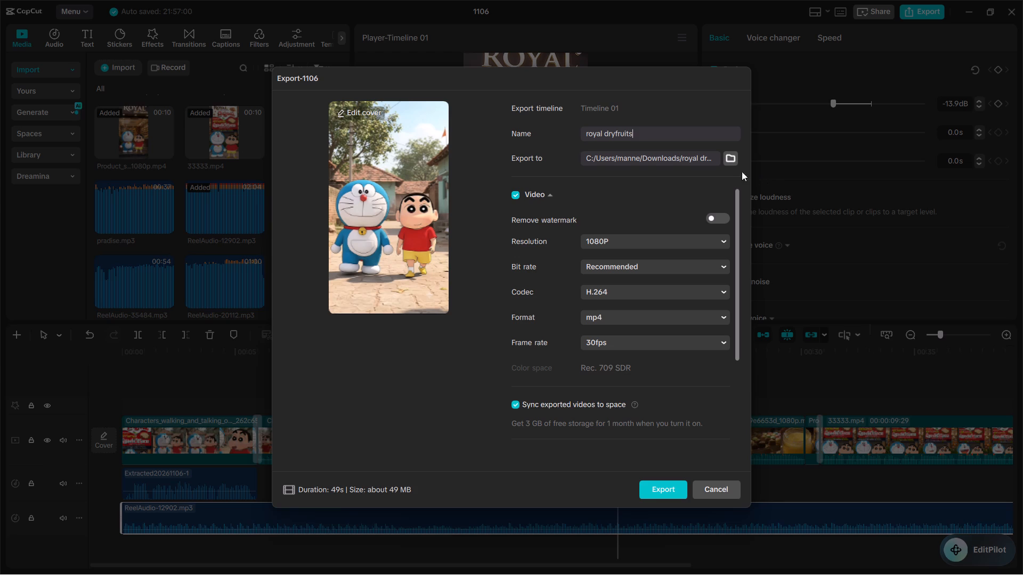
Set Downloads as the export folder and try to export the video, declining to replace any existing file.
{"action": "left_click", "coordinate": [734, 166]}
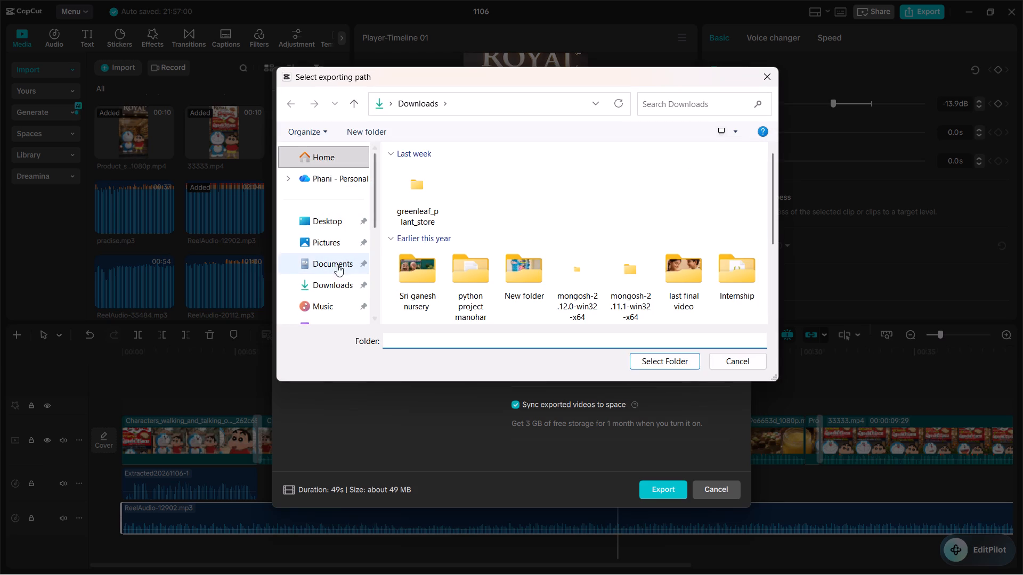
{"action": "left_click", "coordinate": [325, 285]}
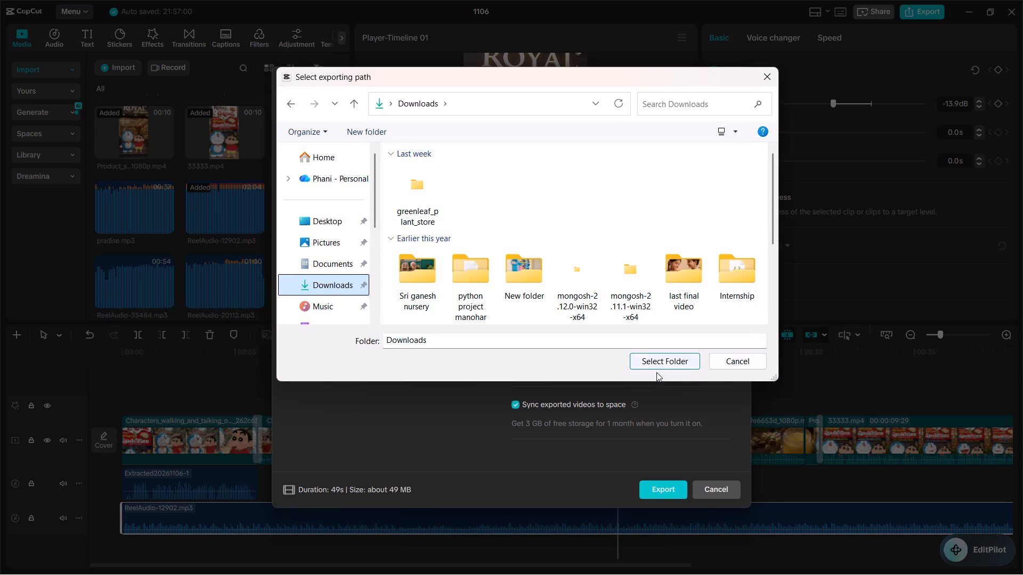
{"action": "left_click", "coordinate": [656, 372]}
{"action": "left_click", "coordinate": [654, 365]}
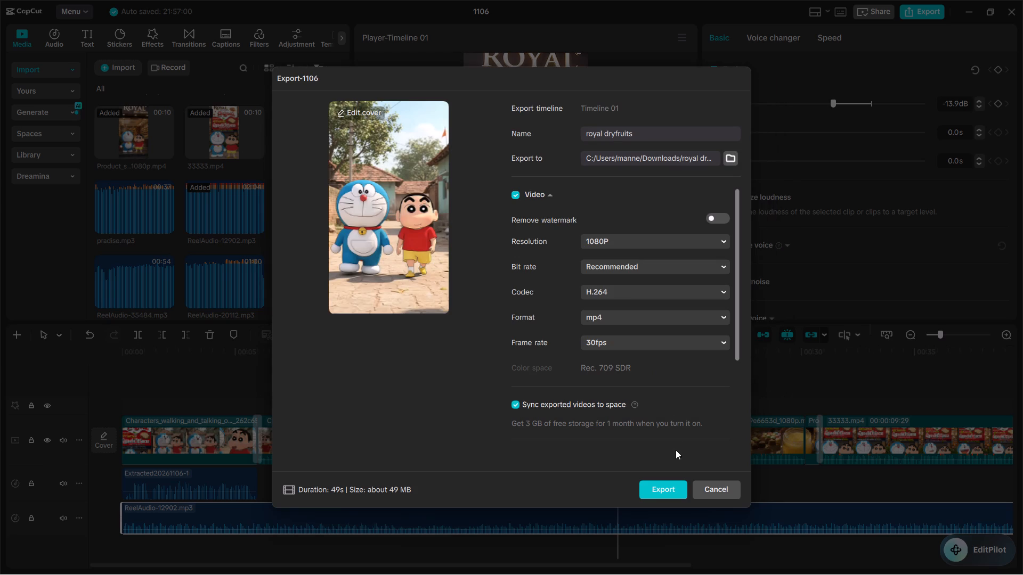
{"action": "left_click", "coordinate": [662, 482]}
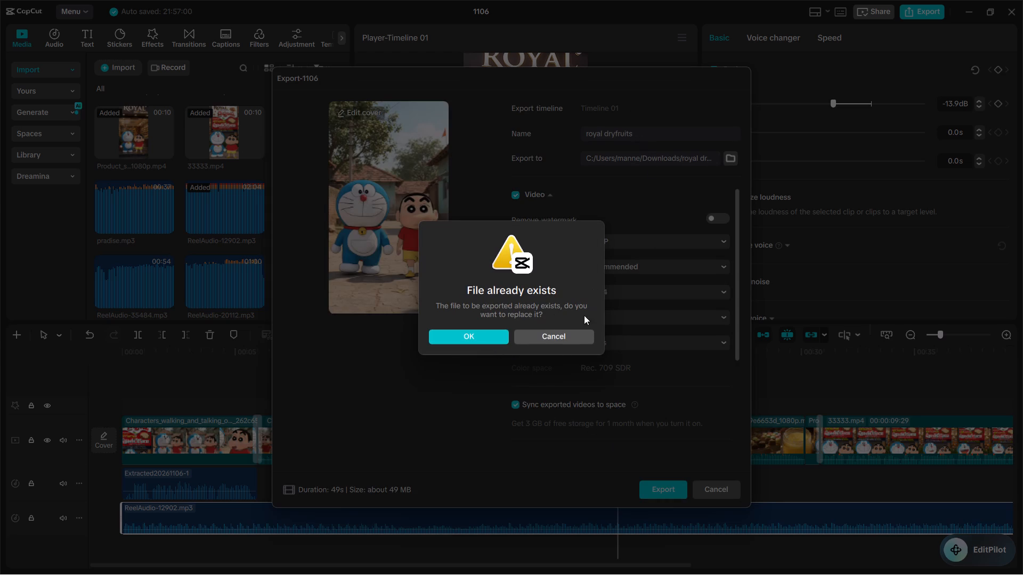
{"action": "left_click", "coordinate": [576, 332]}
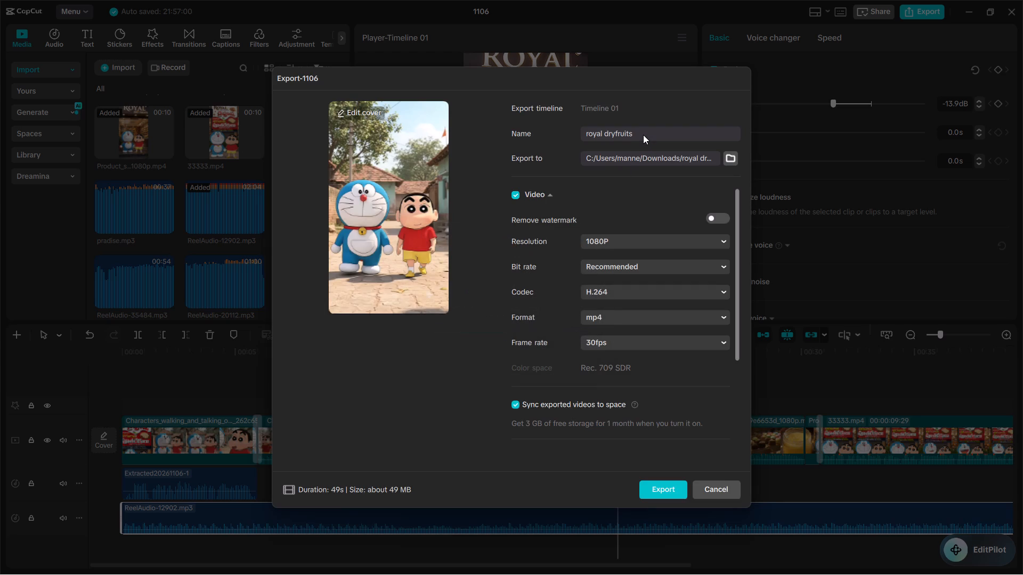
Change the export name to "royal dryfruits 2222" and export the video.
{"action": "left_click", "coordinate": [639, 132]}
{"action": "key", "text": "space"}
{"action": "type", "text": "2222"}
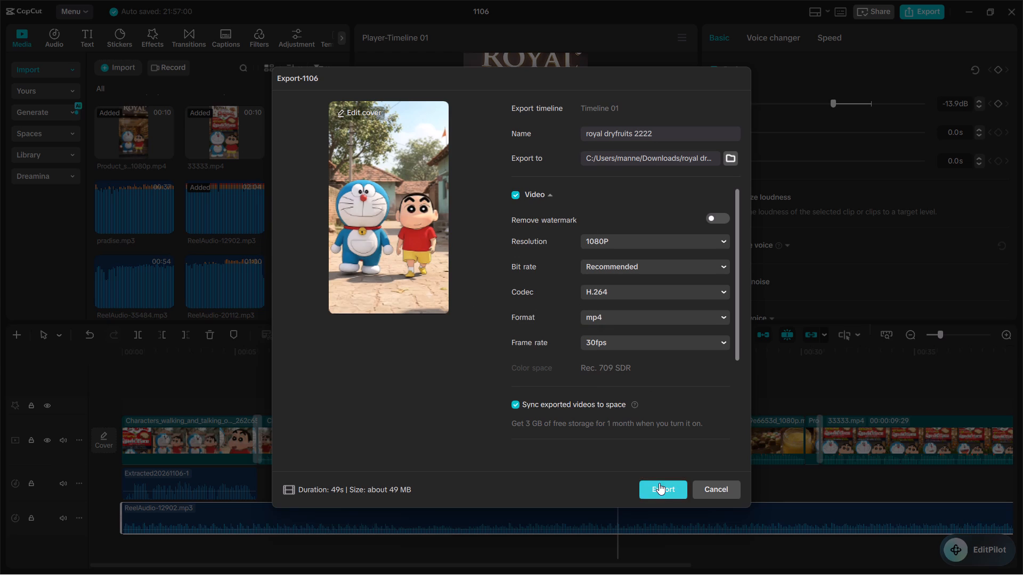
{"action": "left_click", "coordinate": [659, 483]}
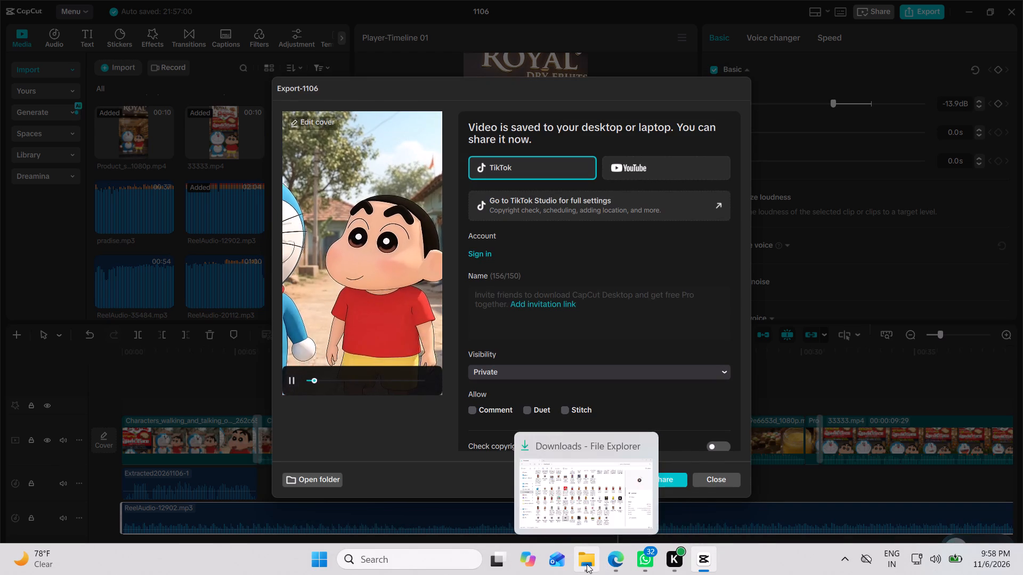
Switch to File Explorer and look in the Downloads folder for the exported royal dryfruits 2222 video.
{"action": "left_click", "coordinate": [587, 564]}
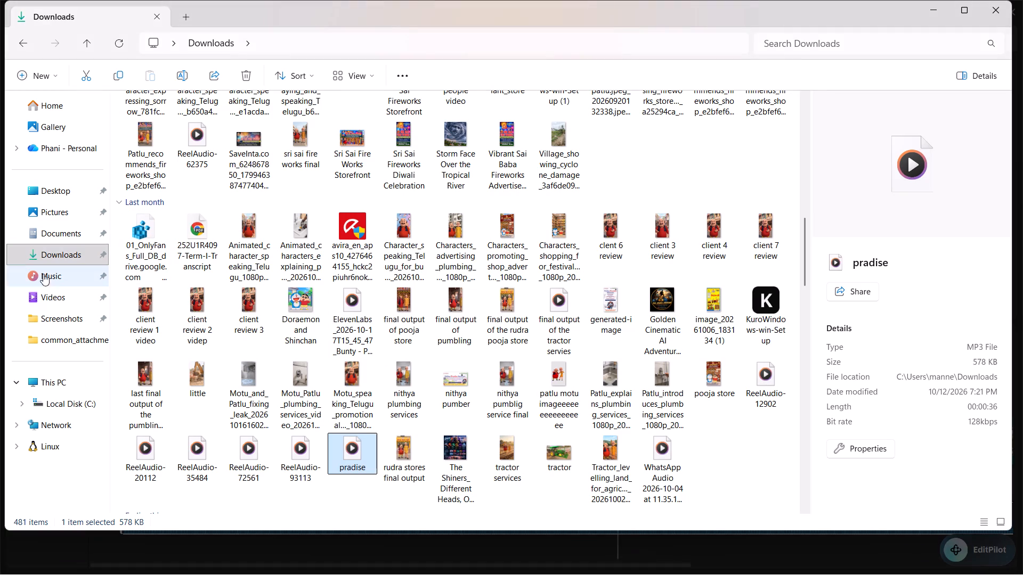
{"action": "left_click", "coordinate": [79, 335]}
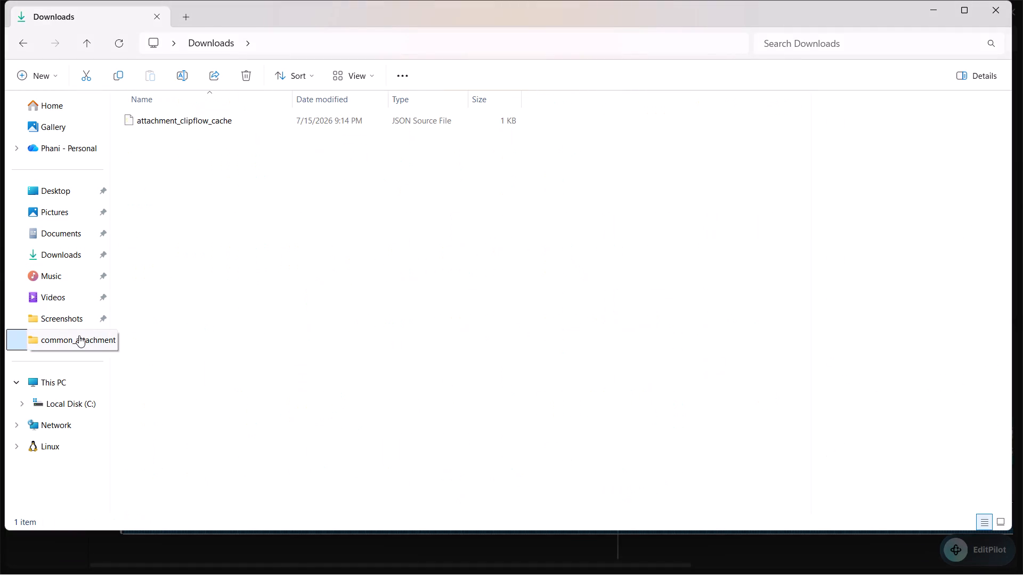
{"action": "left_click", "coordinate": [70, 256]}
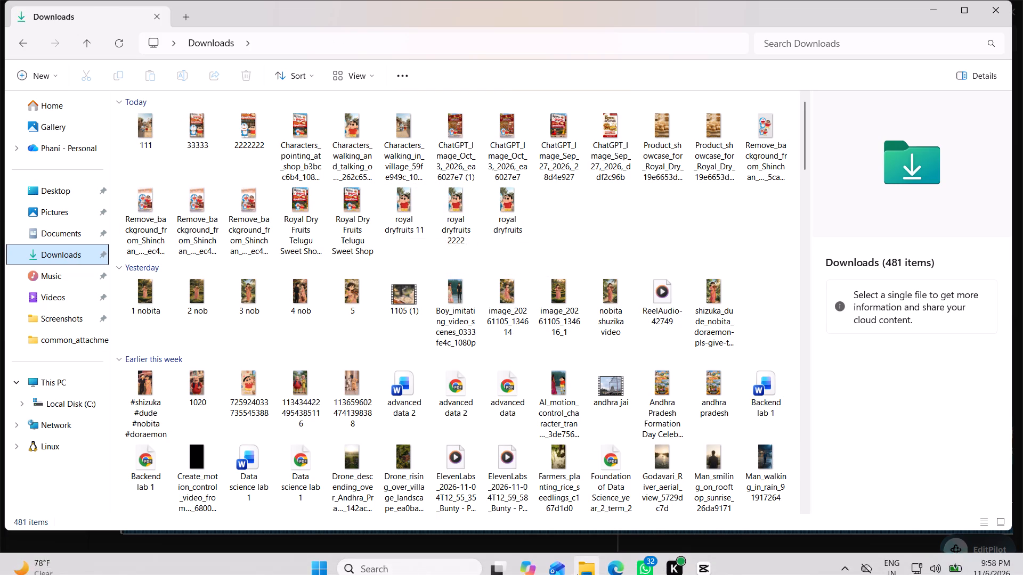
{"action": "left_click", "coordinate": [635, 134]}
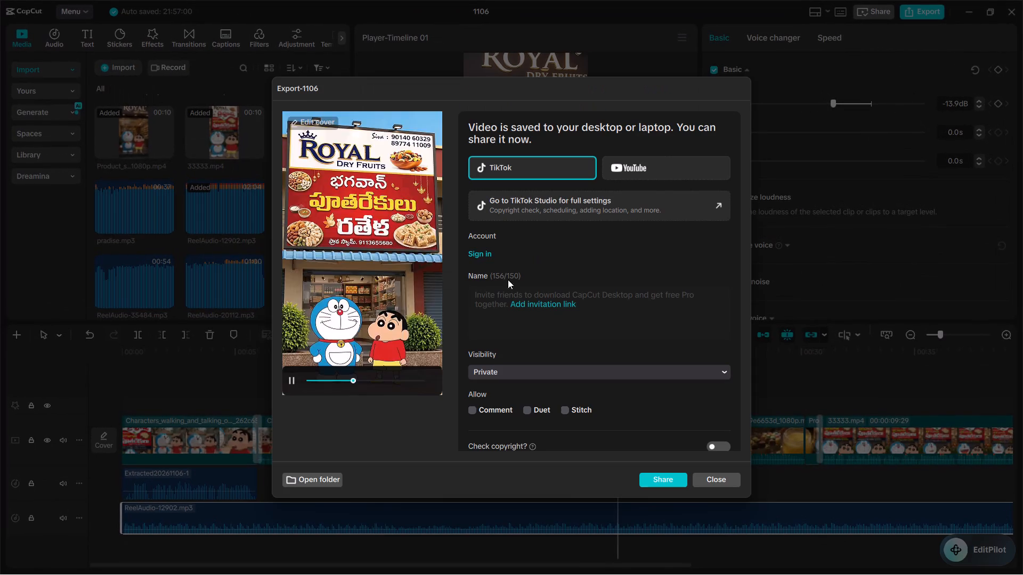
Close the export dialog in CapCut to return to the project timeline.
{"action": "left_click", "coordinate": [712, 478]}
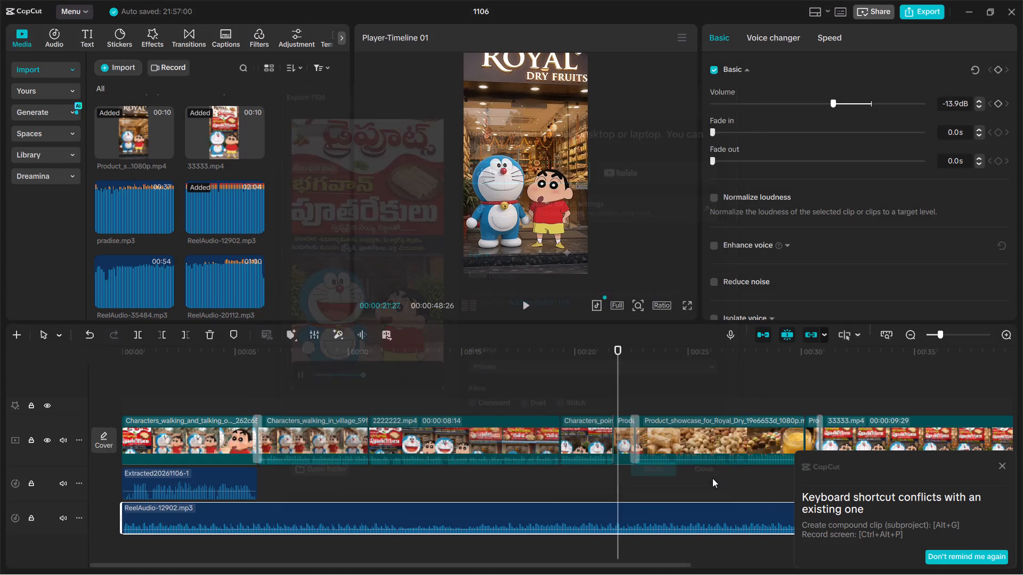
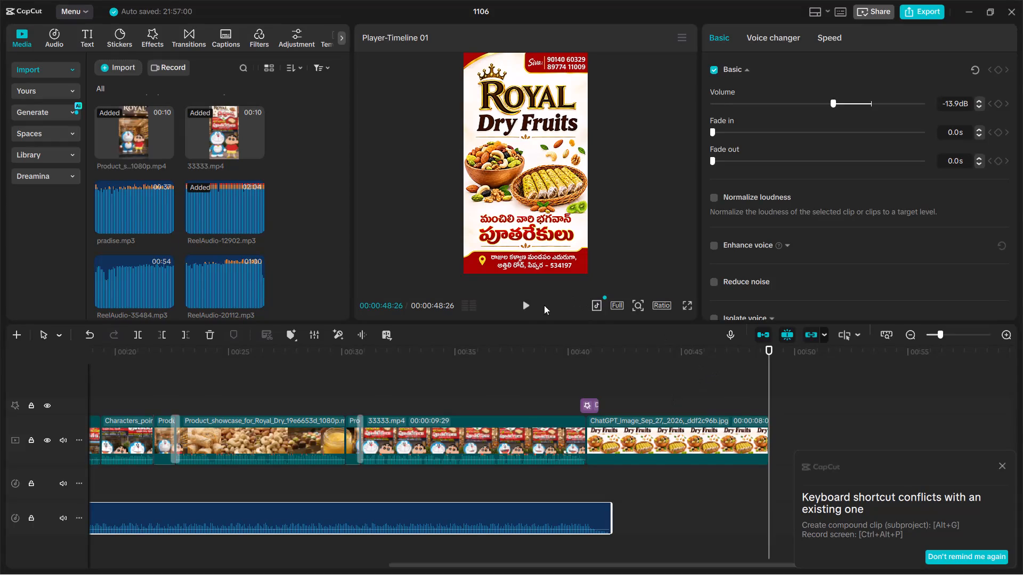
Play back the project in the preview from the beginning to review the edited video with its background music.
{"action": "left_click", "coordinate": [527, 305]}
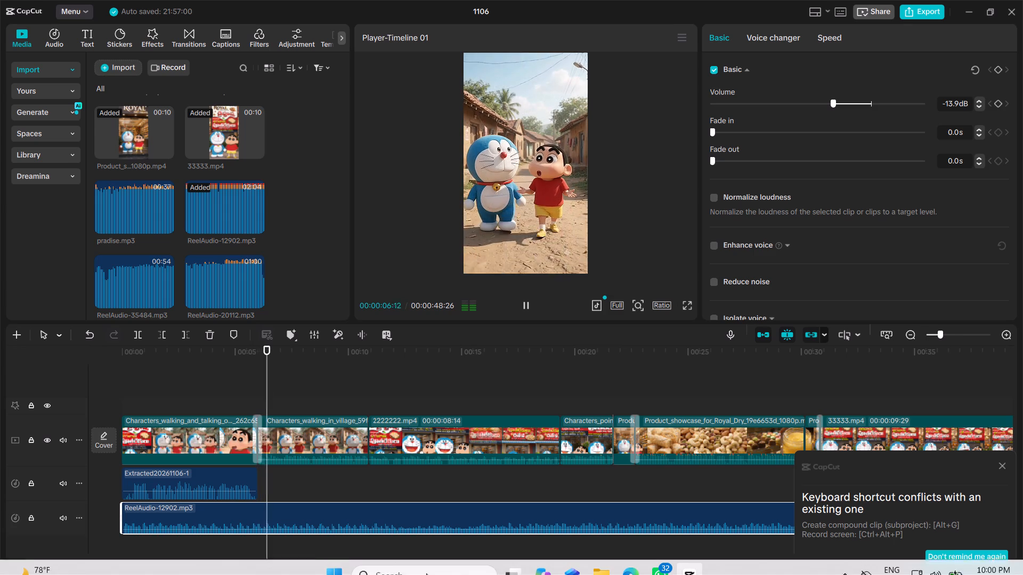
Switch to File Explorer and start sharing the royal dryfruits 2222 and royal dryfruits 11 videos from Downloads.
{"action": "left_click", "coordinate": [597, 553]}
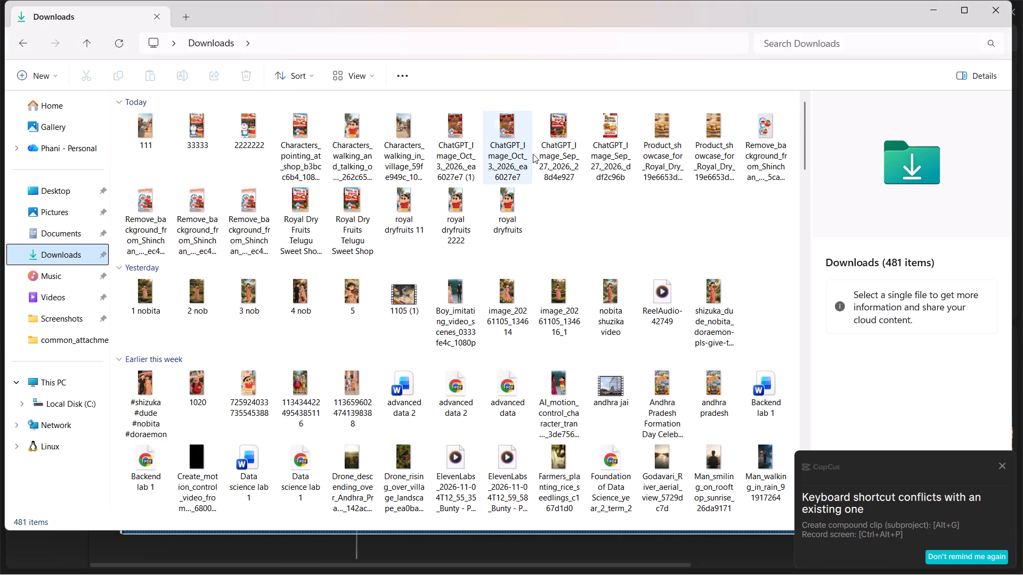
{"action": "left_click", "coordinate": [454, 215], "text": "ctrl"}
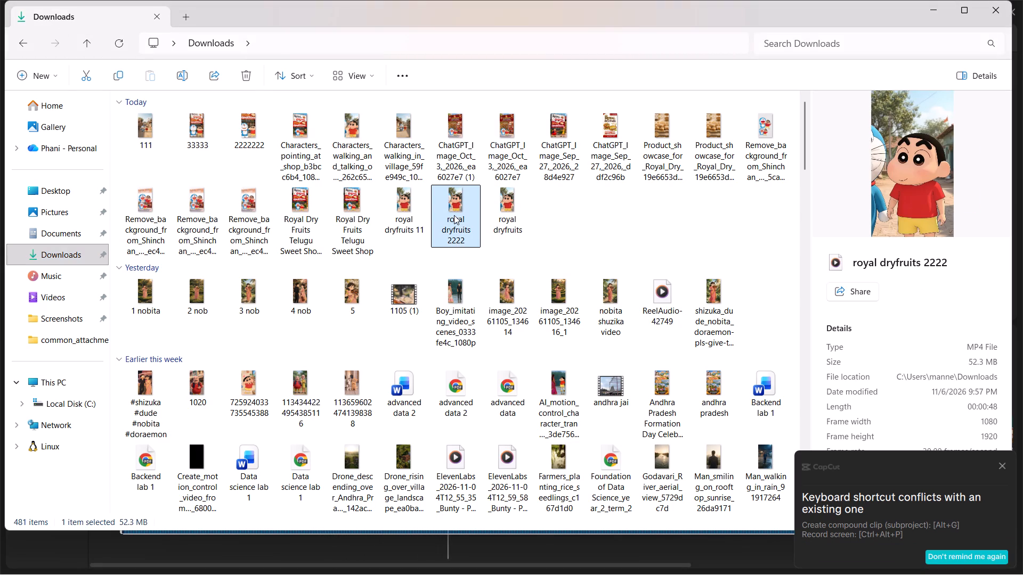
{"action": "left_click", "coordinate": [397, 234], "text": "ctrl"}
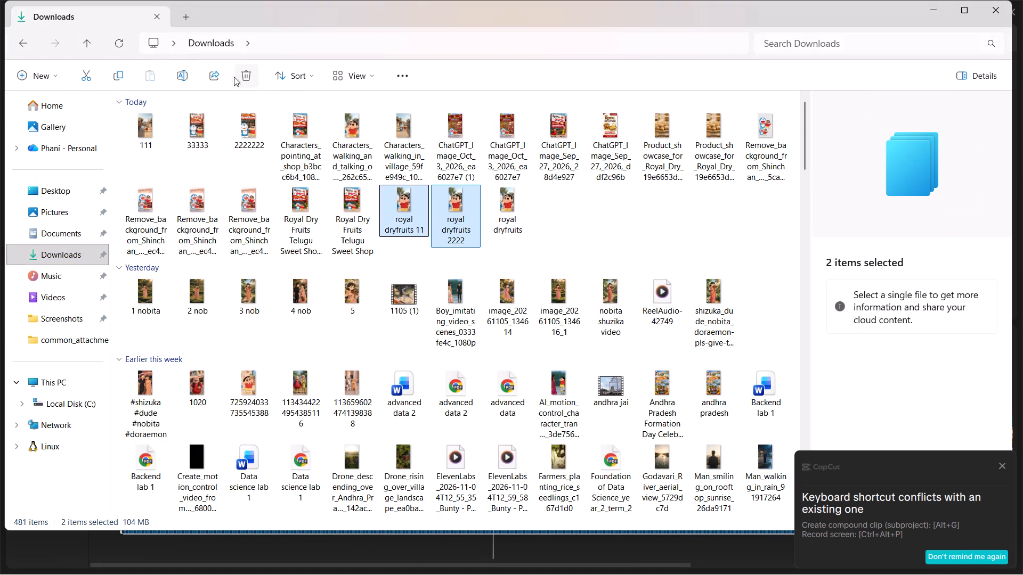
{"action": "left_click", "coordinate": [219, 75], "text": "ctrl"}
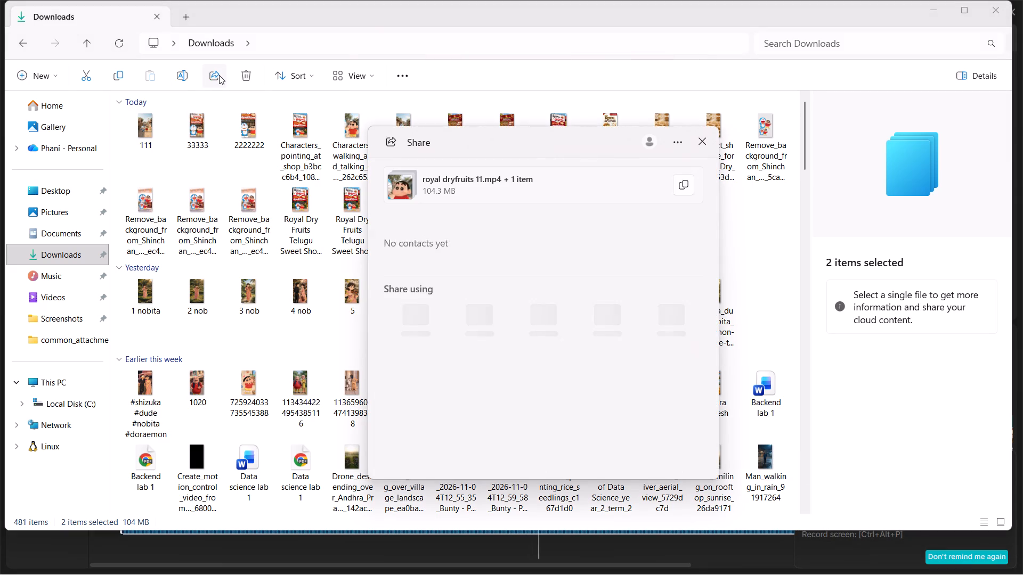
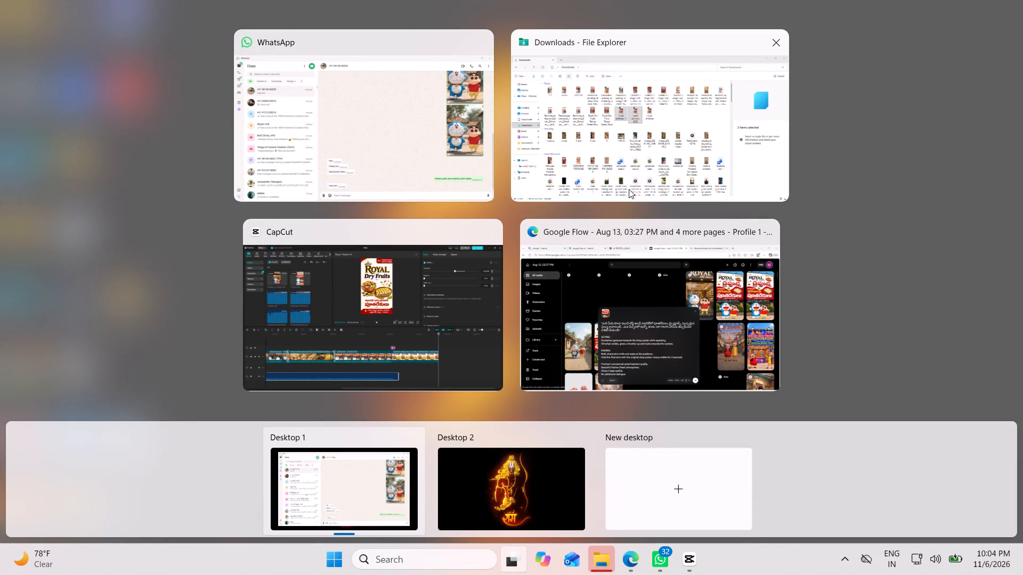
Switch to the File Explorer window showing the Downloads folder with the exported royal dryfruits videos.
{"action": "left_click", "coordinate": [610, 170]}
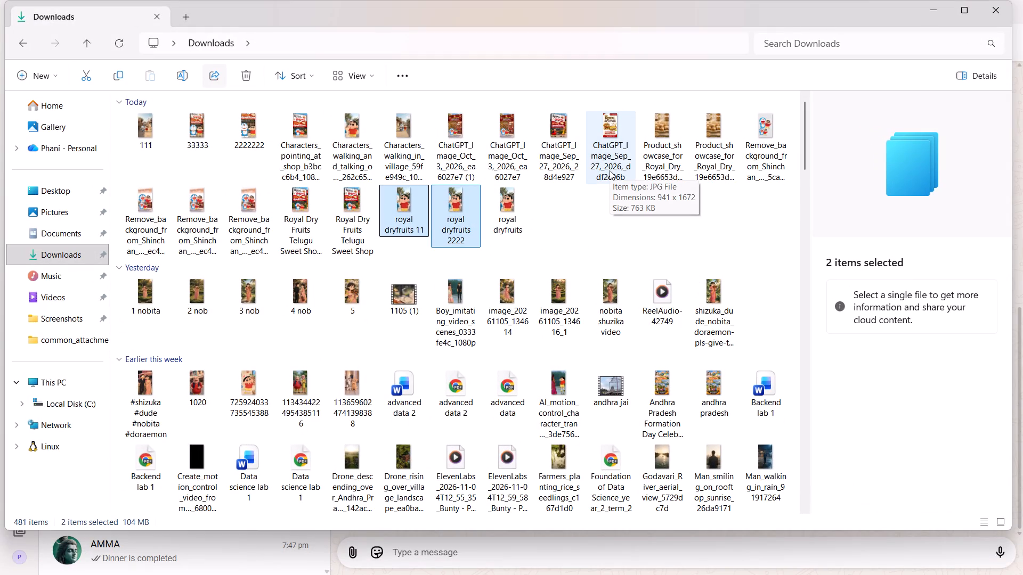
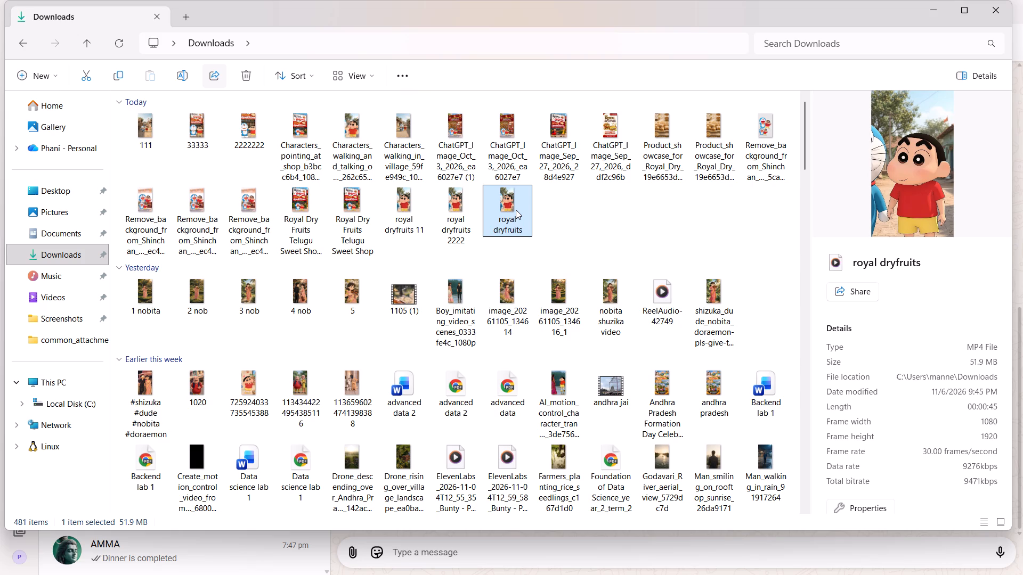
Select the royal dryfruits 2222 video in the Downloads folder in place of the royal dryfruits video.
{"action": "left_click_drag", "start_coordinate": [516, 210], "coordinate": [502, 208]}
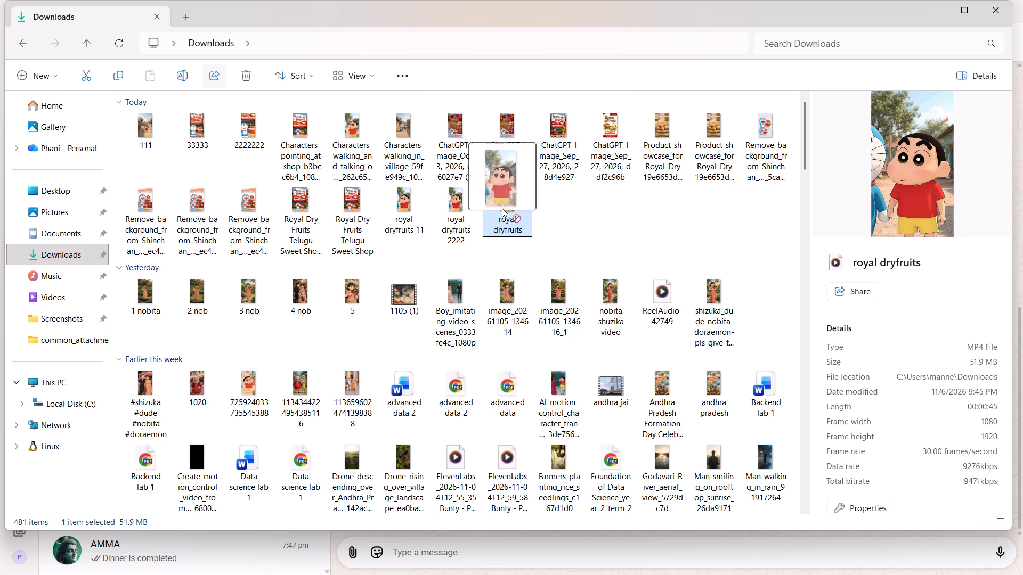
{"action": "left_click_drag", "start_coordinate": [502, 208], "coordinate": [501, 220]}
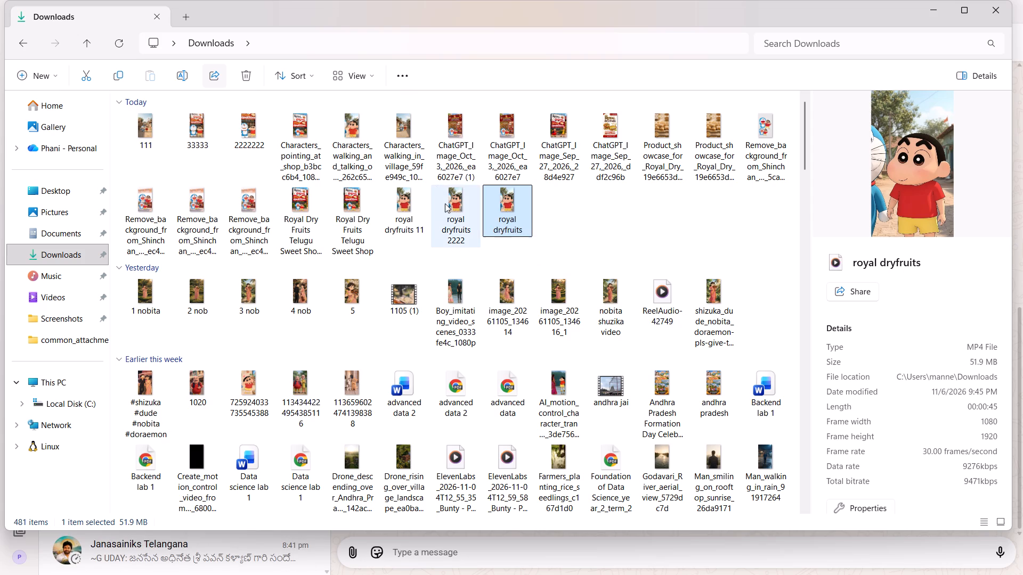
{"action": "left_click", "coordinate": [445, 203]}
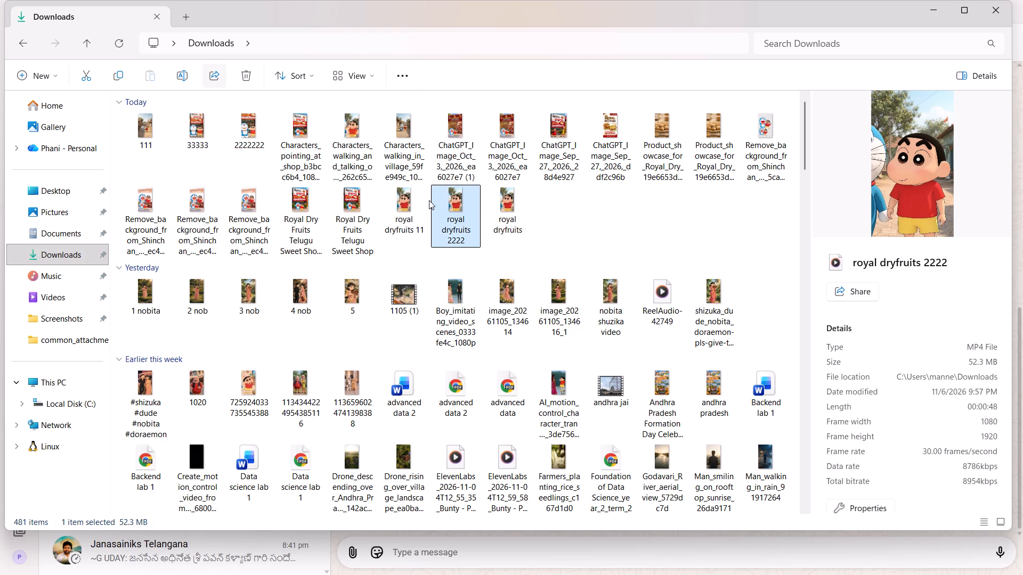
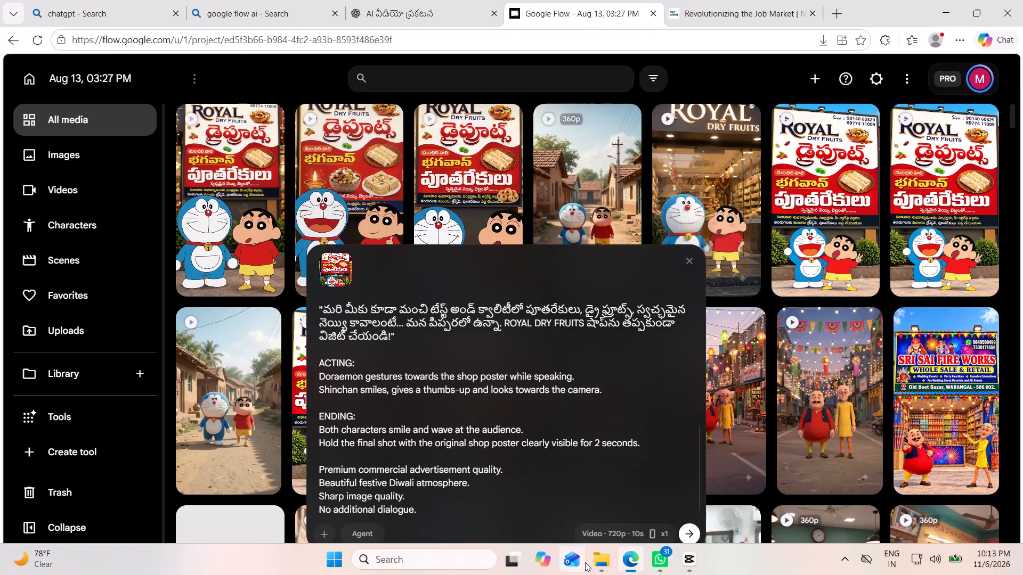
Switch to File Explorer and play the royal dryfruits 2222 video from the Downloads folder to review it.
{"action": "left_click", "coordinate": [588, 562]}
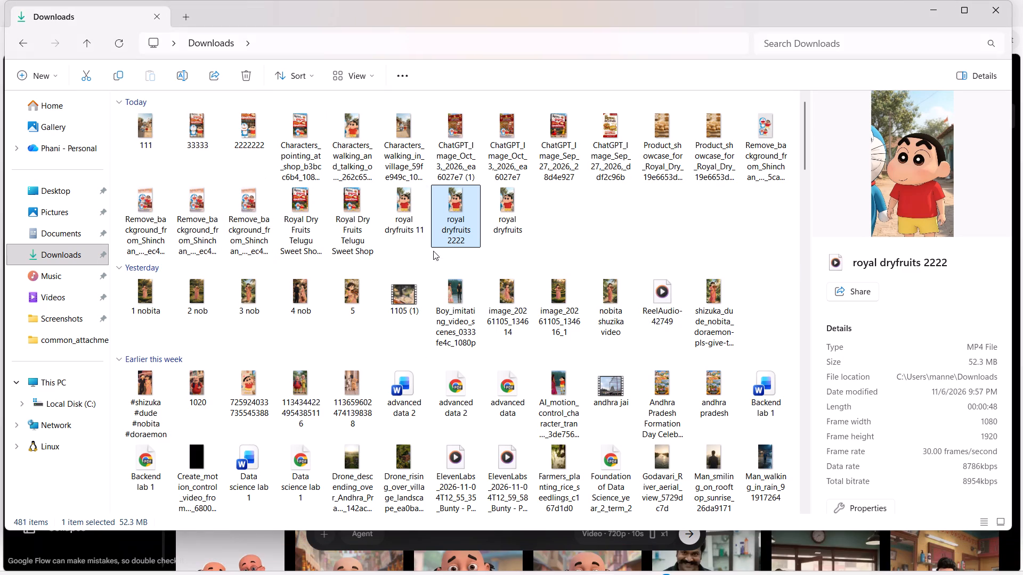
{"action": "double_click", "coordinate": [436, 195]}
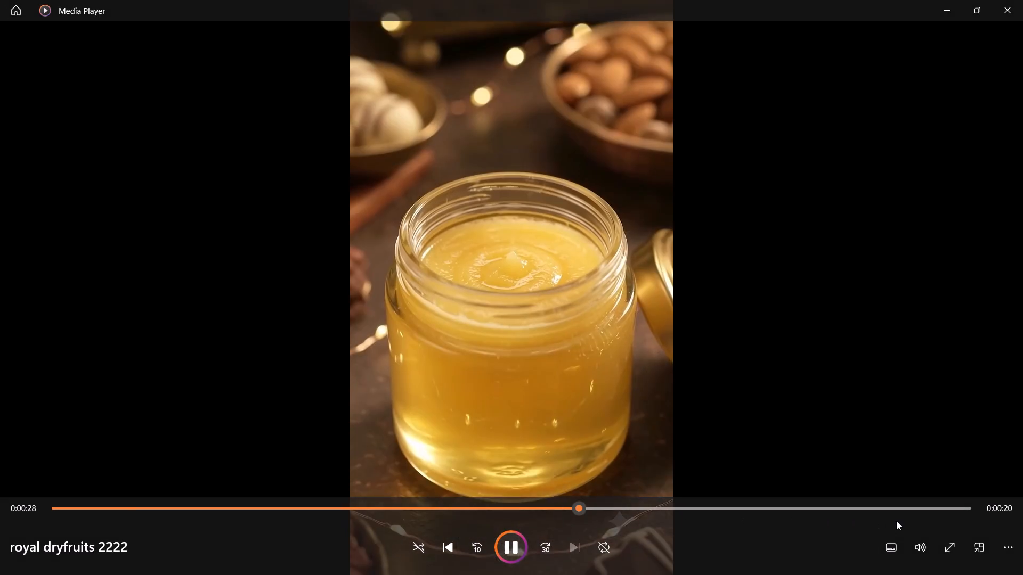
Review the exported royal dryfruits 2222 video at the closing brand card, the pastry shot around 0:23 and the cartoon-character billboard scene at 0:11.
{"action": "left_click", "coordinate": [947, 509]}
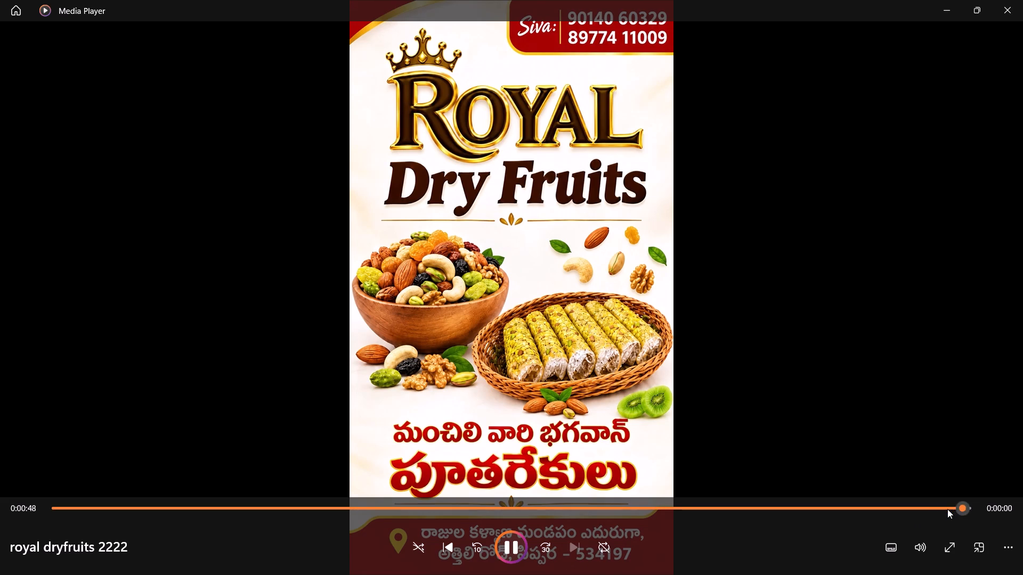
{"action": "left_click", "coordinate": [954, 513]}
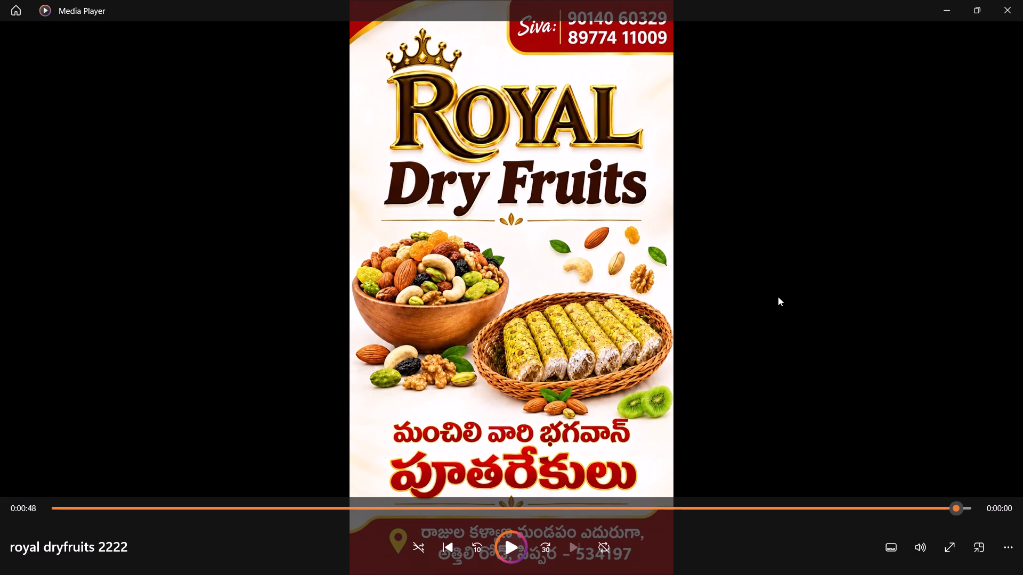
{"action": "left_click", "coordinate": [489, 510]}
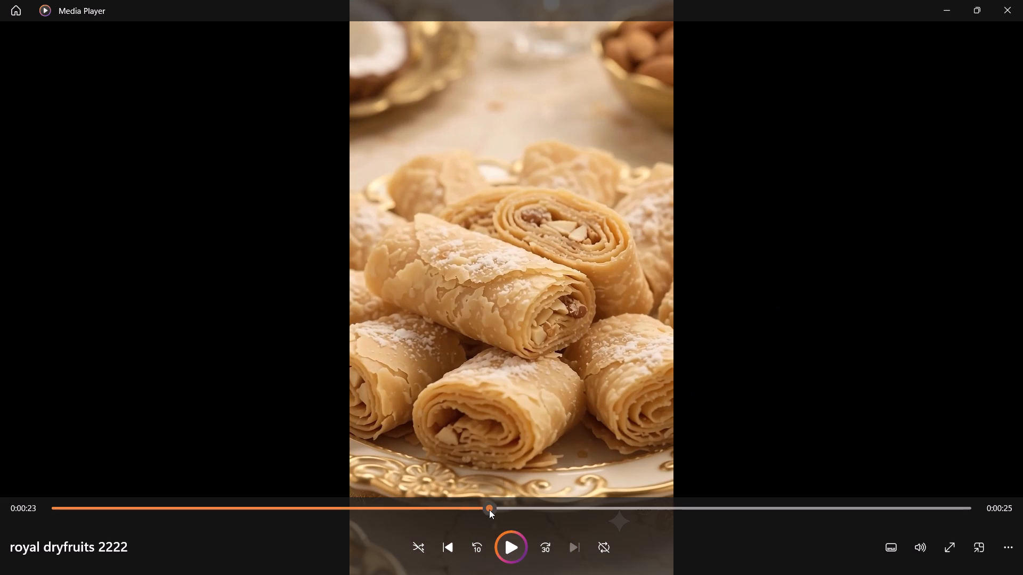
{"action": "left_click", "coordinate": [340, 493]}
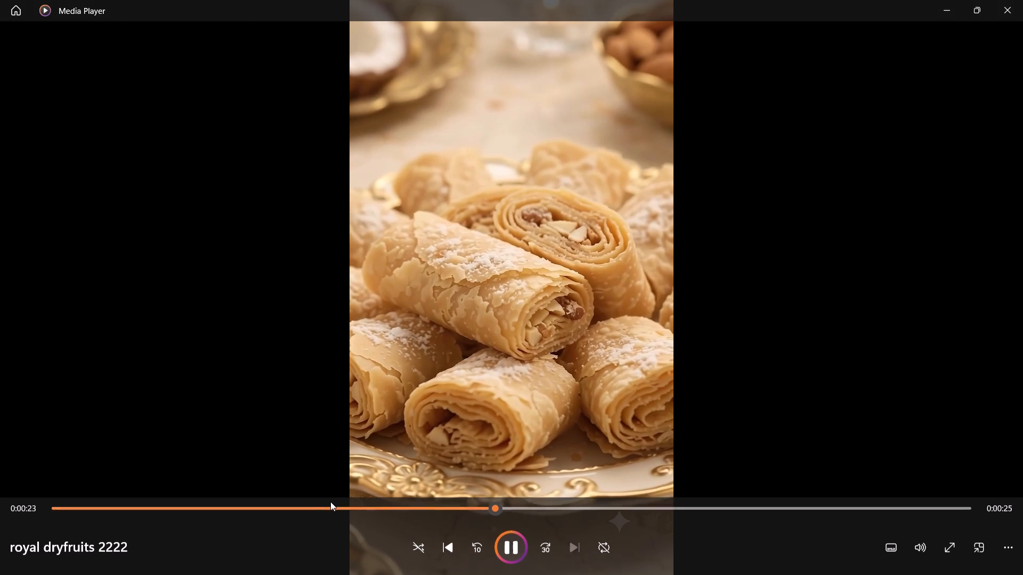
{"action": "left_click", "coordinate": [330, 502]}
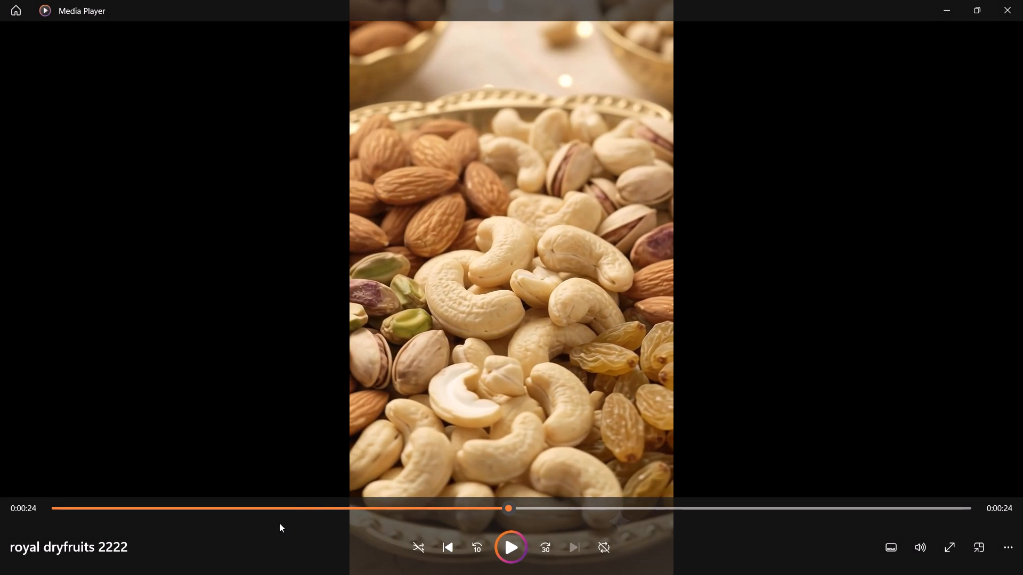
{"action": "left_click", "coordinate": [266, 513]}
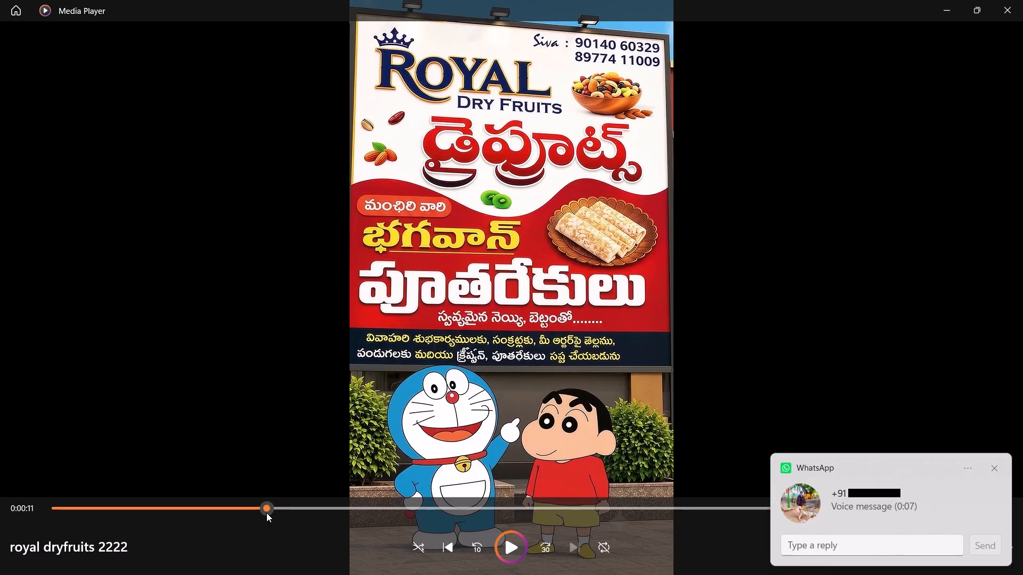
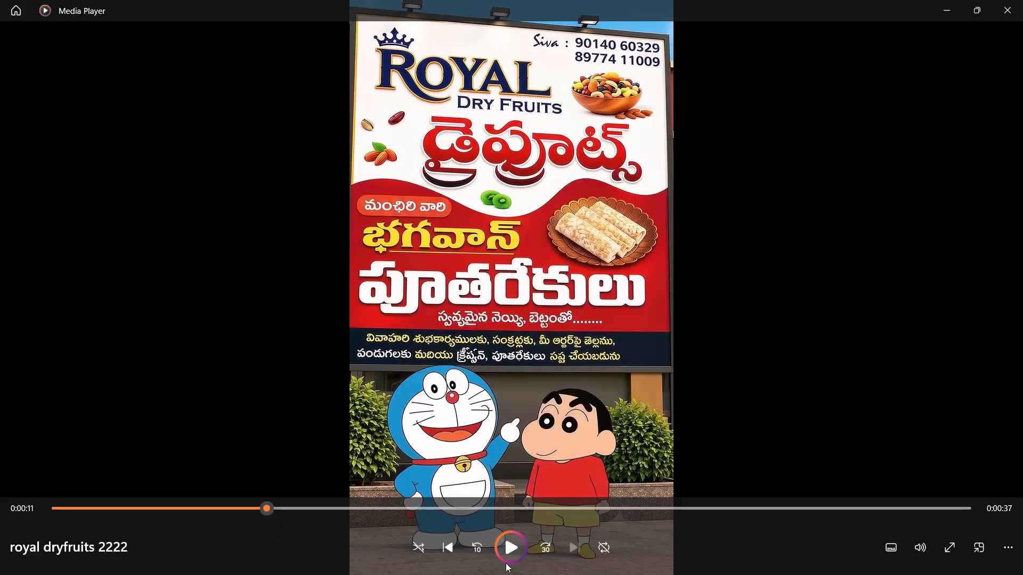
Play the exported royal dryfruits 2222 video from 0:11 to about 0:19, pause it, and return to the storefront billboard scene at 0:16.
{"action": "left_click", "coordinate": [508, 539]}
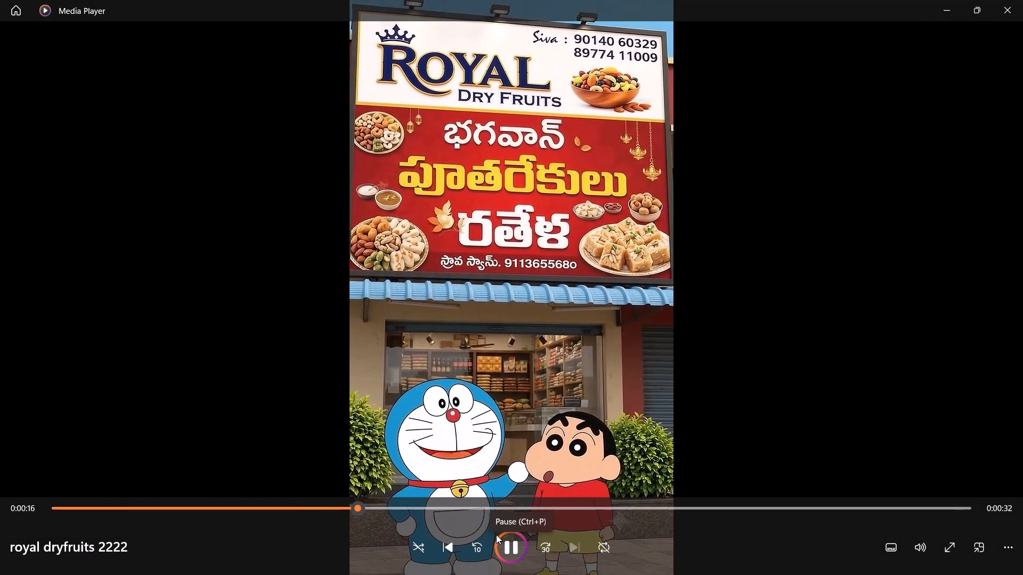
{"action": "left_click", "coordinate": [496, 535]}
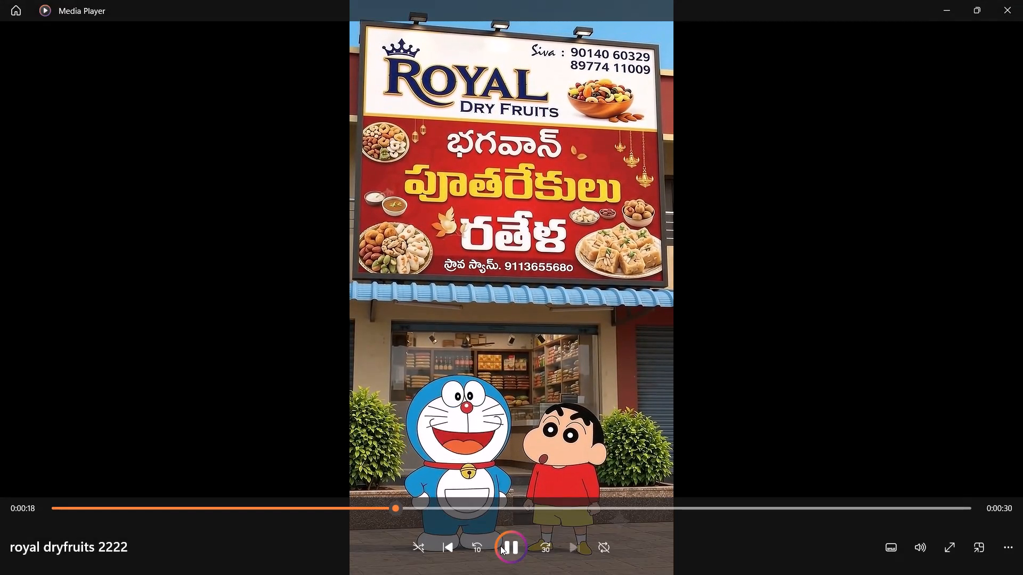
{"action": "left_click", "coordinate": [514, 542]}
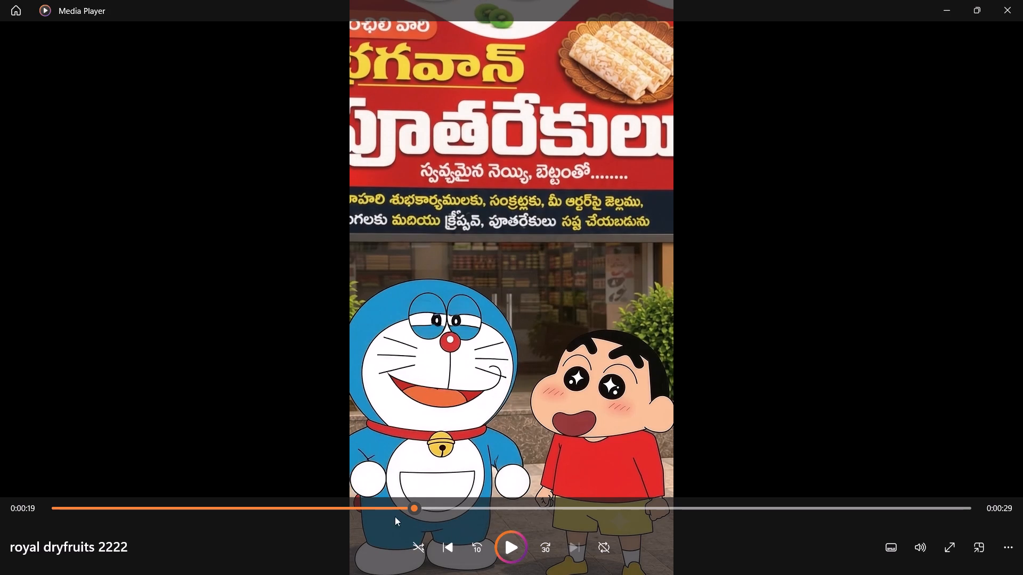
{"action": "left_click", "coordinate": [369, 503]}
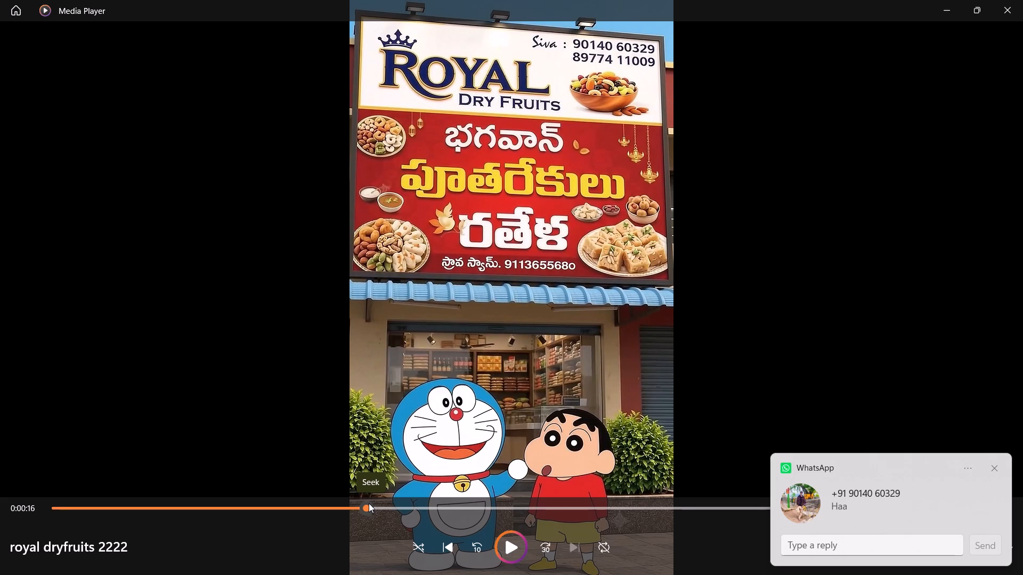
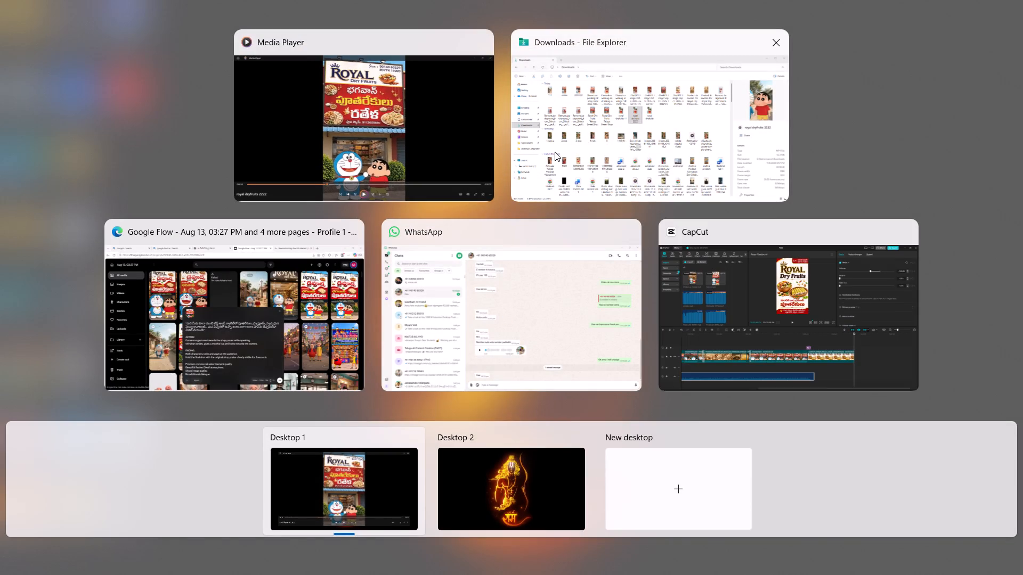
Switch from the video playback to the Downloads folder window in File Explorer.
{"action": "left_click", "coordinate": [555, 152]}
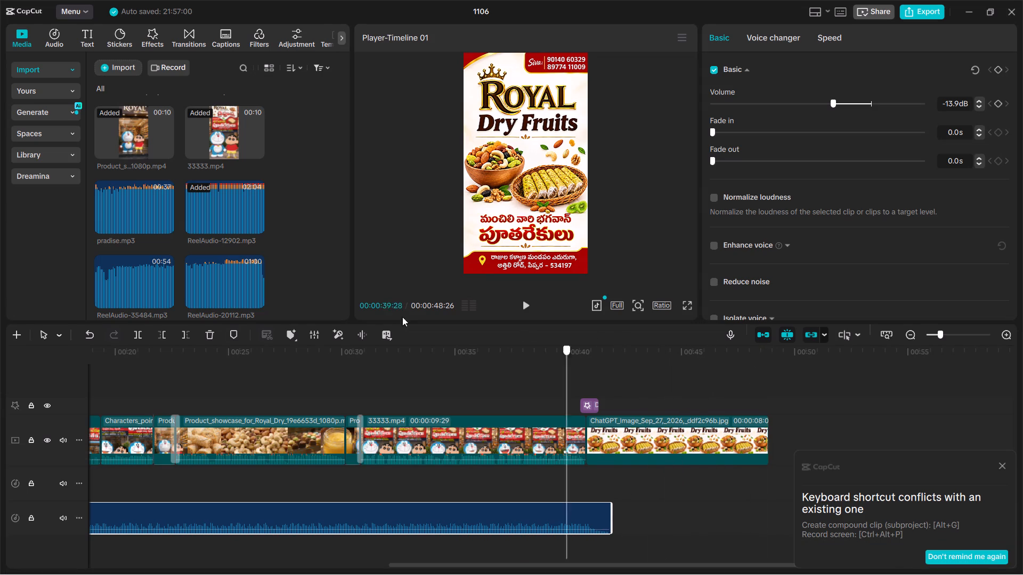
{"action": "left_click_drag", "start_coordinate": [402, 317], "coordinate": [69, 300]}
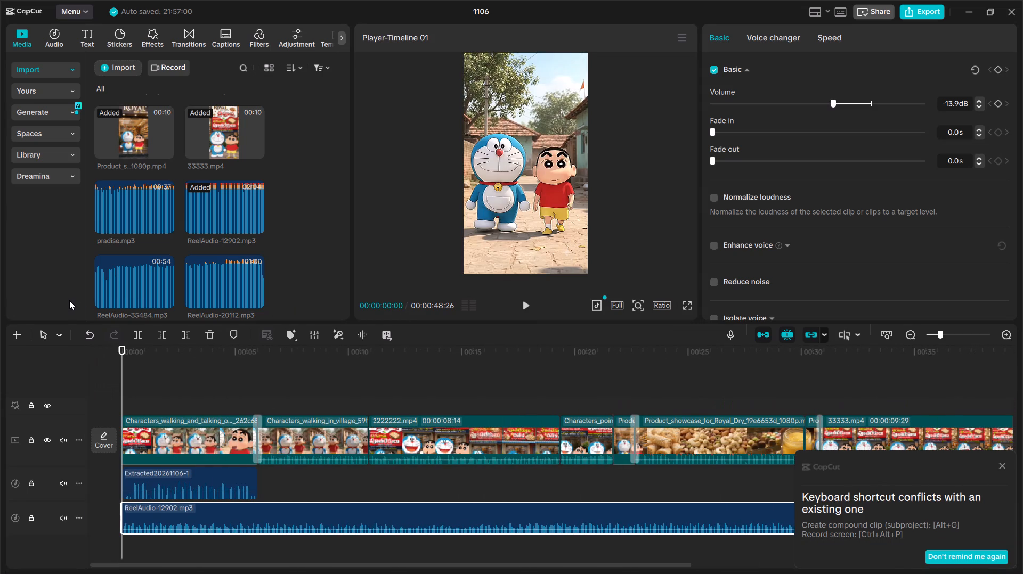
{"action": "left_click", "coordinate": [526, 307]}
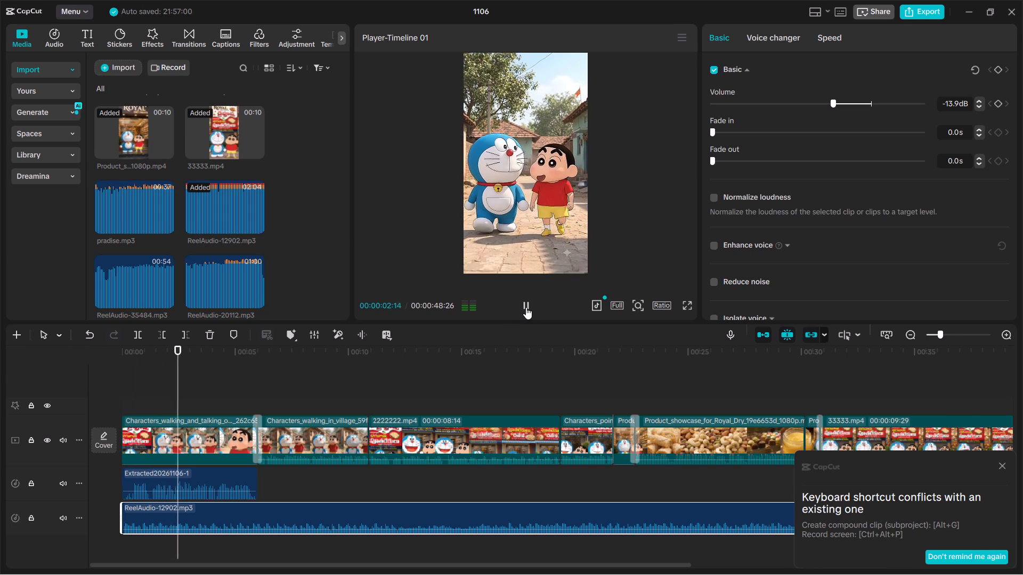
{"action": "left_click", "coordinate": [526, 307]}
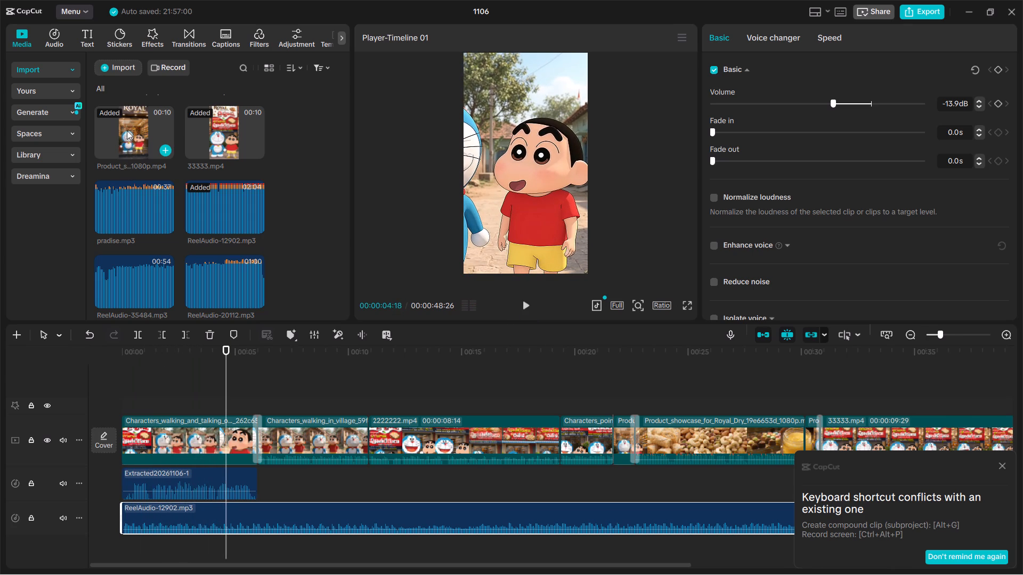
Preview the imported Royal Dry Fruits shop images, the first two character clips and 2222222.mp4 to identify the source media.
{"action": "scroll", "coordinate": [127, 130], "scroll_direction": "up", "scroll_amount": 7}
{"action": "double_click", "coordinate": [105, 119]}
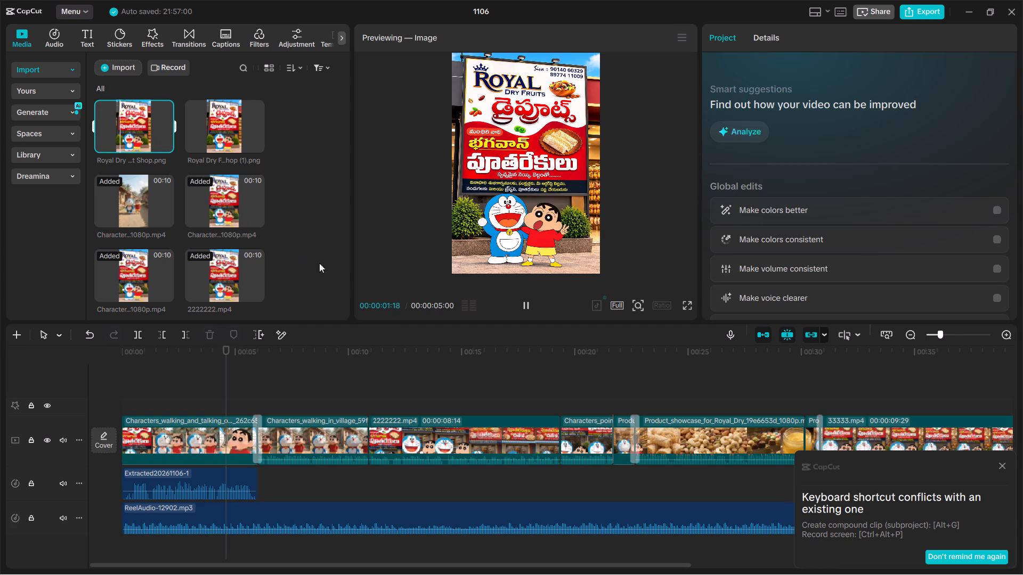
{"action": "scroll", "coordinate": [424, 454], "scroll_direction": "left", "scroll_amount": 2}
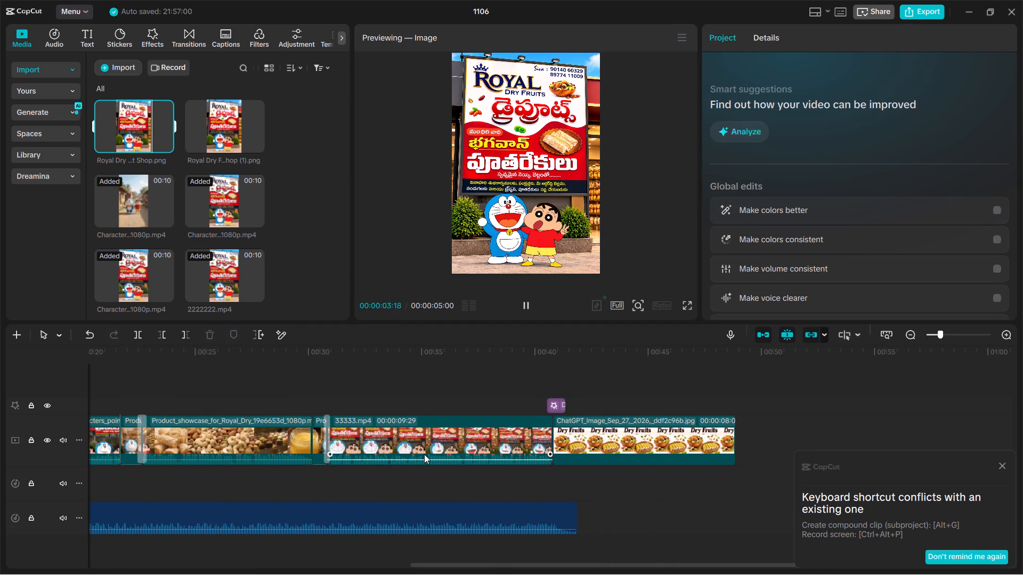
{"action": "scroll", "coordinate": [424, 454], "scroll_direction": "left", "scroll_amount": 1}
{"action": "left_click", "coordinate": [424, 454]}
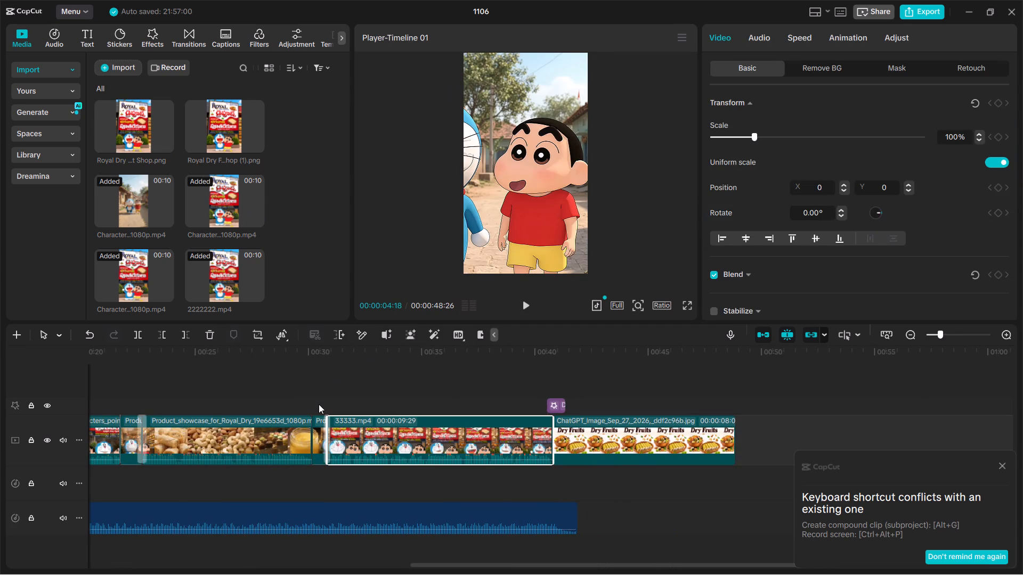
{"action": "scroll", "coordinate": [319, 404], "scroll_direction": "right", "scroll_amount": 3}
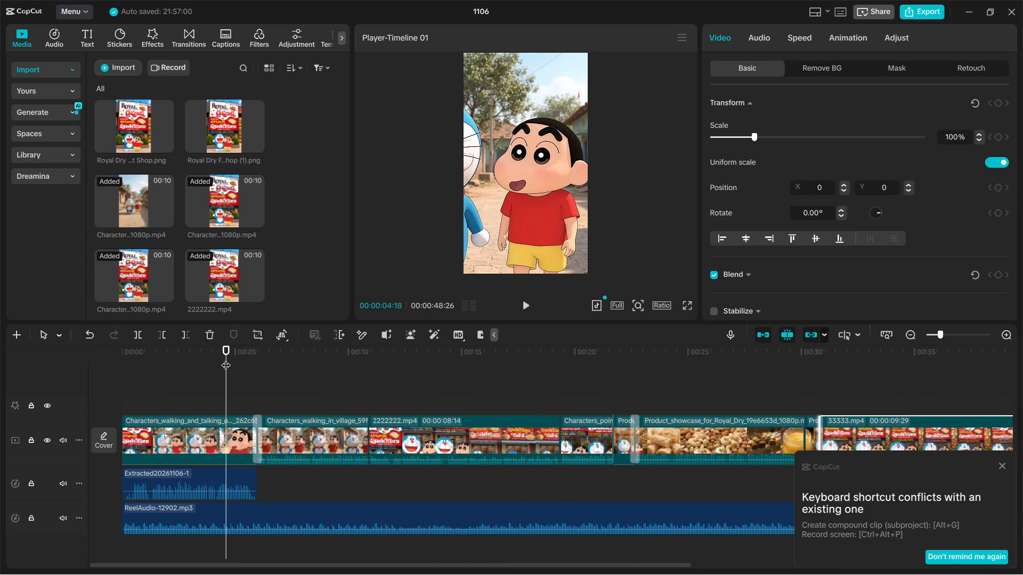
{"action": "double_click", "coordinate": [225, 125]}
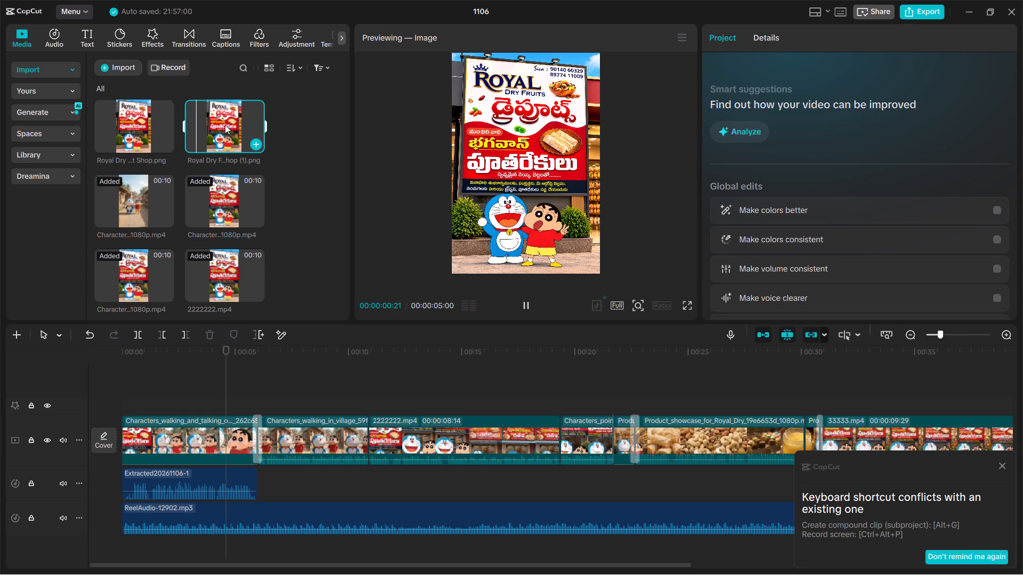
{"action": "double_click", "coordinate": [143, 137]}
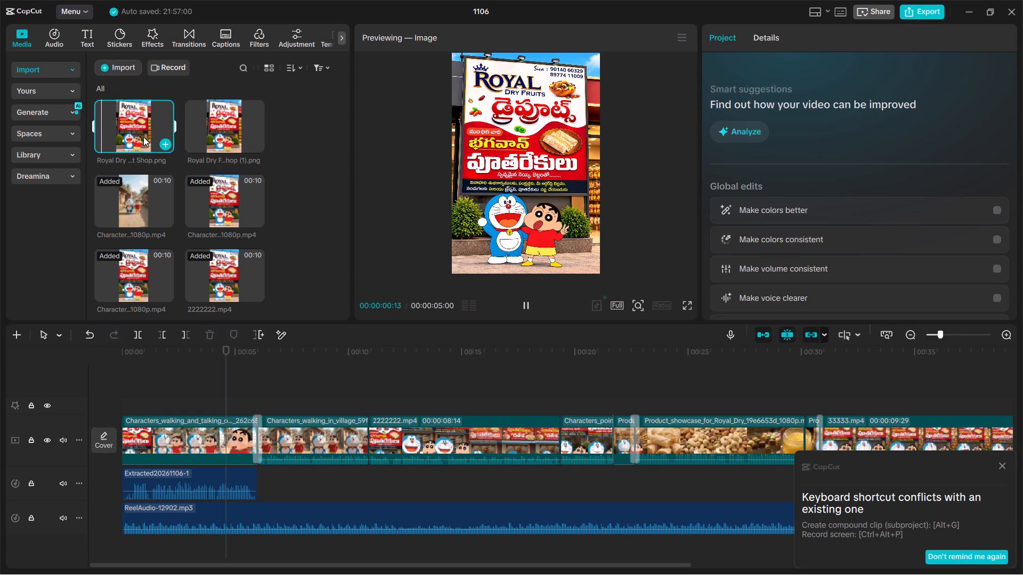
{"action": "double_click", "coordinate": [140, 200]}
{"action": "double_click", "coordinate": [212, 188]}
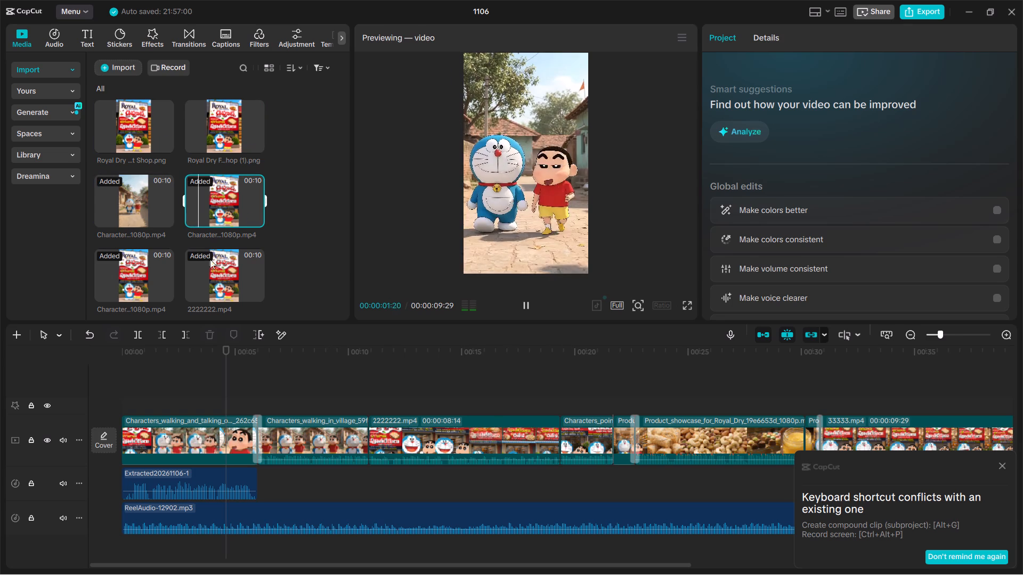
{"action": "double_click", "coordinate": [213, 279]}
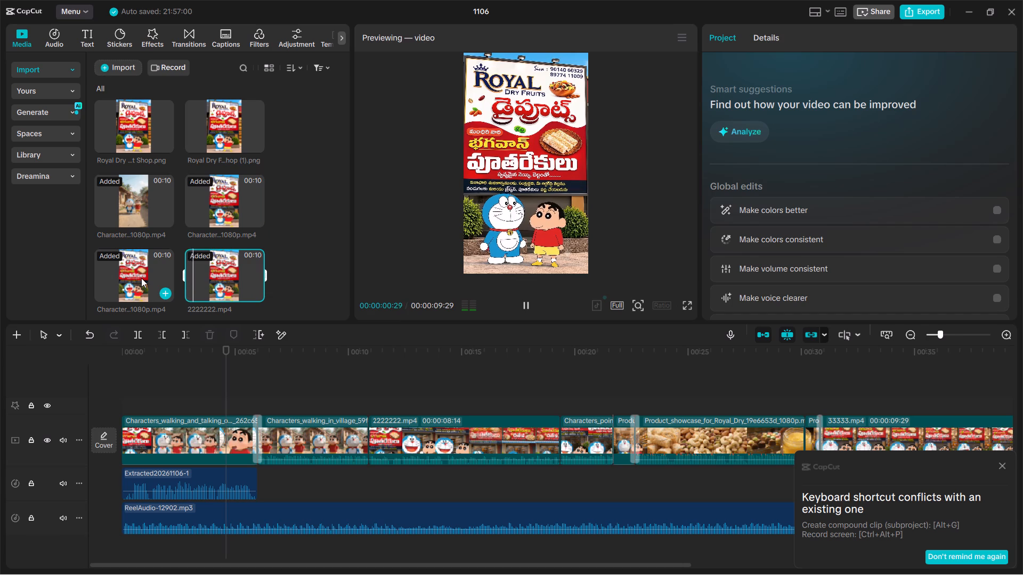
Preview the imported billboard character clip listed just before 2222222.mp4 through its end and again from its start.
{"action": "scroll", "coordinate": [141, 278], "scroll_direction": "down", "scroll_amount": 1}
{"action": "double_click", "coordinate": [132, 231]}
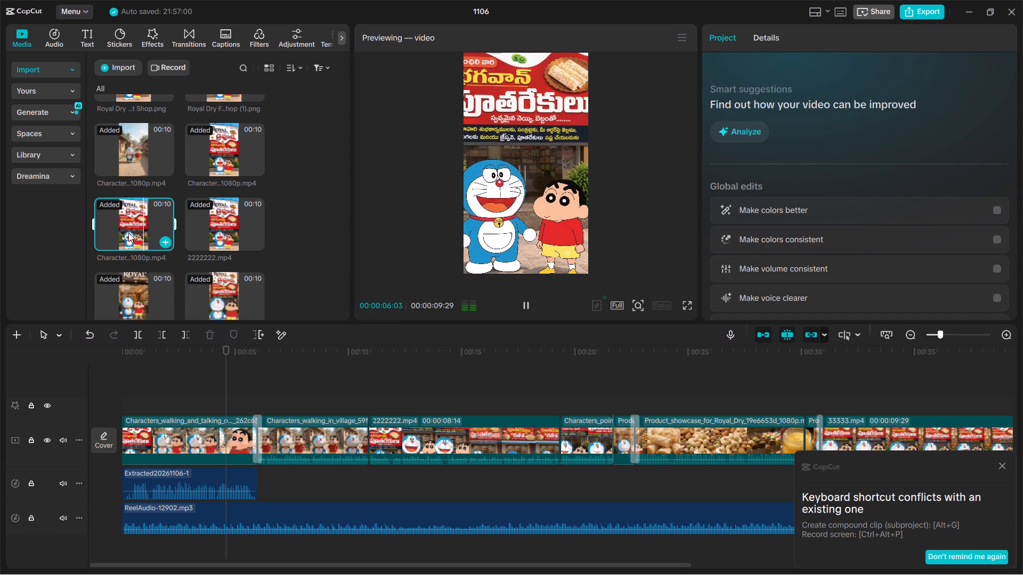
{"action": "left_click", "coordinate": [528, 307]}
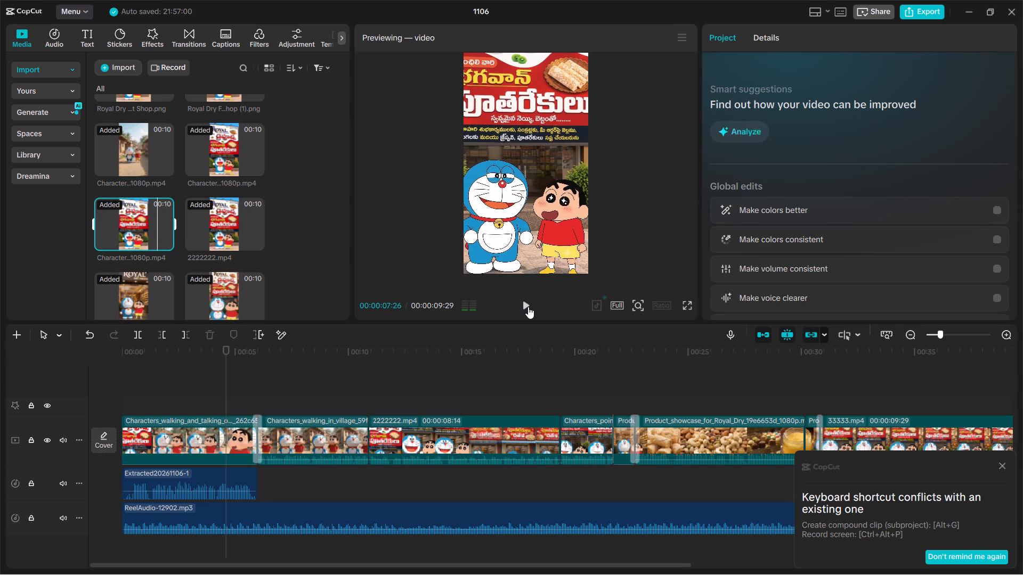
{"action": "left_click", "coordinate": [528, 307]}
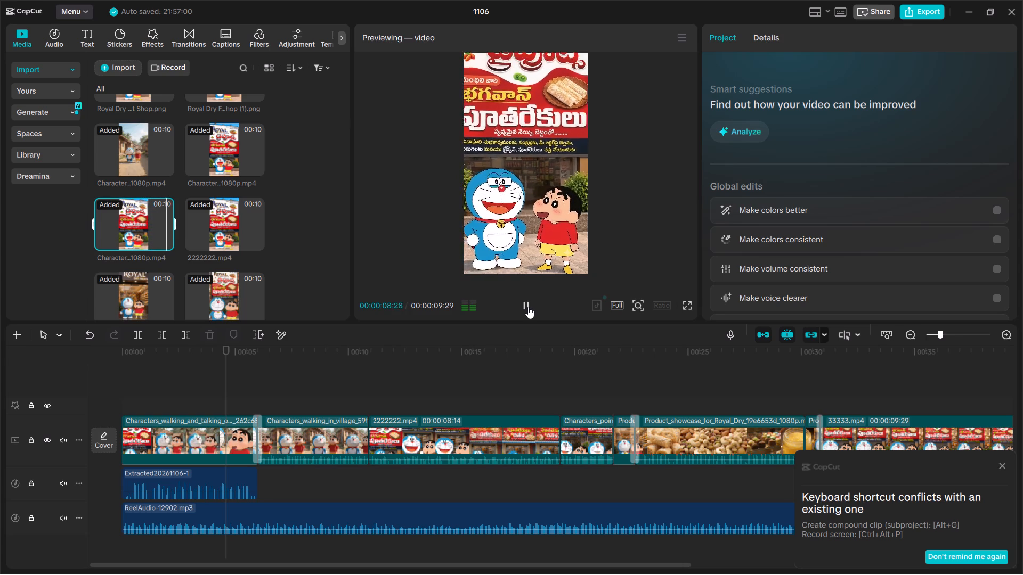
{"action": "left_click", "coordinate": [528, 307]}
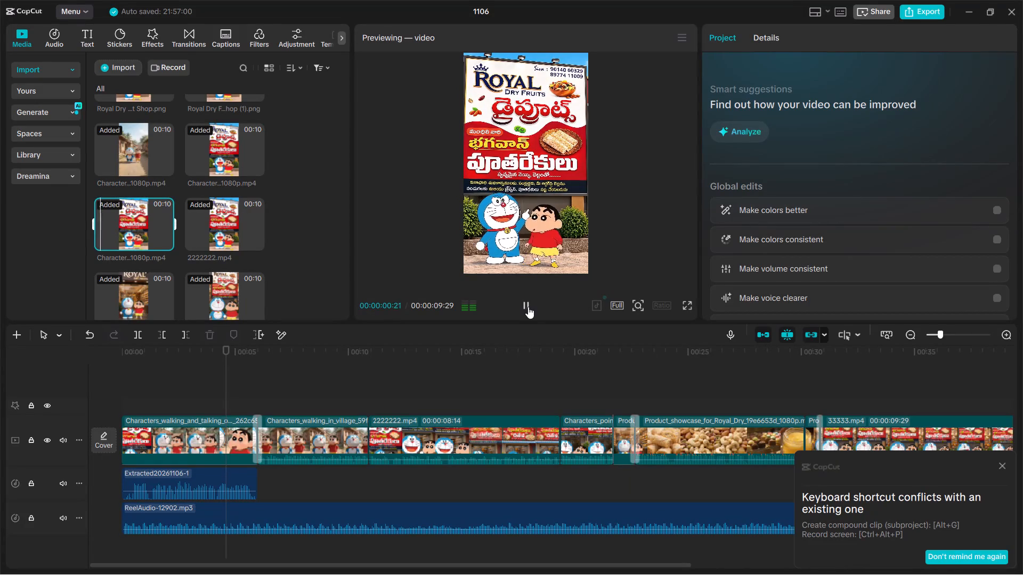
{"action": "left_click", "coordinate": [528, 307]}
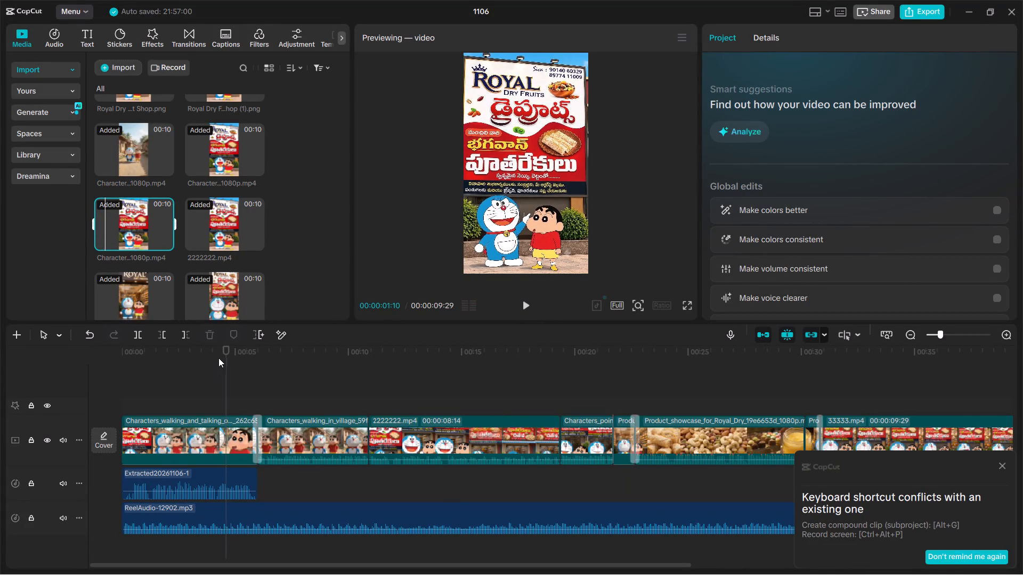
Play the timeline onward from the opening scene, skipping ahead to review the product showcase and 33333.mp4 sections.
{"action": "left_click_drag", "start_coordinate": [224, 353], "coordinate": [159, 343]}
{"action": "left_click", "coordinate": [213, 471]}
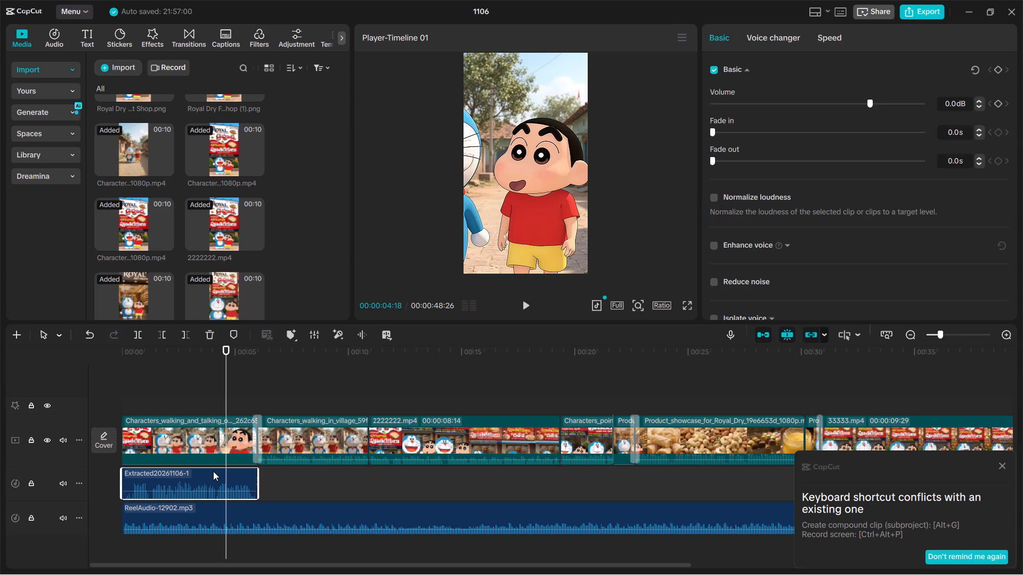
{"action": "left_click", "coordinate": [224, 443]}
{"action": "left_click", "coordinate": [530, 303]}
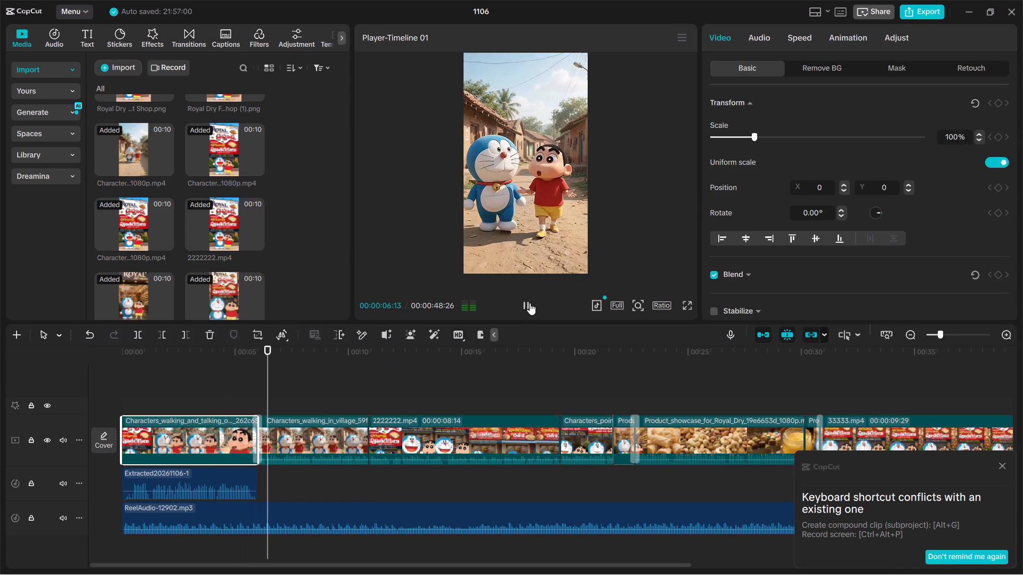
{"action": "scroll", "coordinate": [450, 398], "scroll_direction": "left", "scroll_amount": 2}
{"action": "left_click_drag", "start_coordinate": [169, 367], "coordinate": [574, 289]}
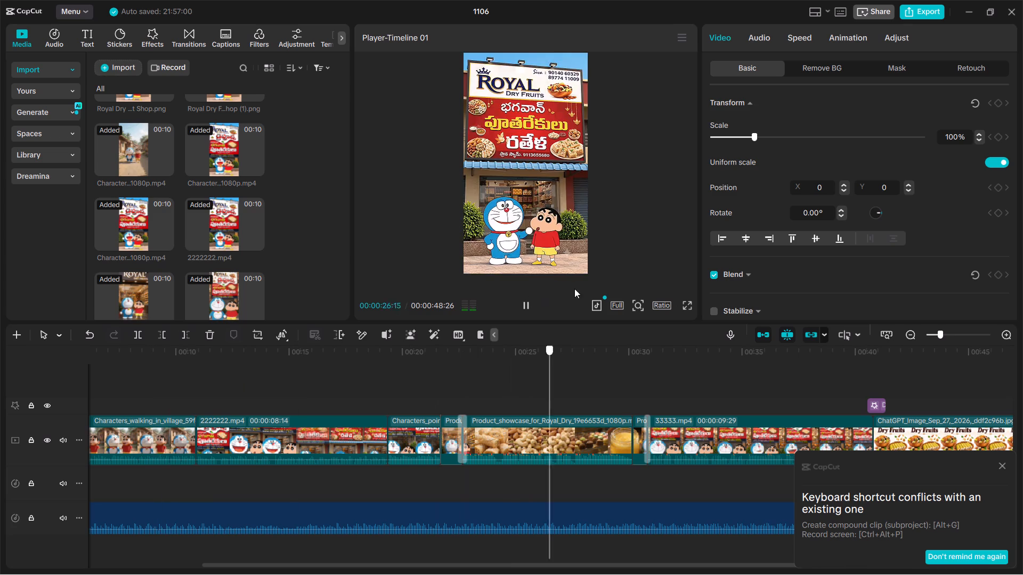
{"action": "left_click_drag", "start_coordinate": [574, 289], "coordinate": [590, 286]}
{"action": "left_click", "coordinate": [533, 305]}
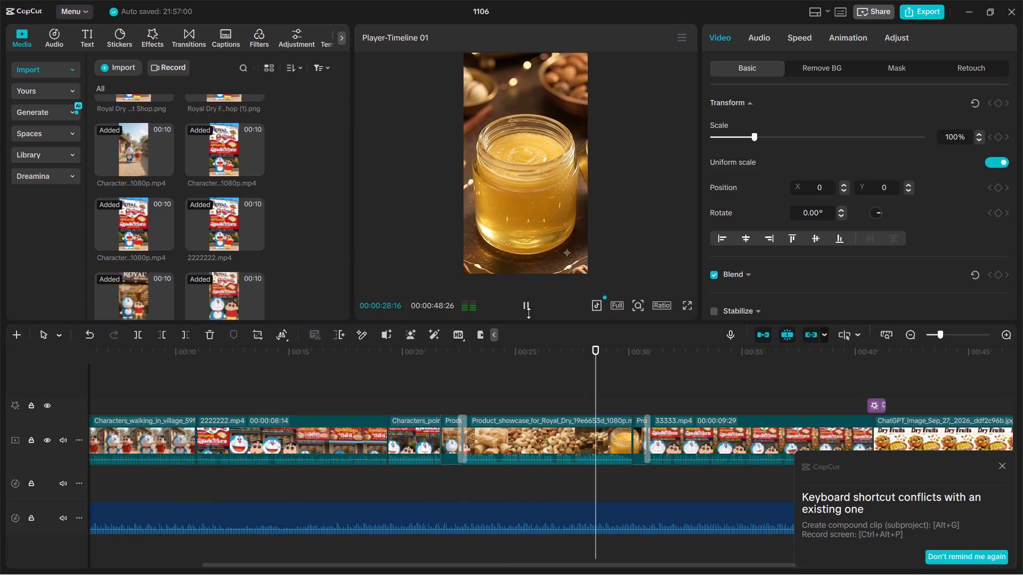
{"action": "scroll", "coordinate": [494, 424], "scroll_direction": "left", "scroll_amount": 1}
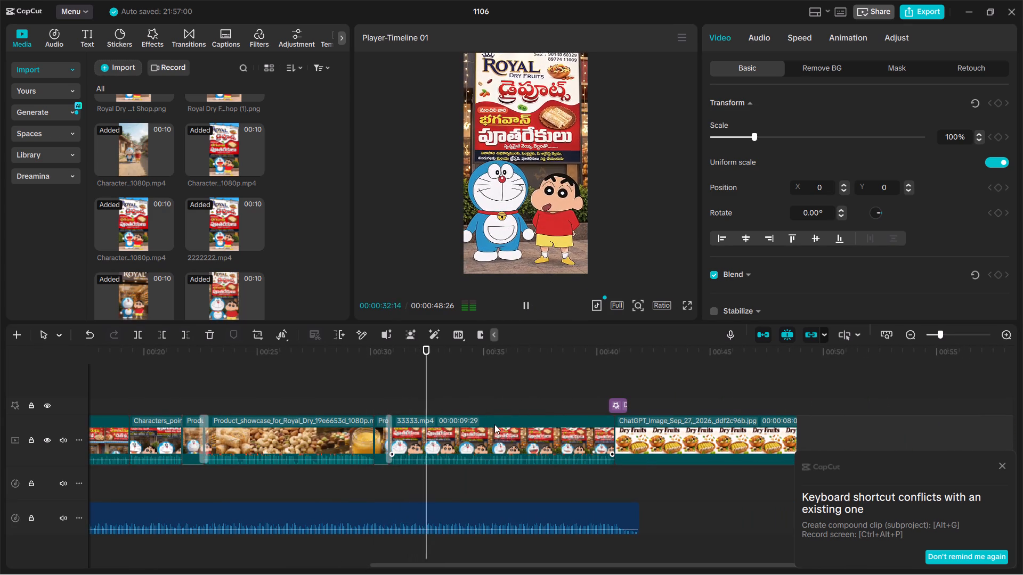
Scrub back along the timeline to 2222222.mp4 and replay its Doraemon and Shinchan billboard shot between about 12 and 16 seconds.
{"action": "left_click_drag", "start_coordinate": [460, 379], "coordinate": [105, 335]}
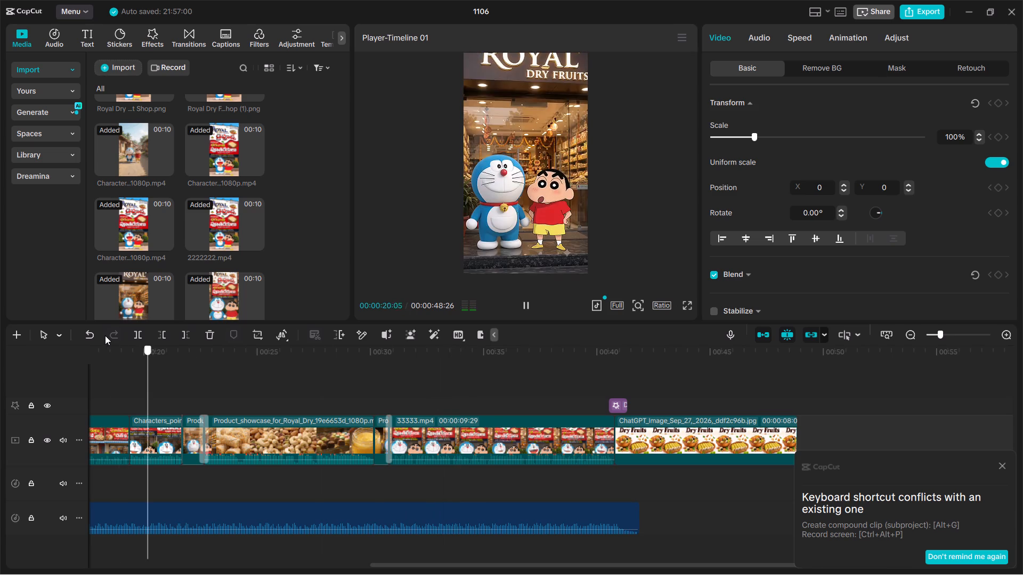
{"action": "left_click_drag", "start_coordinate": [105, 335], "coordinate": [388, 352]}
{"action": "left_click", "coordinate": [528, 302]}
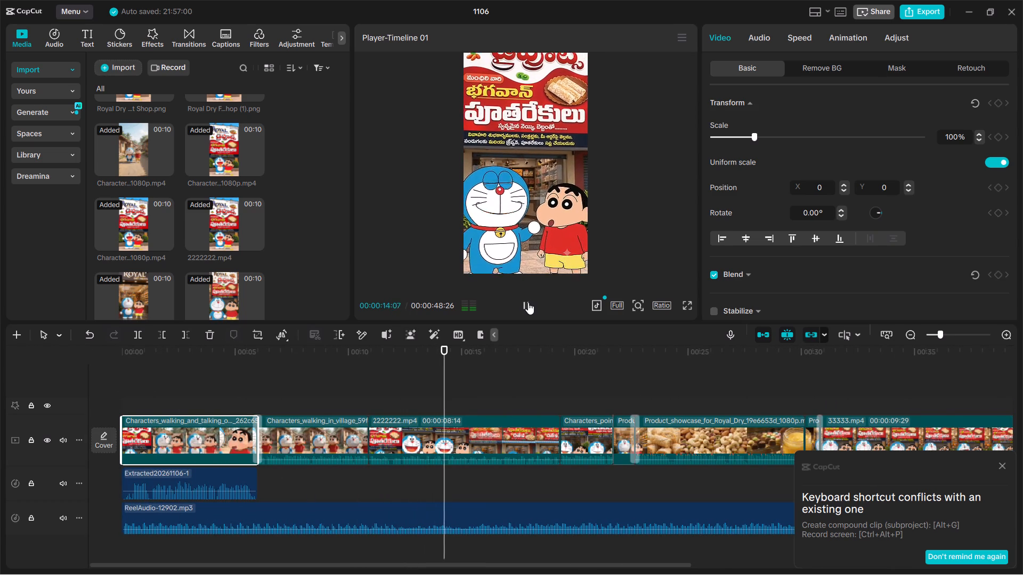
{"action": "left_click", "coordinate": [528, 305]}
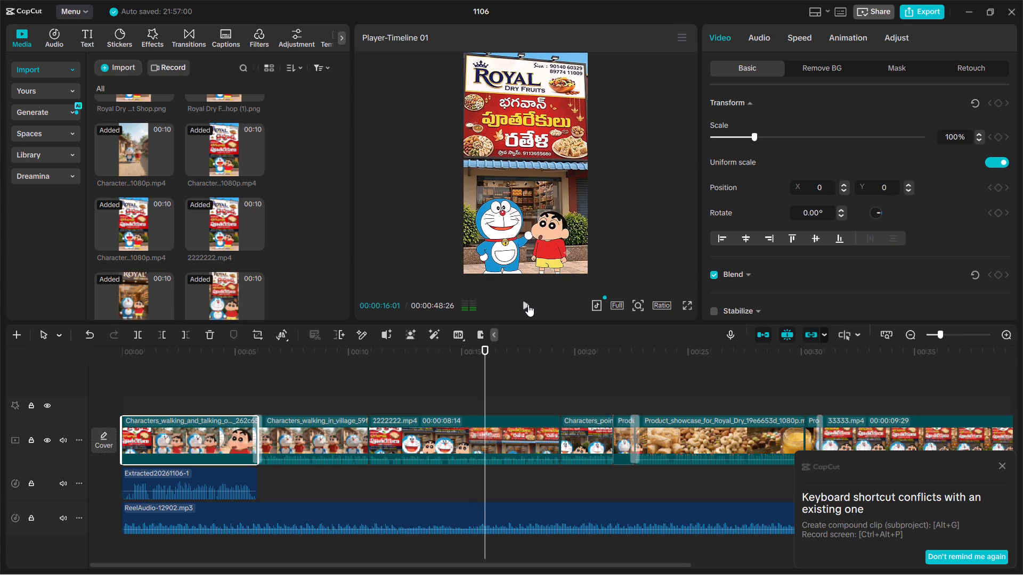
{"action": "left_click_drag", "start_coordinate": [488, 351], "coordinate": [425, 354]}
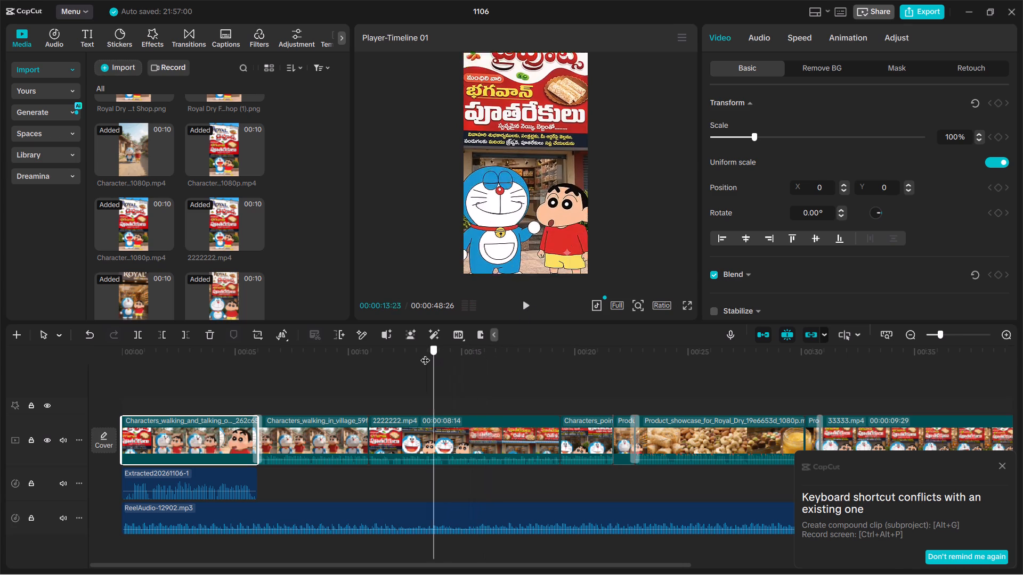
{"action": "left_click_drag", "start_coordinate": [425, 354], "coordinate": [410, 355]}
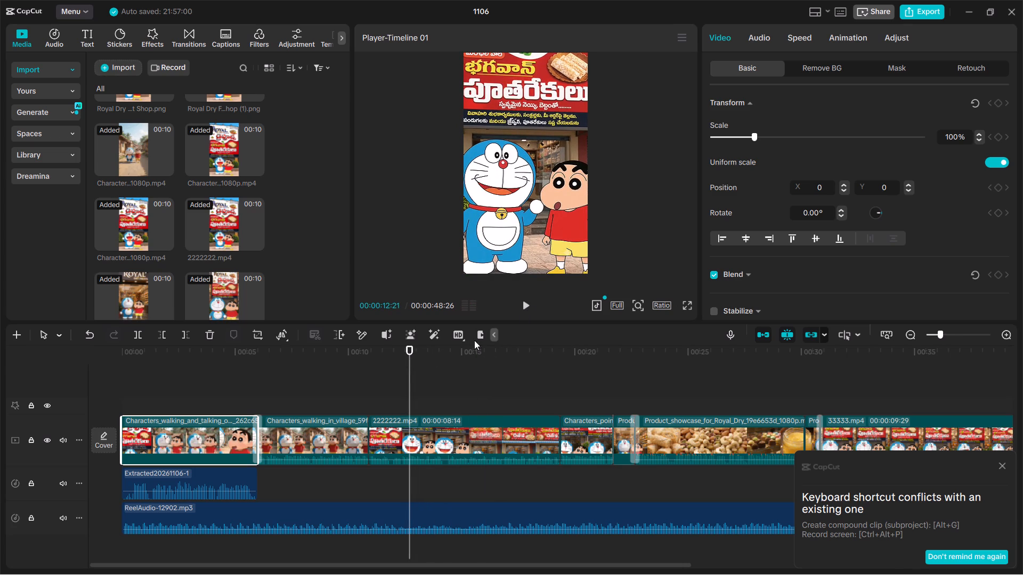
{"action": "left_click", "coordinate": [525, 308]}
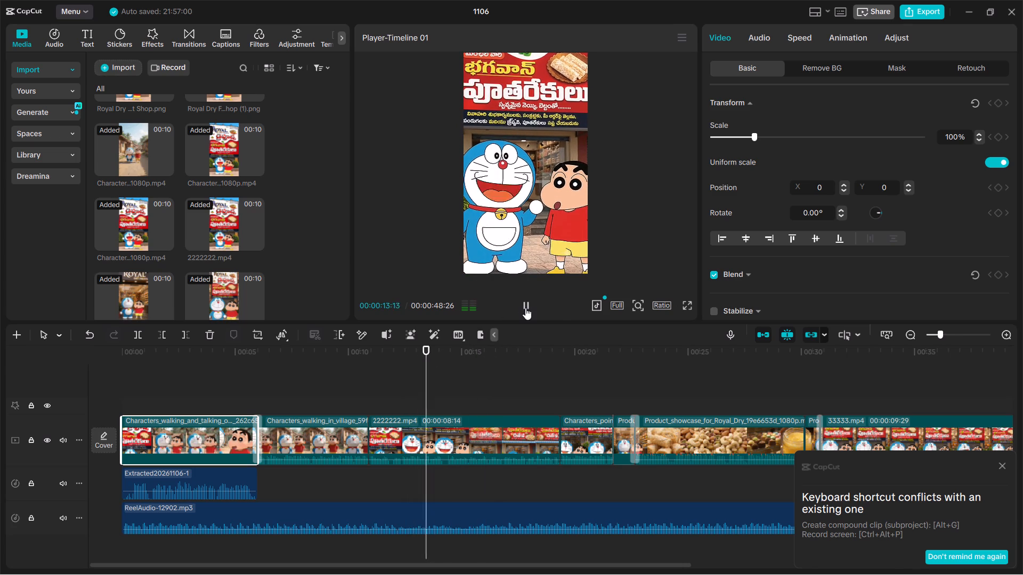
{"action": "left_click", "coordinate": [525, 308]}
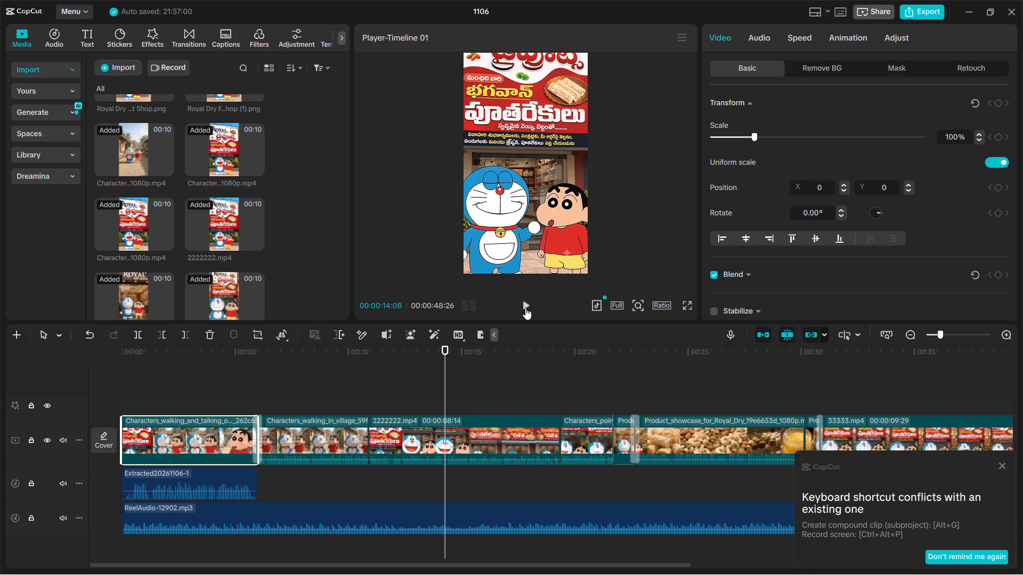
Replay the 2222222.mp4 billboard shot in the timeline from about 14 to 15.5 seconds, pausing along the way.
{"action": "left_click", "coordinate": [525, 308]}
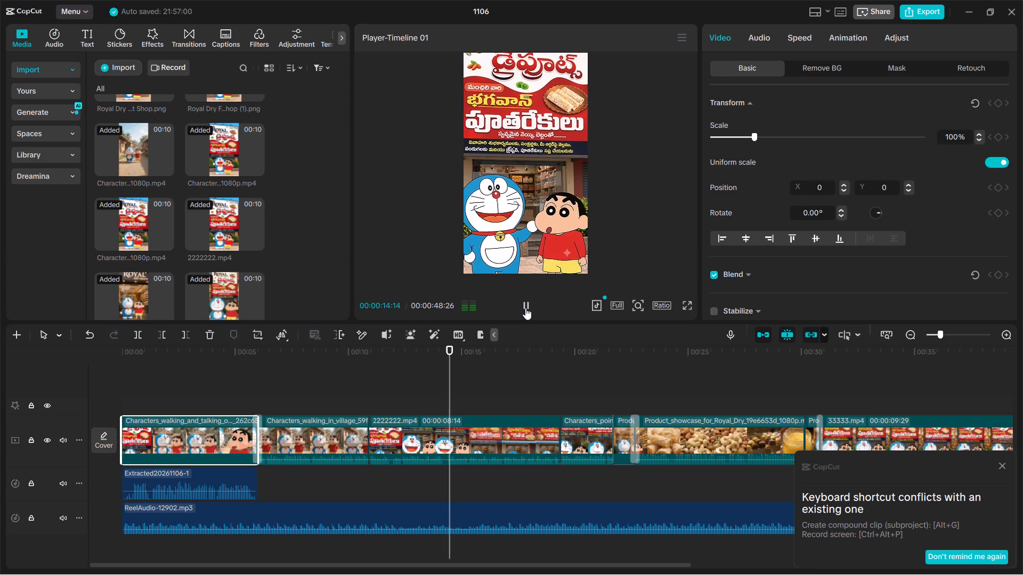
{"action": "left_click", "coordinate": [525, 308]}
{"action": "left_click", "coordinate": [525, 308]}
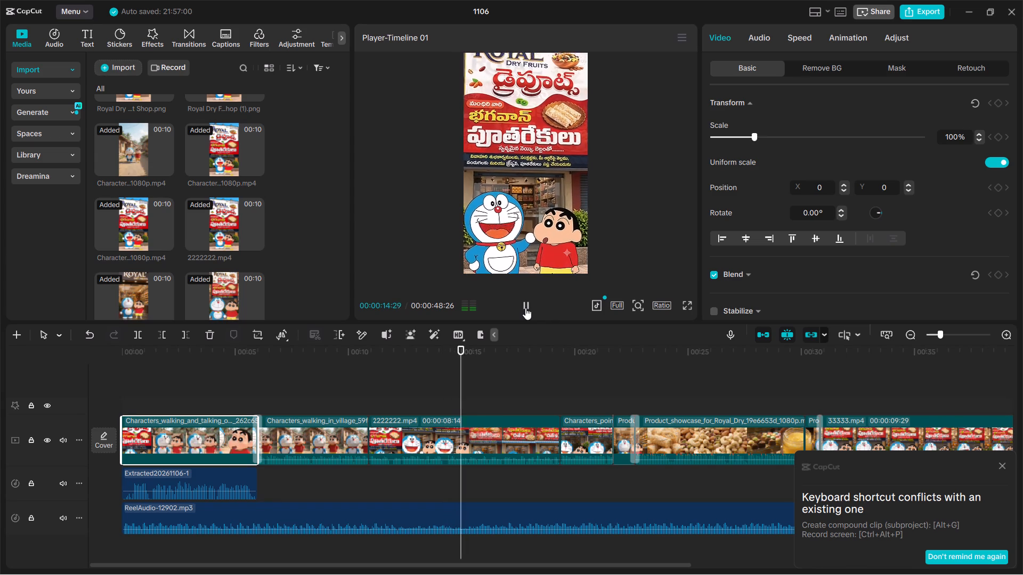
{"action": "left_click", "coordinate": [525, 308]}
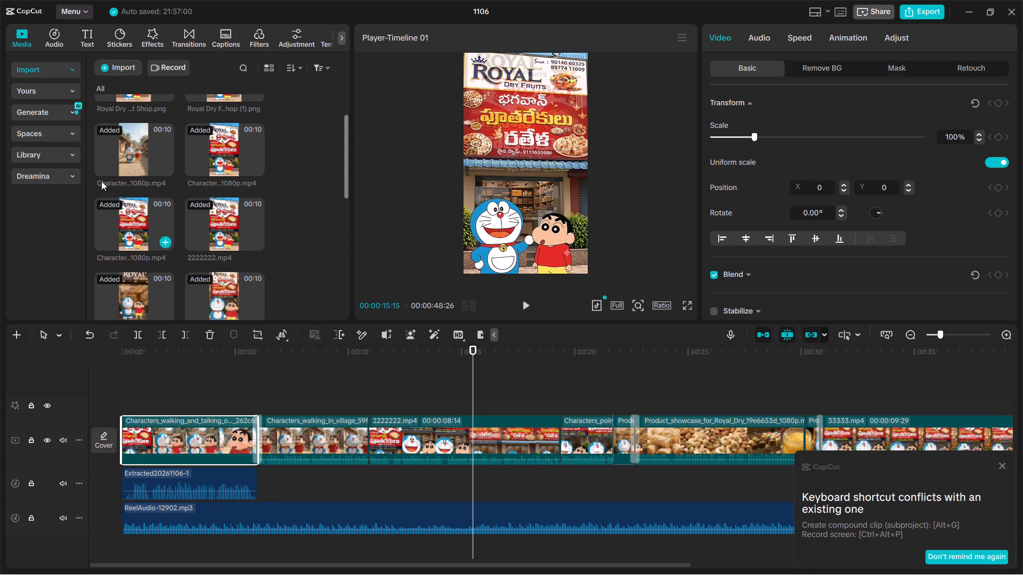
Extract the audio from the 2222222 video in Downloads and place it on the audio track at the start of the 2222222.mp4 clip.
{"action": "left_click", "coordinate": [67, 39]}
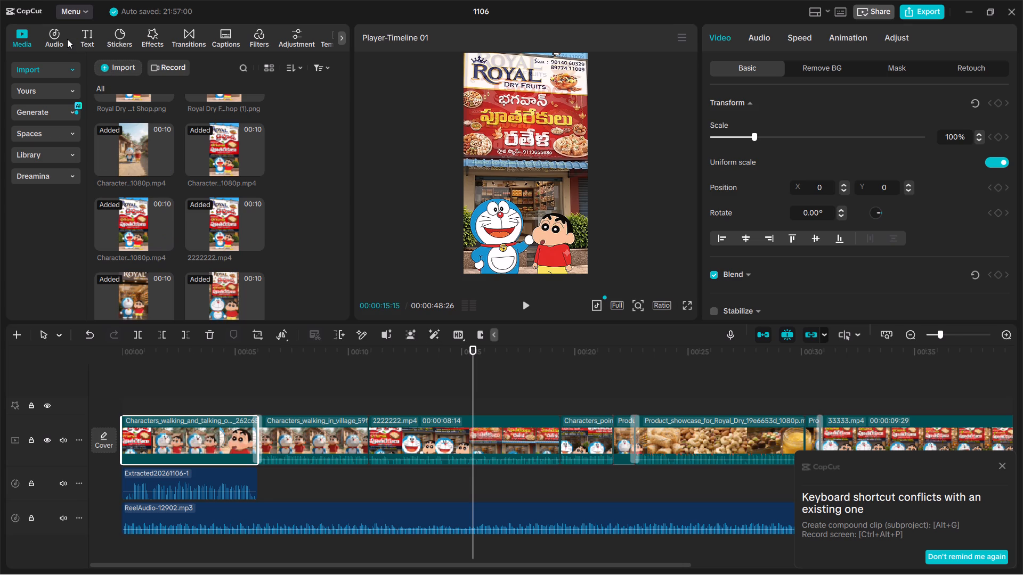
{"action": "left_click", "coordinate": [126, 69]}
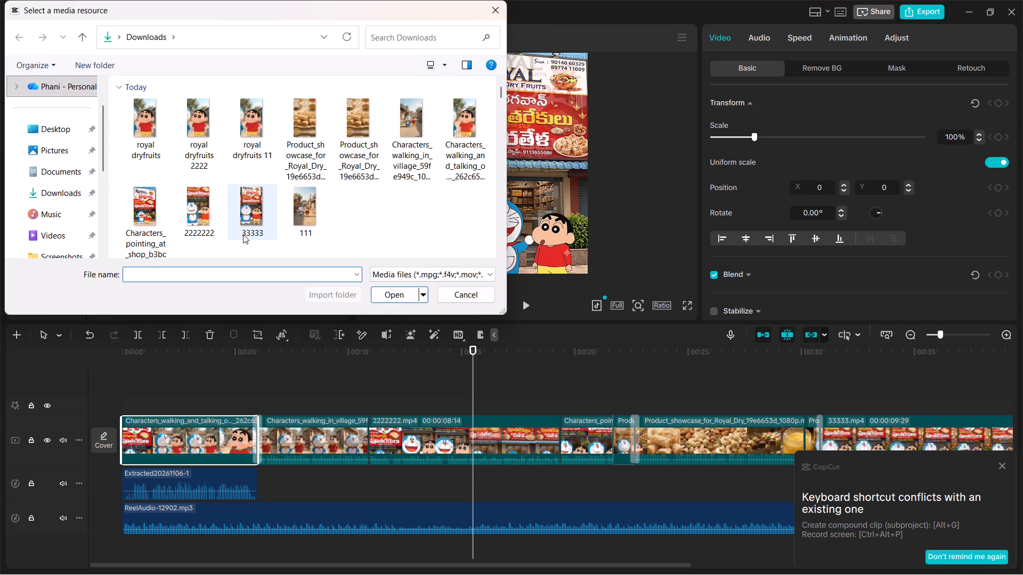
{"action": "left_click", "coordinate": [210, 229]}
{"action": "left_click", "coordinate": [385, 291]}
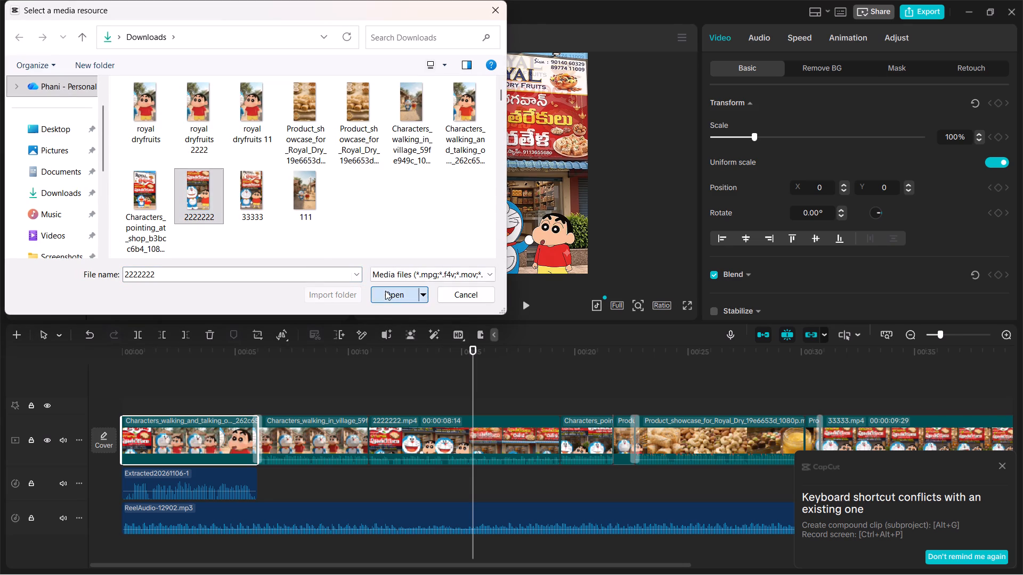
{"action": "left_click", "coordinate": [160, 138]}
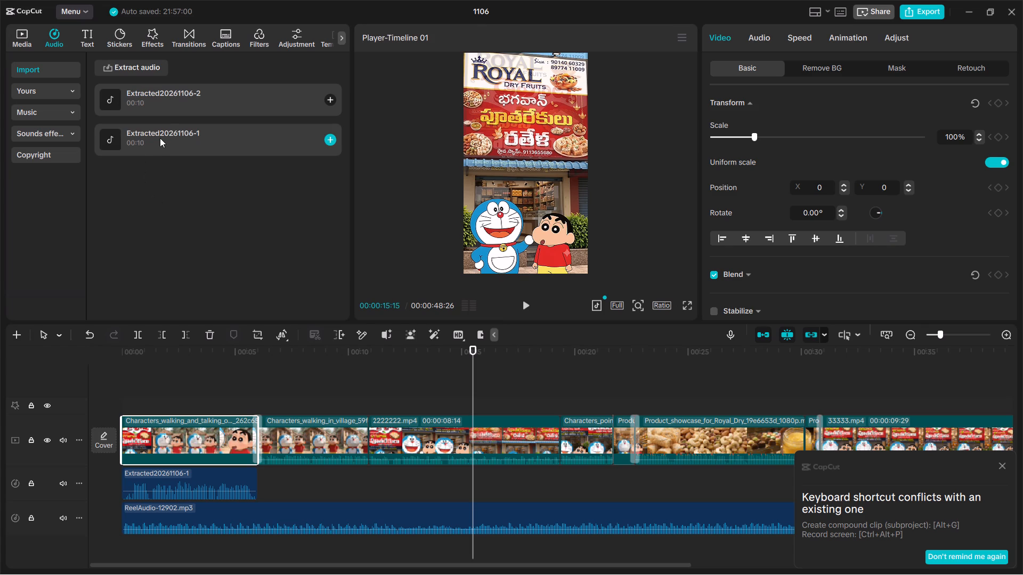
{"action": "left_click_drag", "start_coordinate": [174, 96], "coordinate": [377, 487]}
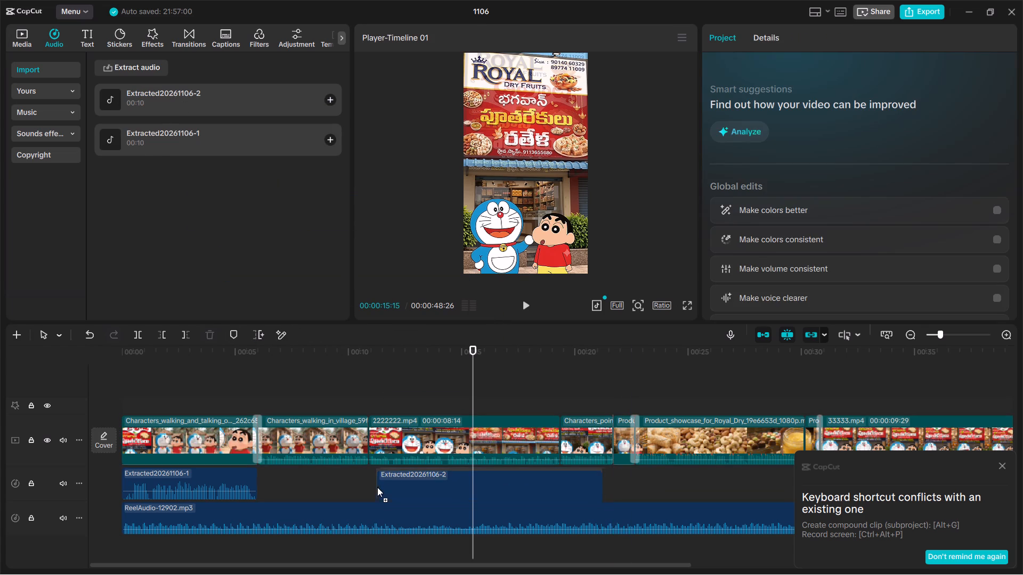
{"action": "left_click_drag", "start_coordinate": [377, 487], "coordinate": [370, 483]}
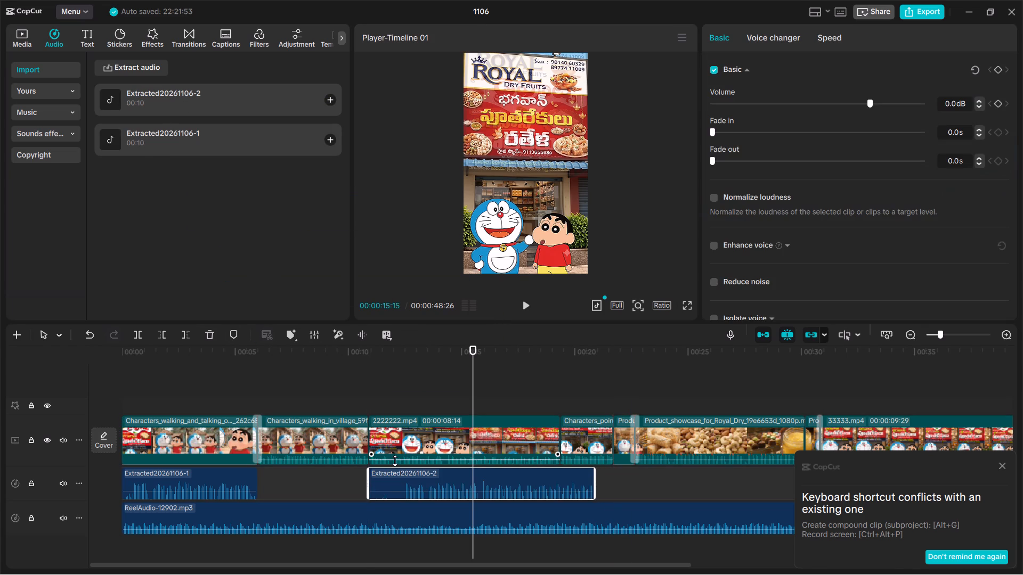
Turn the 2222222.mp4 clip's own audio volume all the way down on the timeline.
{"action": "left_click_drag", "start_coordinate": [395, 461], "coordinate": [395, 486]}
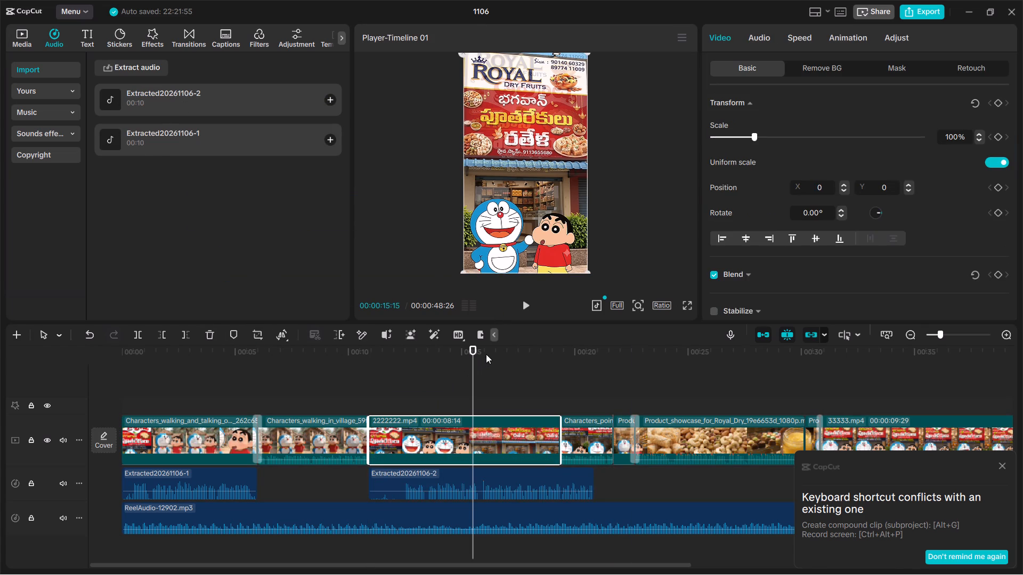
Play from about 9 seconds, then trim the quiet lead-in off the extracted audio and realign it with the start of 2222222.mp4.
{"action": "left_click_drag", "start_coordinate": [468, 352], "coordinate": [334, 352]}
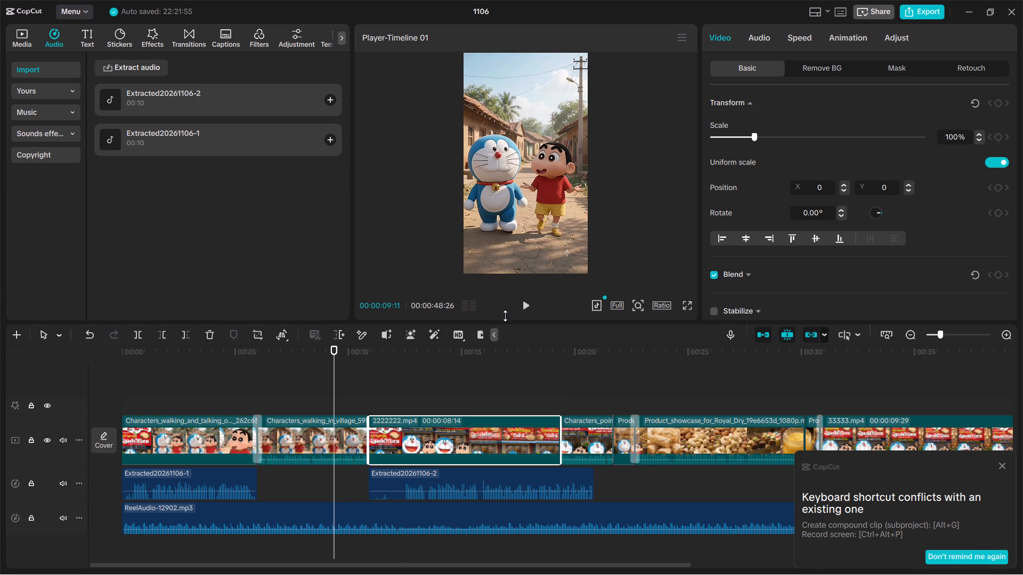
{"action": "left_click", "coordinate": [525, 309]}
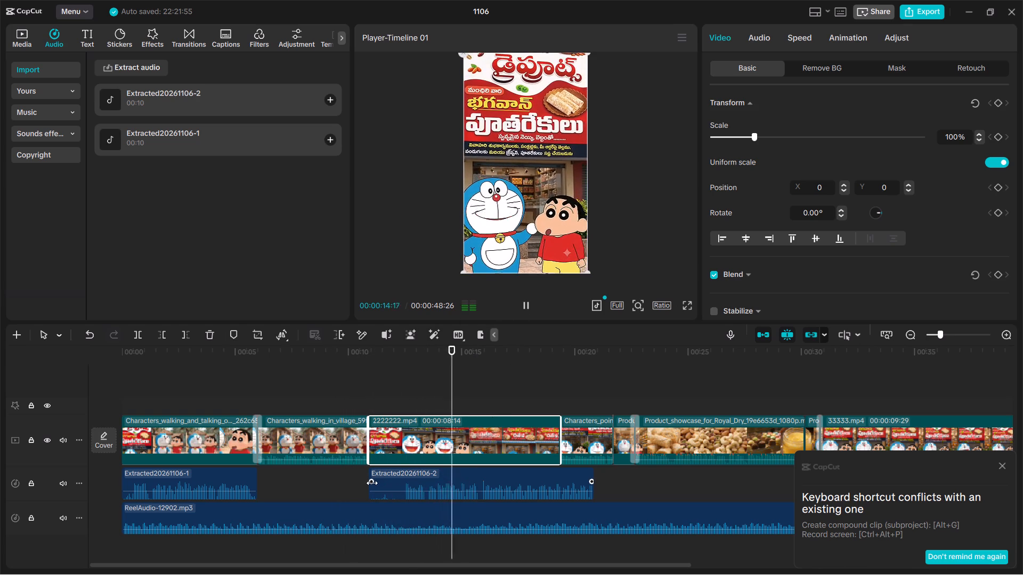
{"action": "left_click", "coordinate": [387, 470]}
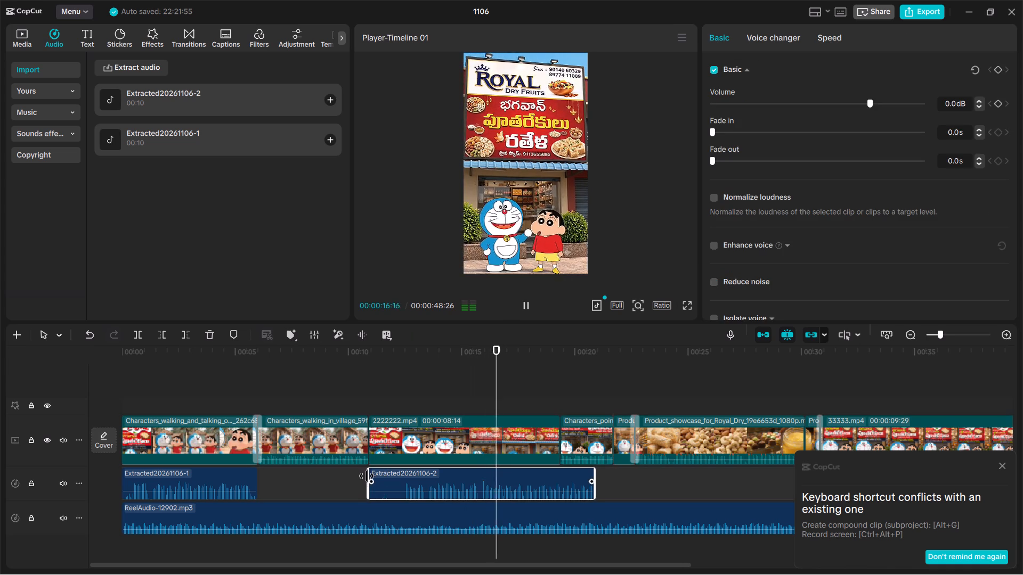
{"action": "left_click_drag", "start_coordinate": [367, 476], "coordinate": [391, 476]}
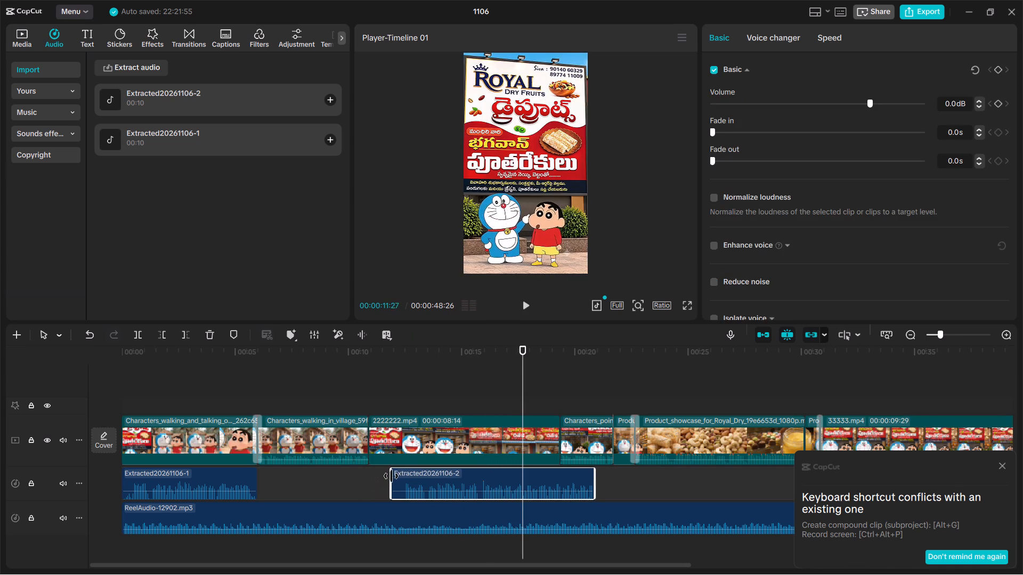
{"action": "left_click_drag", "start_coordinate": [391, 476], "coordinate": [401, 477]}
{"action": "left_click_drag", "start_coordinate": [426, 478], "coordinate": [395, 478]}
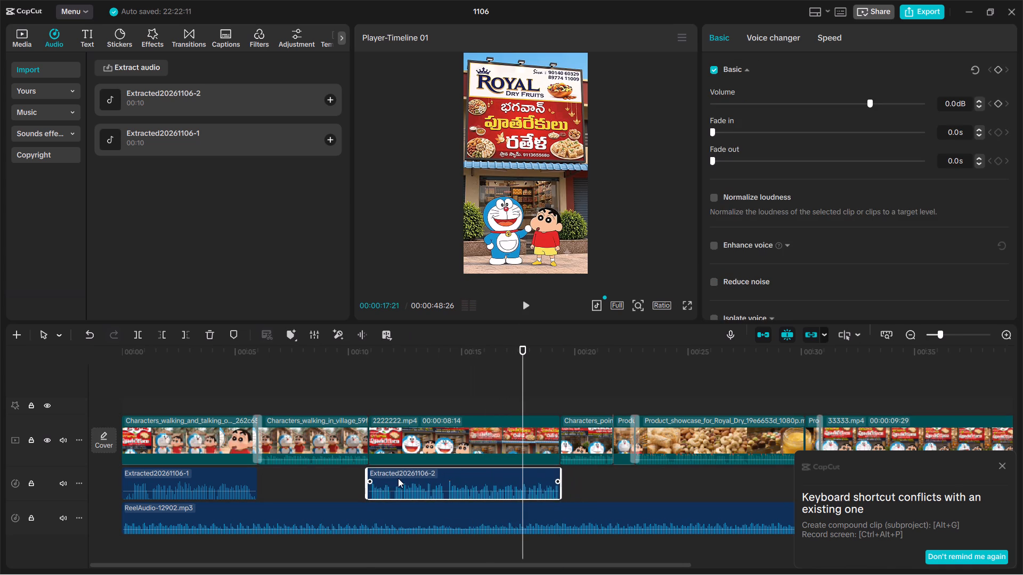
{"action": "left_click", "coordinate": [401, 478]}
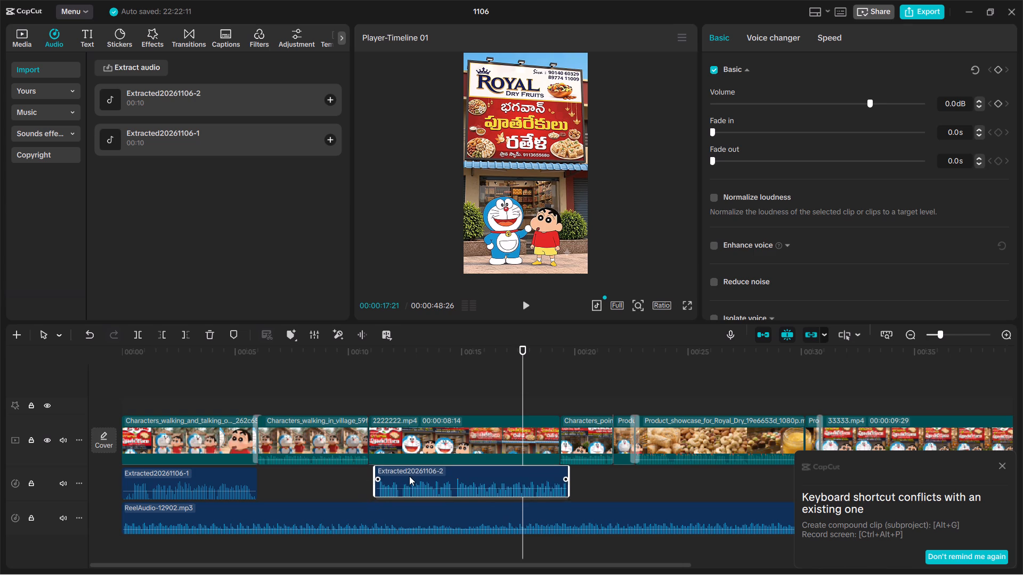
Play the timeline from just before 2222222.mp4 to about 22 seconds to check the trimmed audio against the picture.
{"action": "left_click_drag", "start_coordinate": [524, 357], "coordinate": [441, 357]}
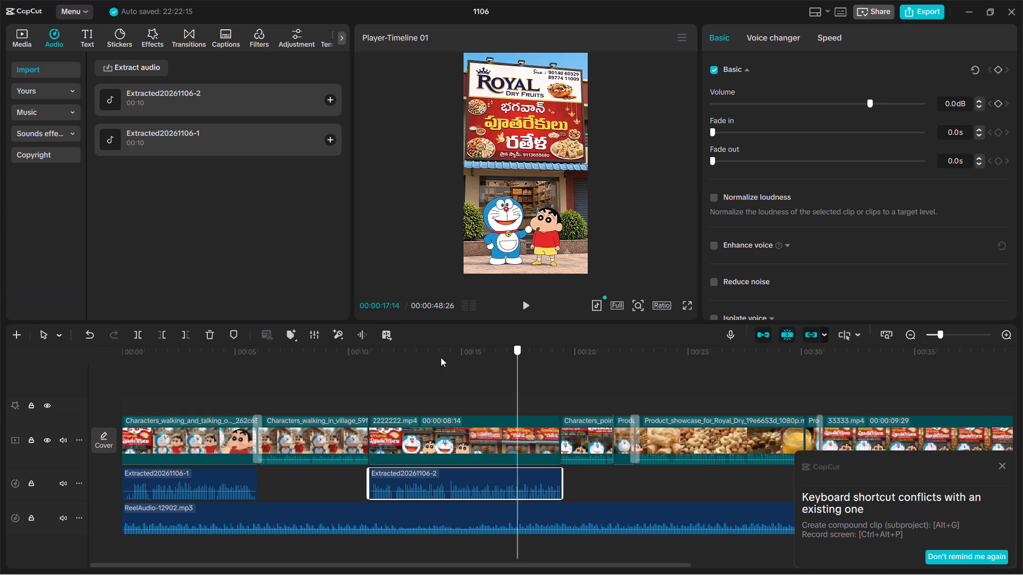
{"action": "left_click_drag", "start_coordinate": [441, 357], "coordinate": [355, 371]}
{"action": "left_click", "coordinate": [525, 312]}
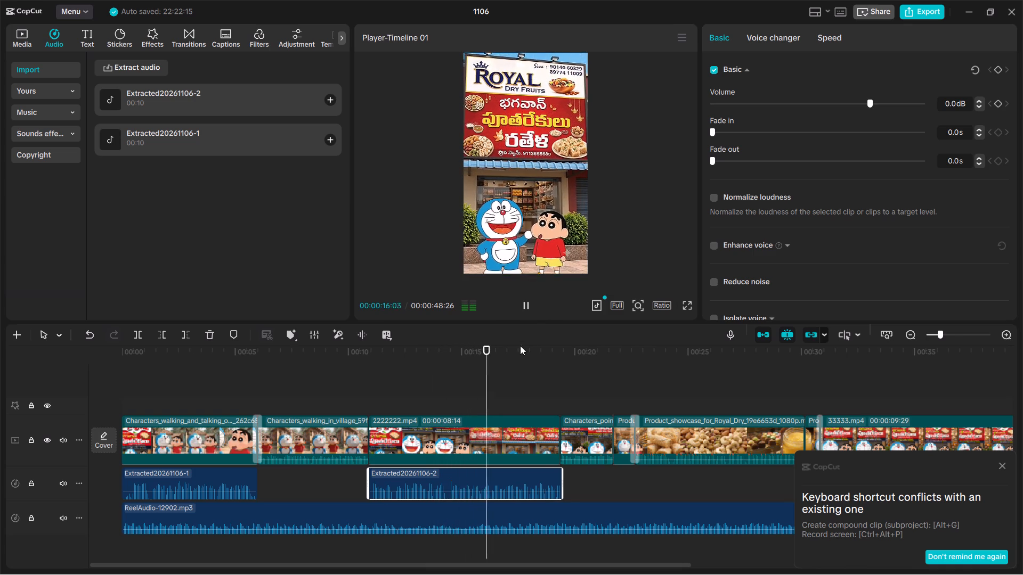
{"action": "left_click", "coordinate": [529, 306]}
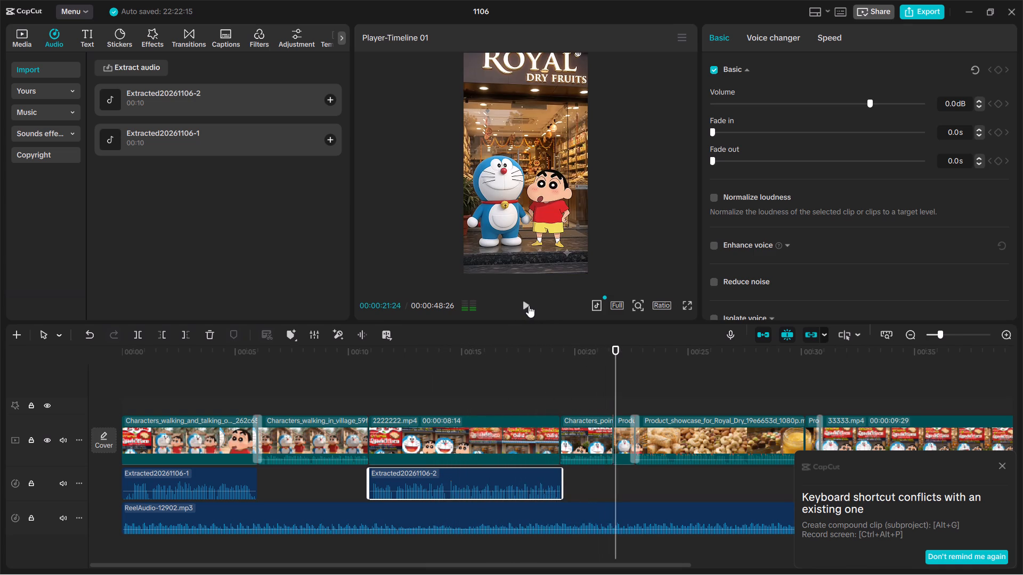
Trim the end of the 2222222.mp4 clip so it lasts about 4 seconds, ending near the 15-second mark.
{"action": "left_click", "coordinate": [504, 433]}
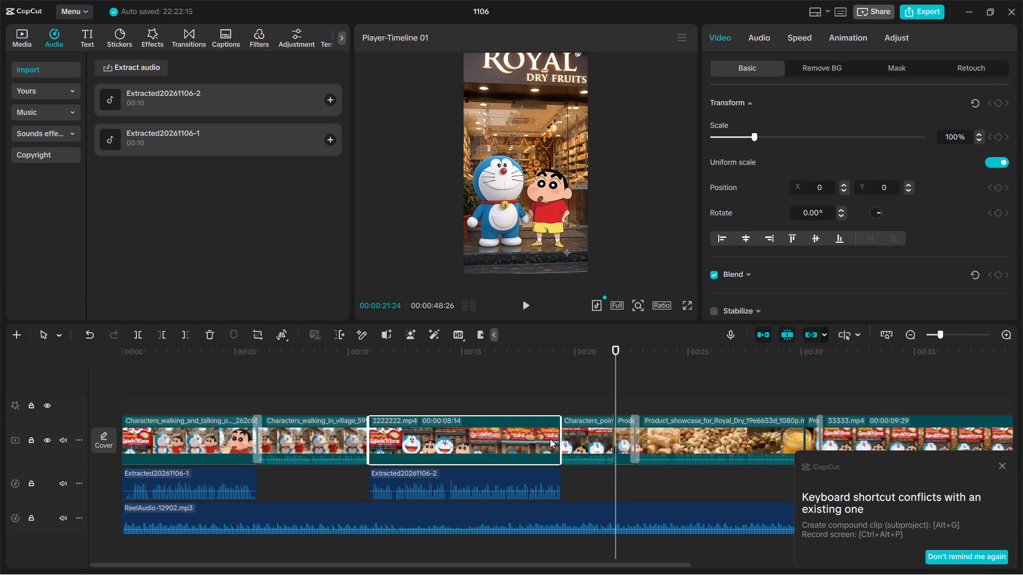
{"action": "left_click_drag", "start_coordinate": [561, 438], "coordinate": [492, 439]}
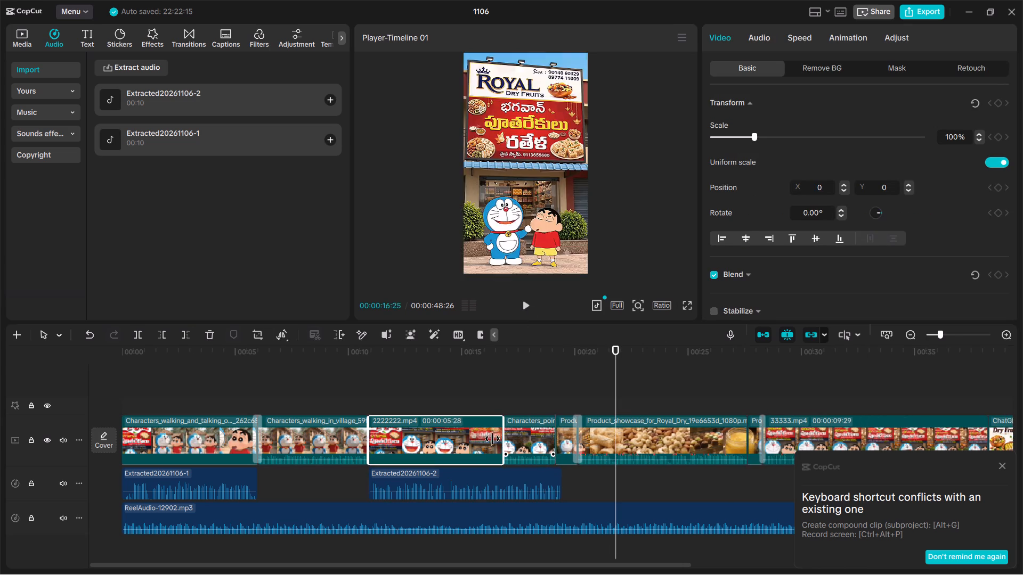
{"action": "left_click_drag", "start_coordinate": [492, 439], "coordinate": [431, 437]}
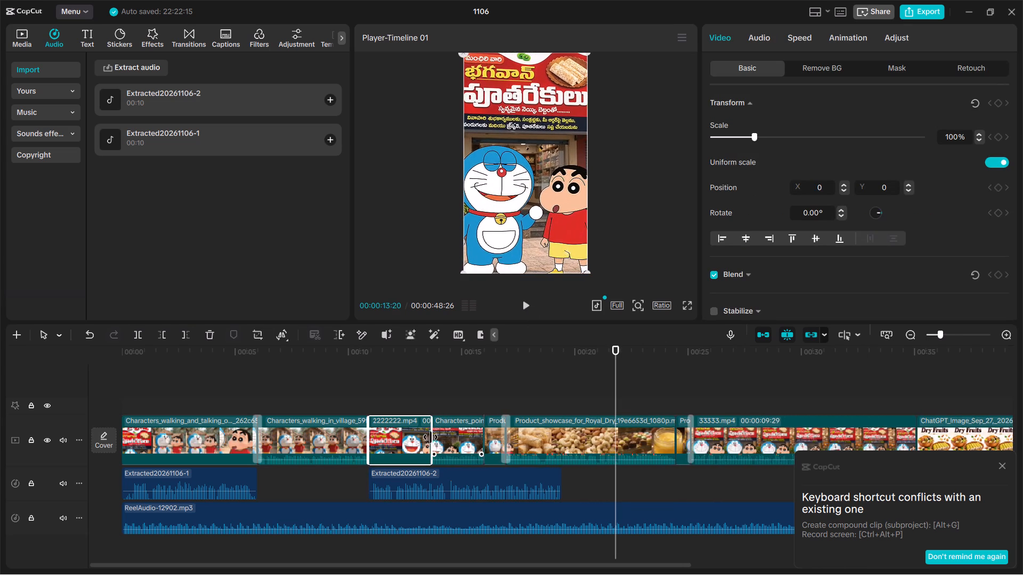
{"action": "left_click_drag", "start_coordinate": [431, 437], "coordinate": [458, 434]}
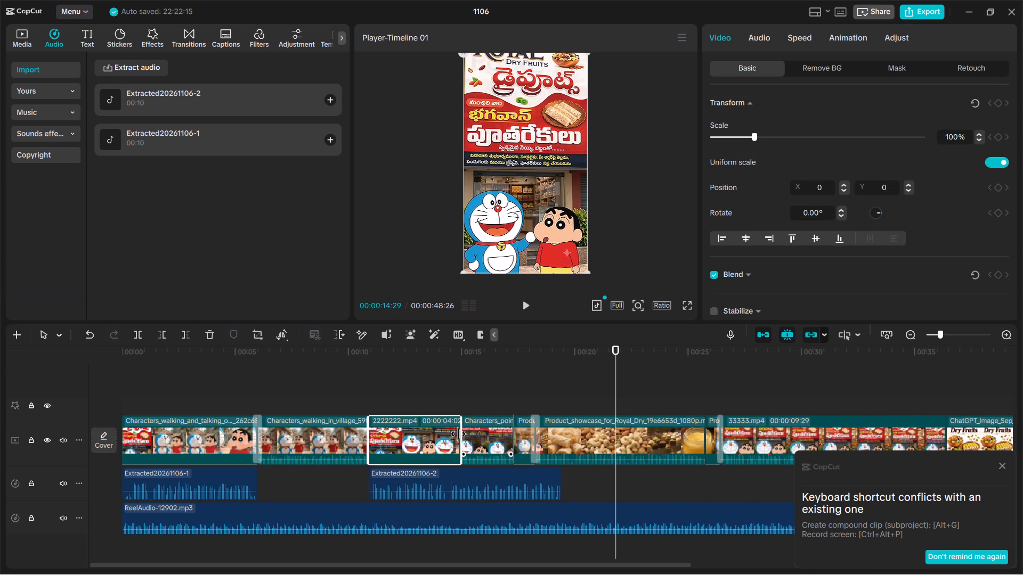
{"action": "left_click_drag", "start_coordinate": [458, 434], "coordinate": [461, 436]}
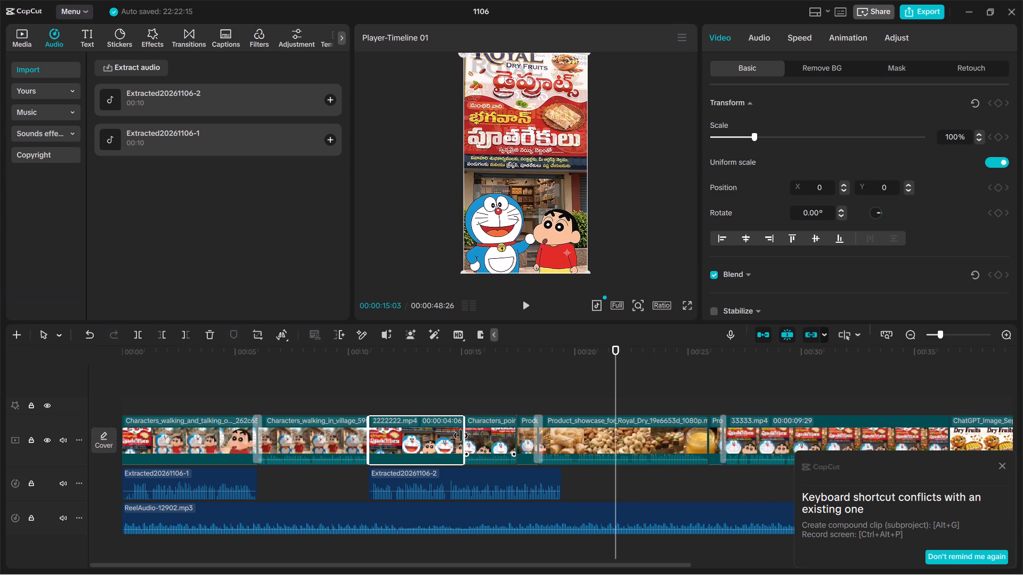
{"action": "left_click_drag", "start_coordinate": [461, 436], "coordinate": [457, 438]}
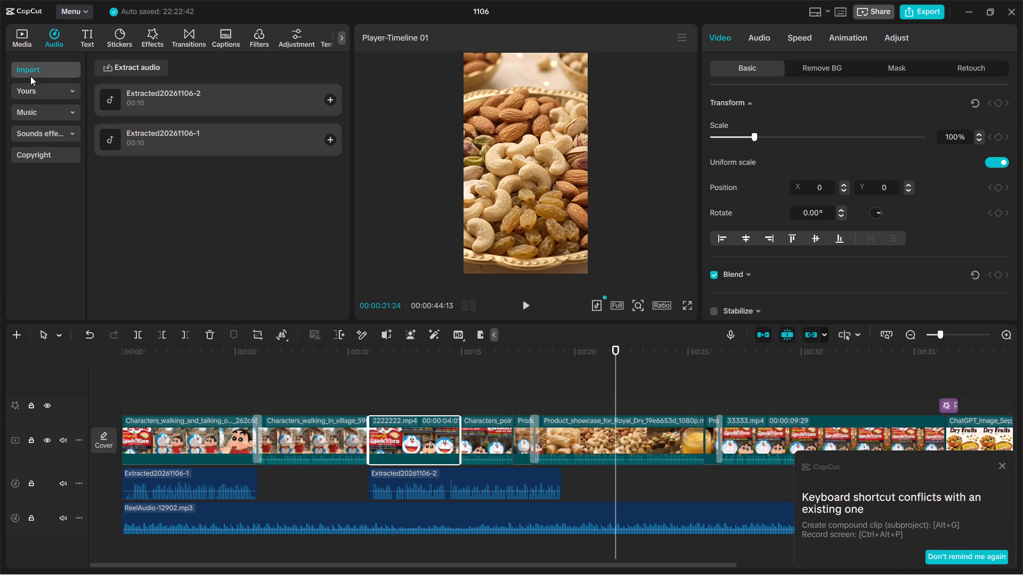
Insert the imported Characters_pointing_at_shop_b3bcc6b4_1080p.mp4 clip on the main track directly after the 2222222.mp4 clip.
{"action": "left_click", "coordinate": [178, 39]}
{"action": "left_click", "coordinate": [29, 40]}
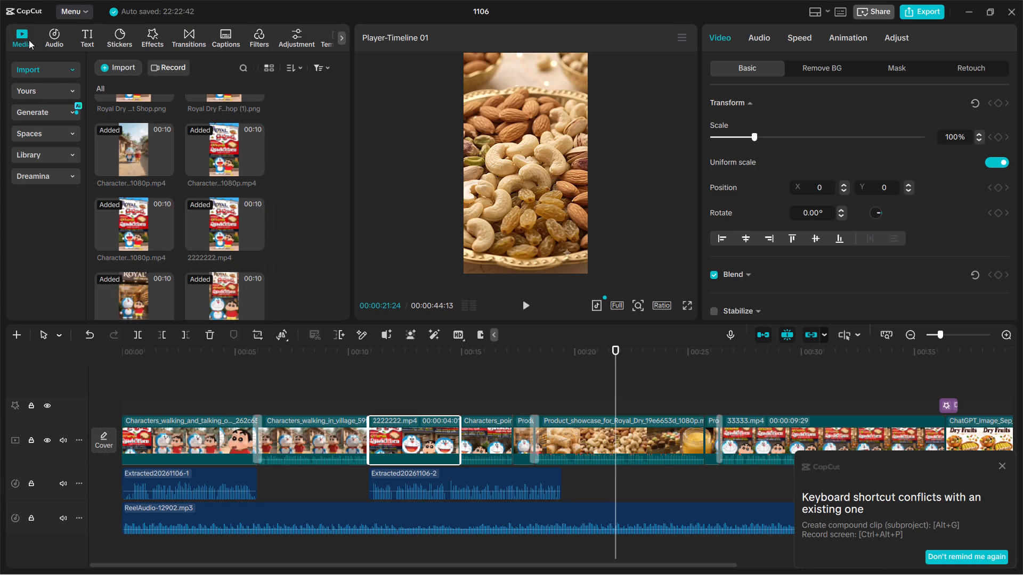
{"action": "scroll", "coordinate": [192, 178], "scroll_direction": "up", "scroll_amount": 8}
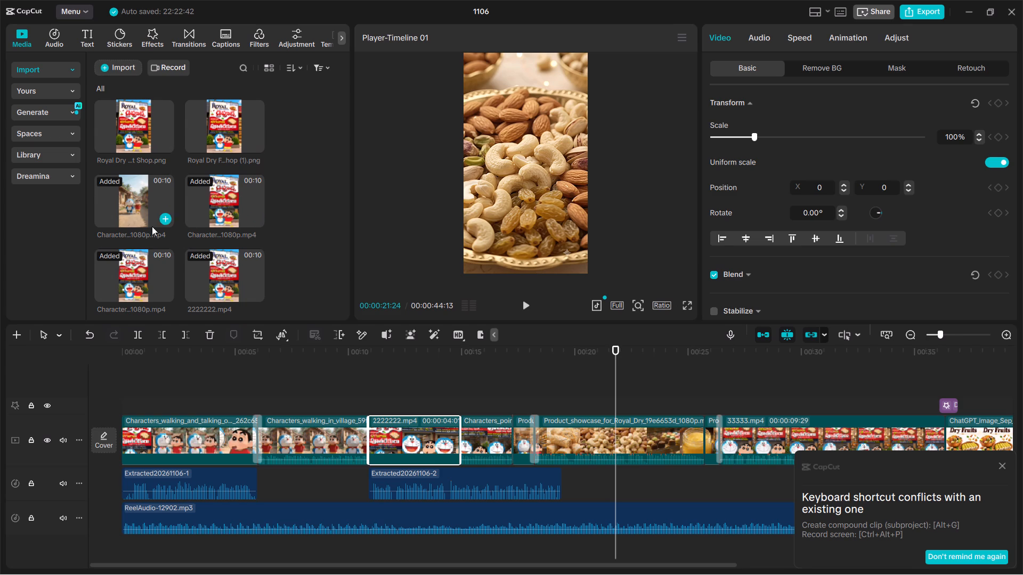
{"action": "double_click", "coordinate": [140, 265]}
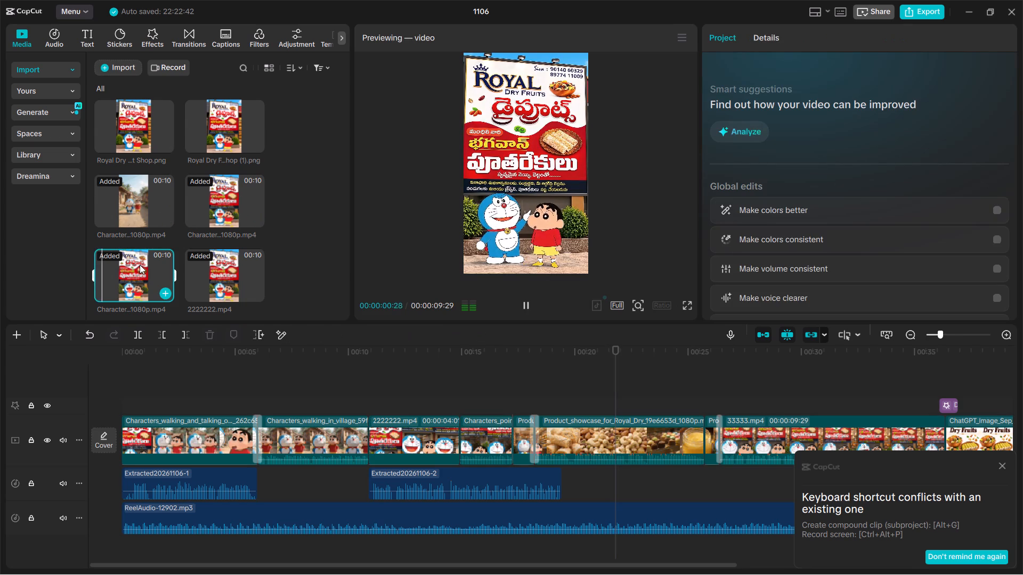
{"action": "left_click_drag", "start_coordinate": [140, 265], "coordinate": [483, 469]}
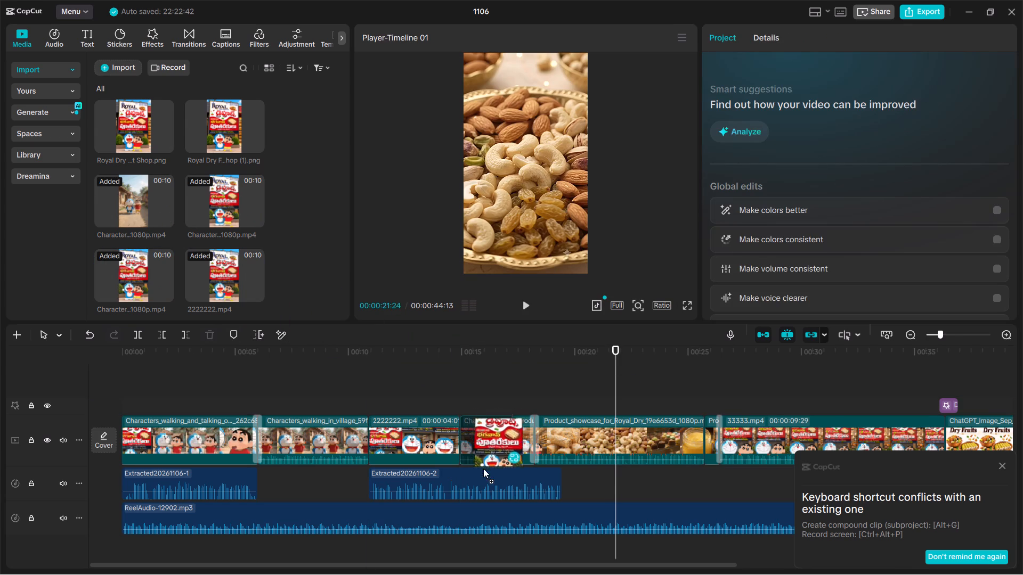
{"action": "left_click_drag", "start_coordinate": [483, 469], "coordinate": [476, 443]}
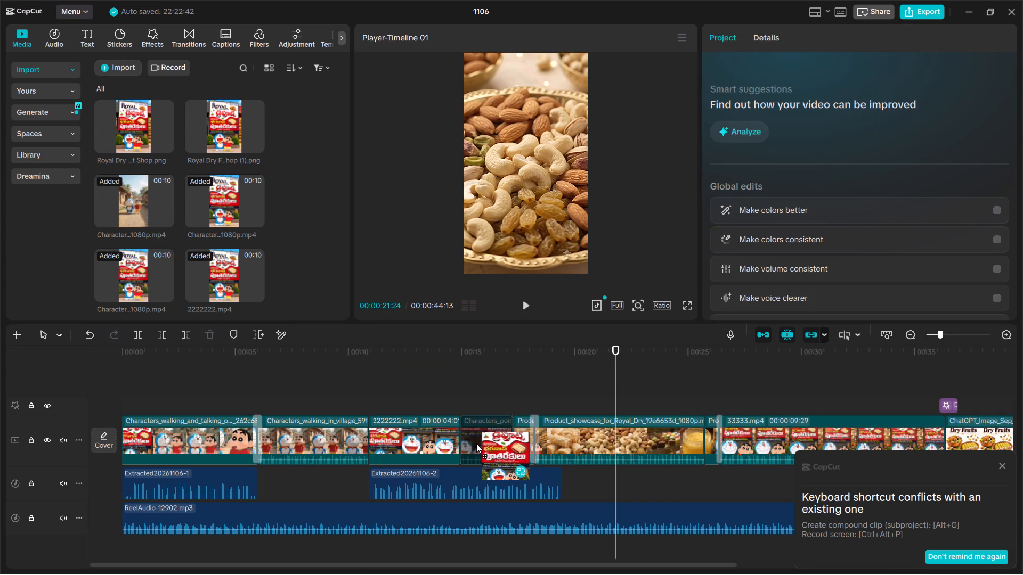
{"action": "left_click_drag", "start_coordinate": [476, 443], "coordinate": [461, 430]}
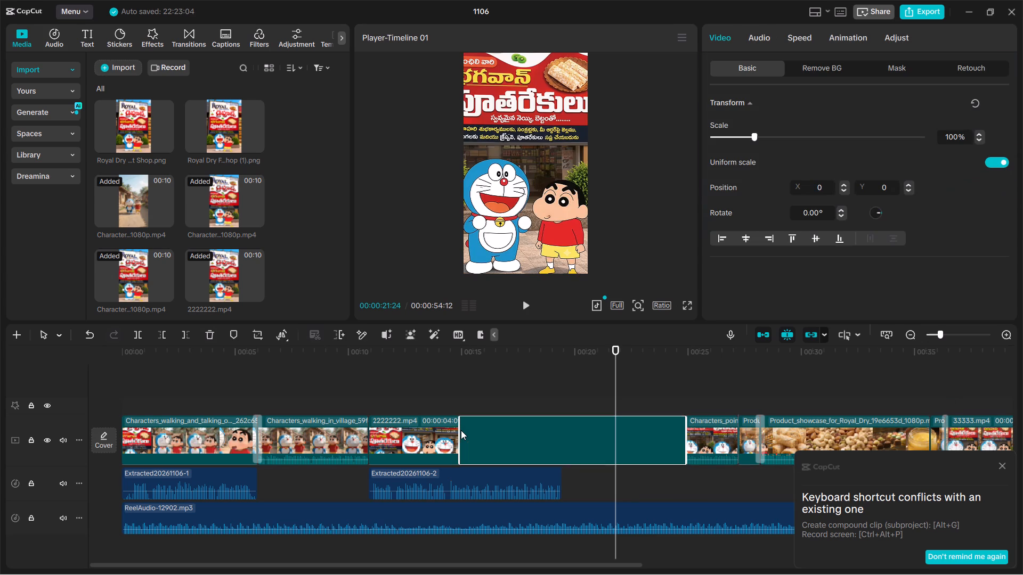
Play from about 13 seconds across the join and turn down the inserted pointing-at-shop clip's own audio volume.
{"action": "left_click_drag", "start_coordinate": [619, 359], "coordinate": [428, 352]}
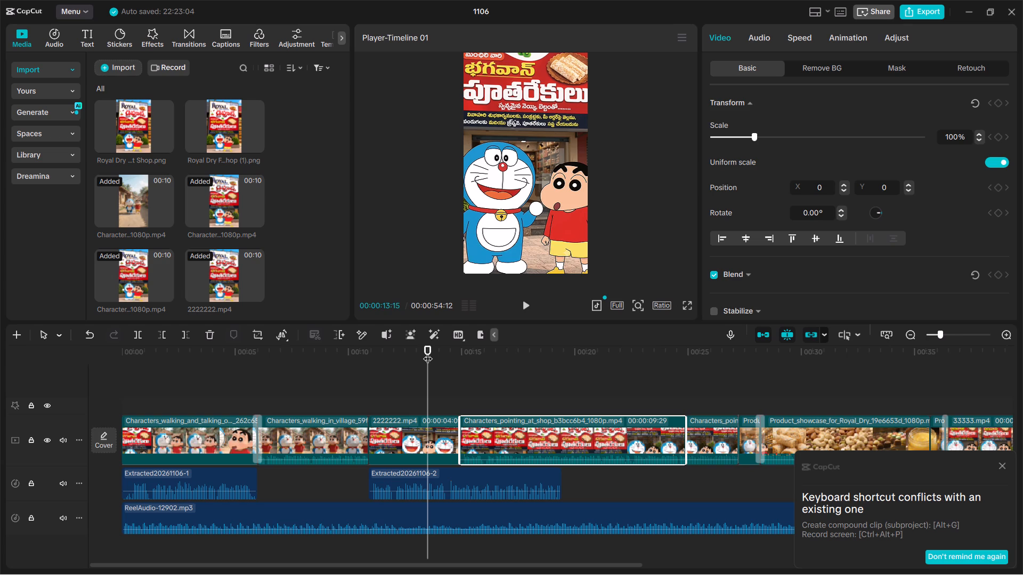
{"action": "left_click", "coordinate": [529, 308]}
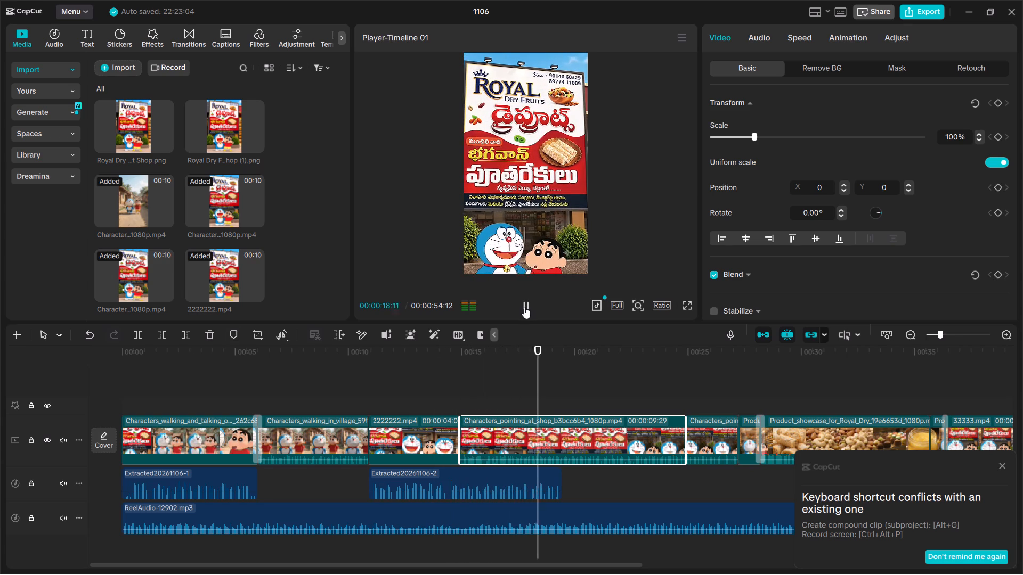
{"action": "left_click_drag", "start_coordinate": [515, 459], "coordinate": [509, 497]}
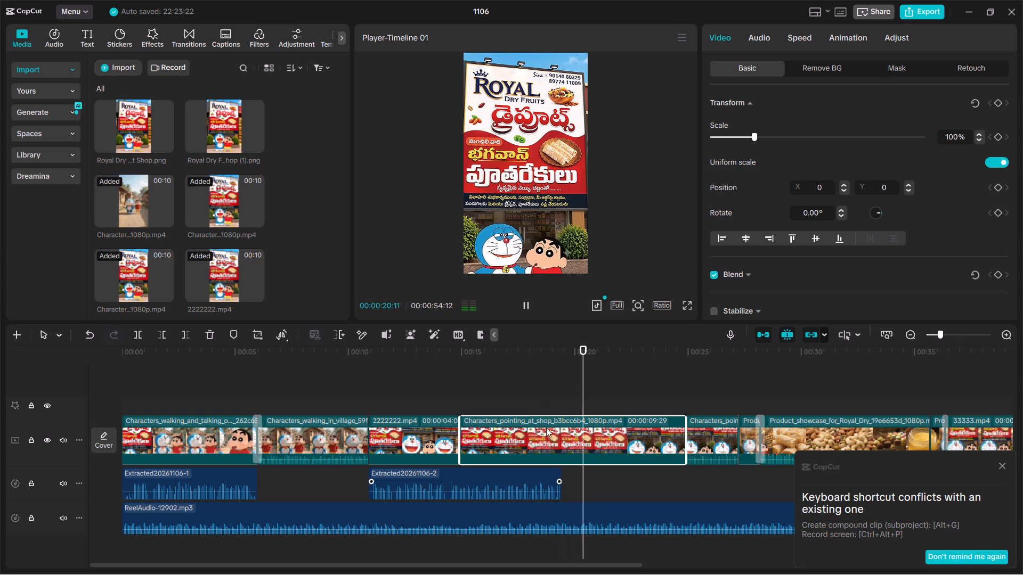
Find the characters' close-up framing in the inserted pointing-at-shop clip and trim the clip's start to about the 17-second mark.
{"action": "left_click_drag", "start_coordinate": [599, 353], "coordinate": [474, 363]}
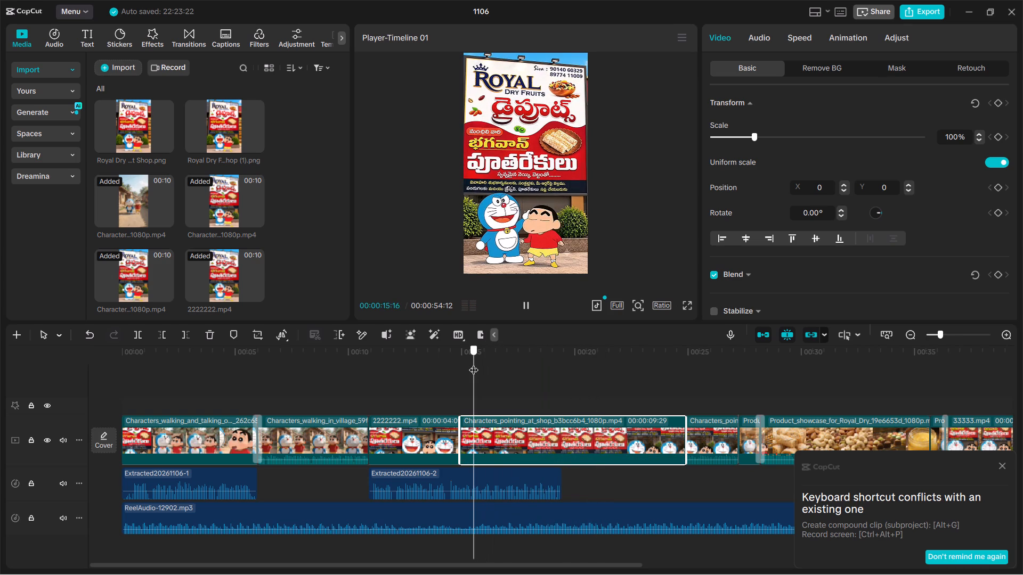
{"action": "left_click_drag", "start_coordinate": [474, 363], "coordinate": [539, 360]}
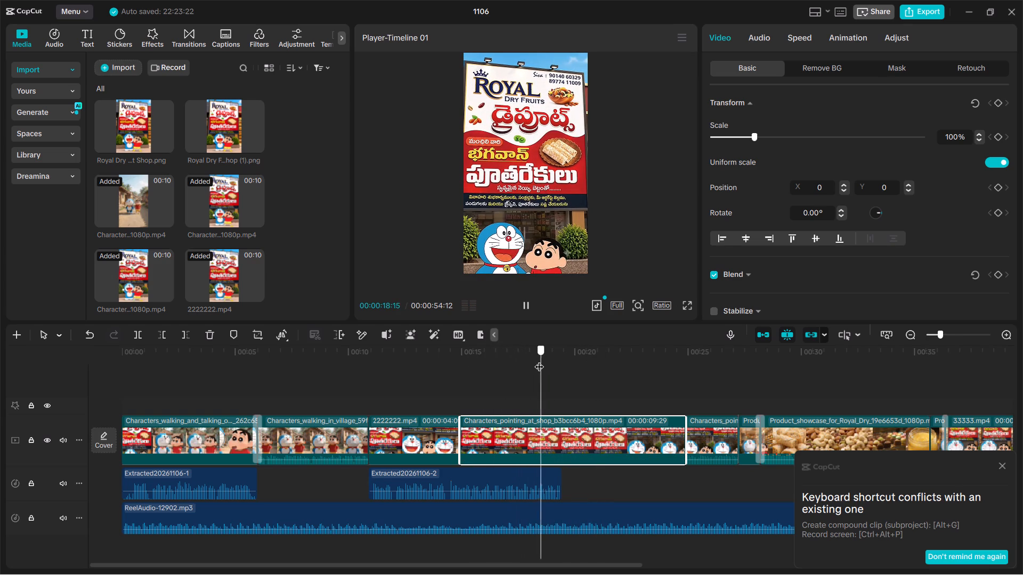
{"action": "left_click_drag", "start_coordinate": [539, 360], "coordinate": [511, 365]}
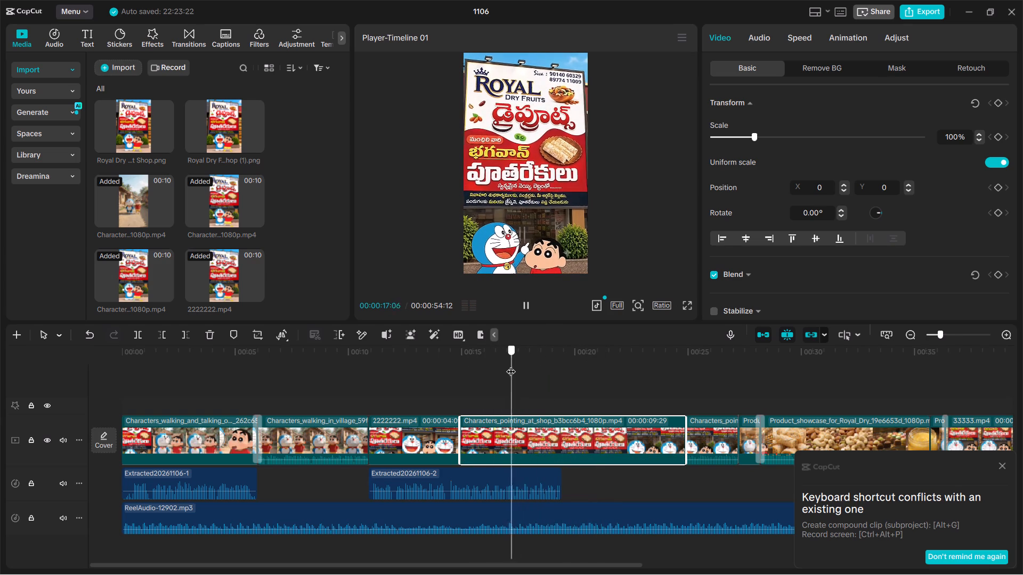
{"action": "left_click_drag", "start_coordinate": [511, 365], "coordinate": [493, 366]}
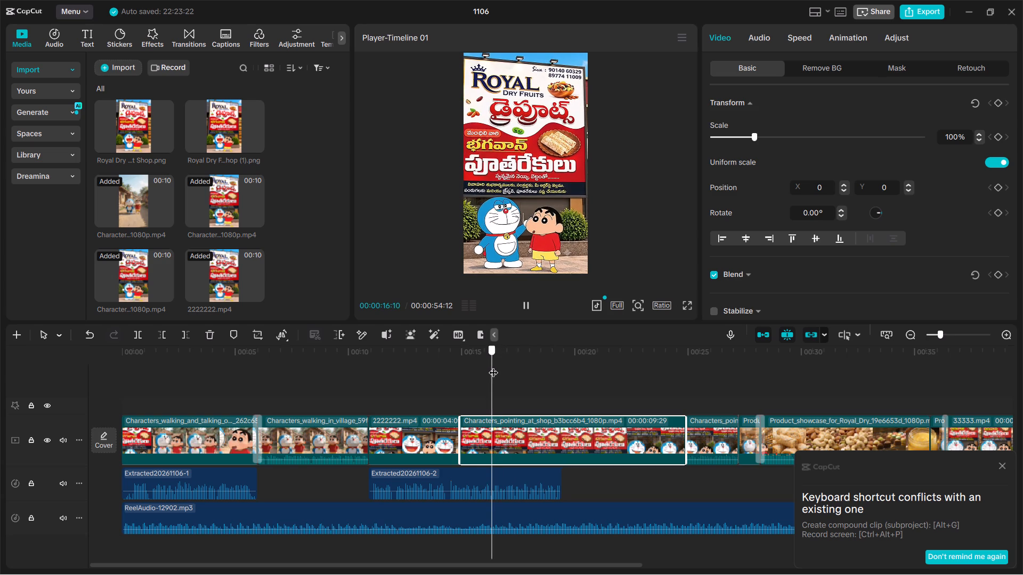
{"action": "left_click_drag", "start_coordinate": [493, 366], "coordinate": [508, 362]}
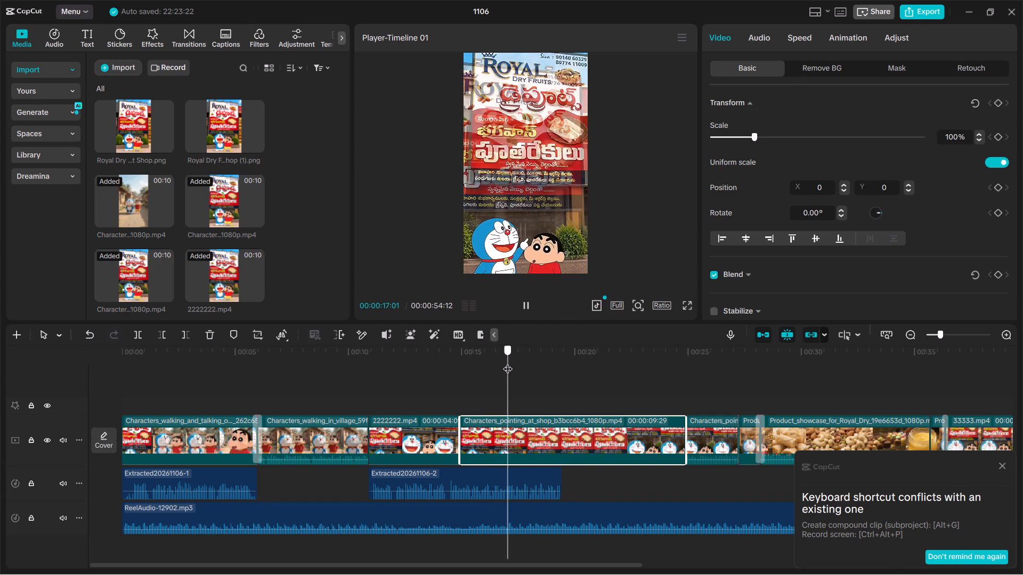
{"action": "left_click_drag", "start_coordinate": [508, 362], "coordinate": [513, 362]}
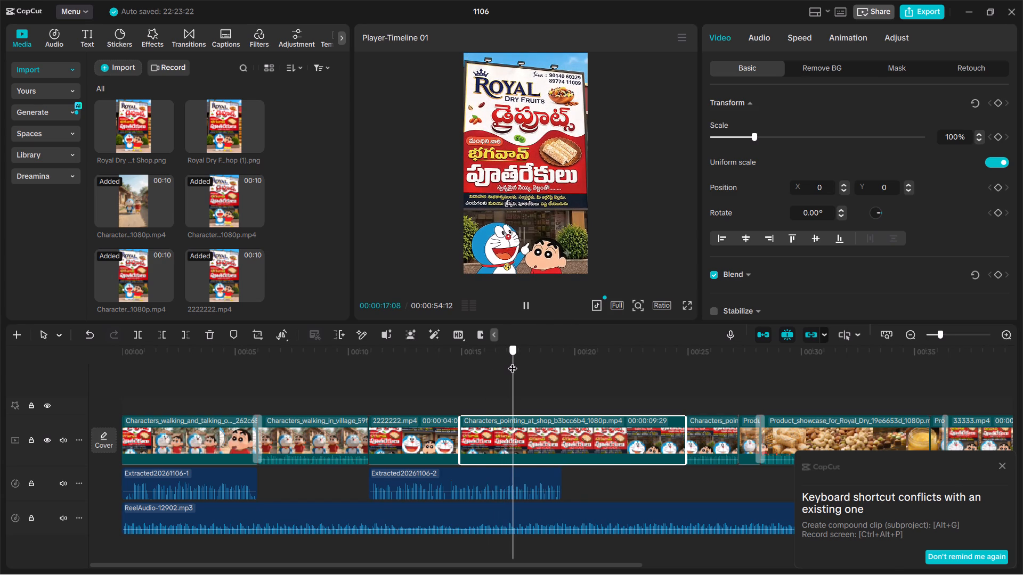
{"action": "left_click_drag", "start_coordinate": [513, 362], "coordinate": [510, 362]}
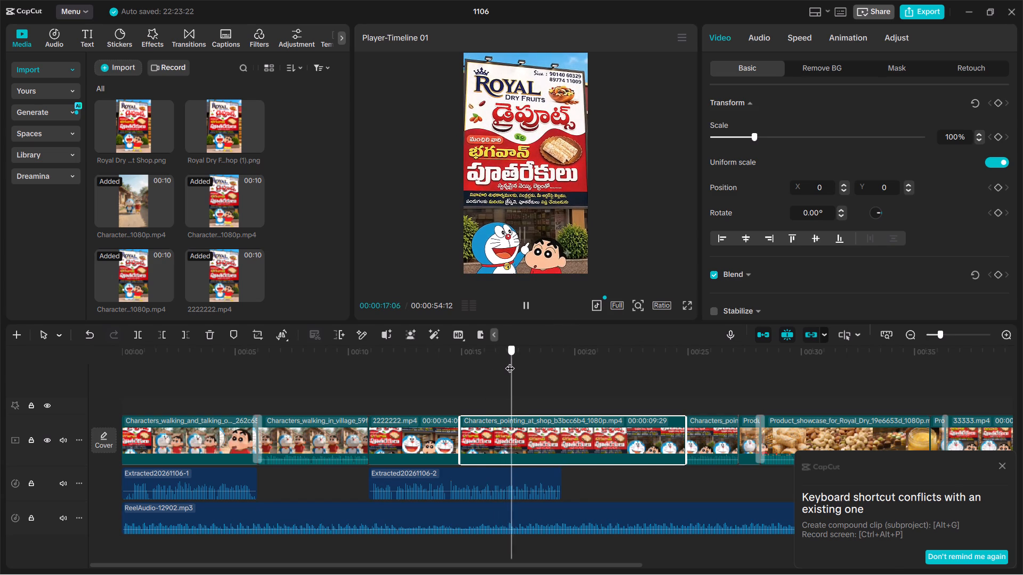
{"action": "left_click_drag", "start_coordinate": [510, 362], "coordinate": [510, 362]}
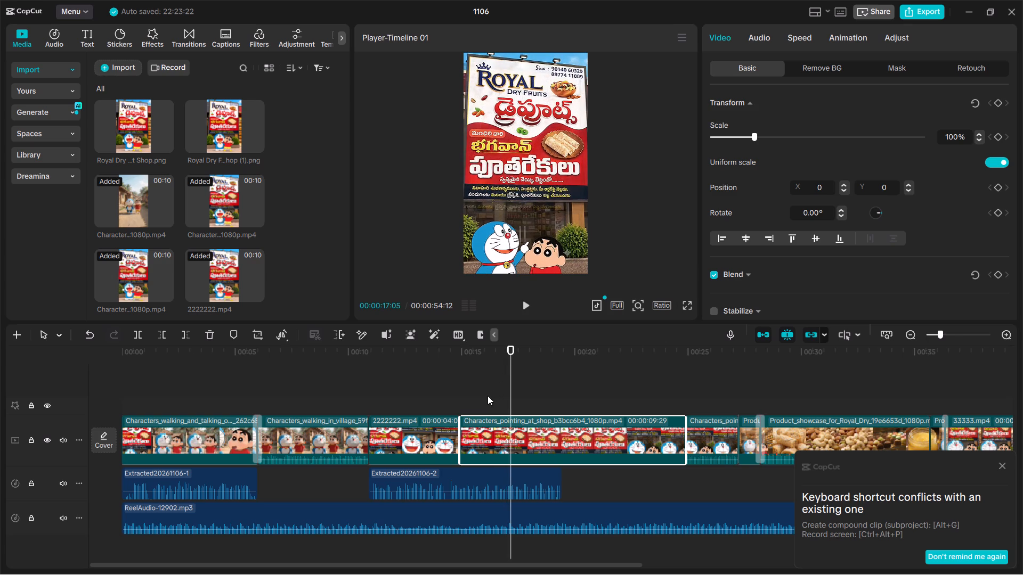
{"action": "left_click_drag", "start_coordinate": [460, 424], "coordinate": [473, 424]}
{"action": "left_click_drag", "start_coordinate": [473, 424], "coordinate": [512, 420]}
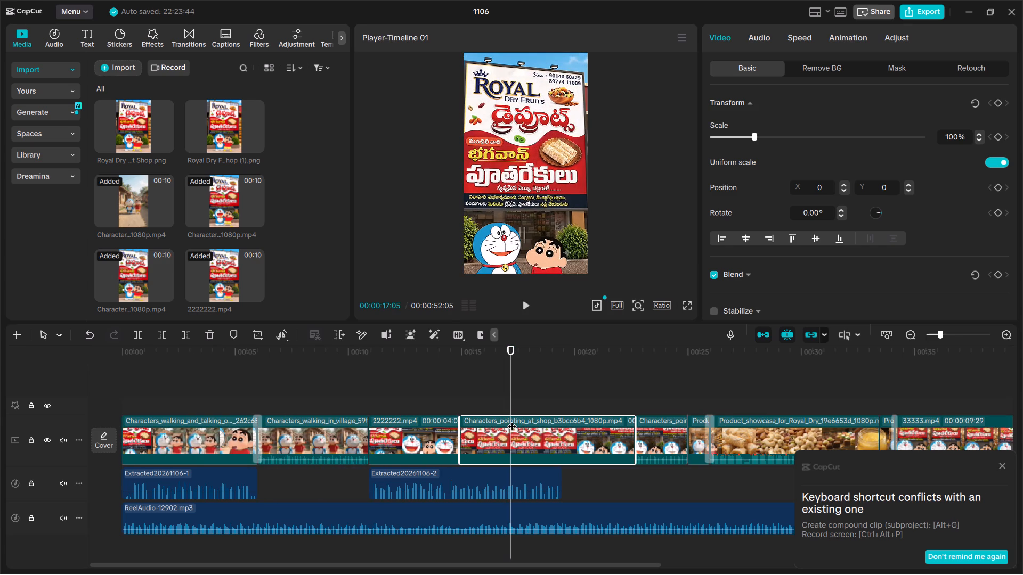
Trim the end of the inserted pointing-at-shop clip to match the end of Extracted20261106-2, and play the timeline across the billboard scene.
{"action": "left_click_drag", "start_coordinate": [509, 351], "coordinate": [396, 350]}
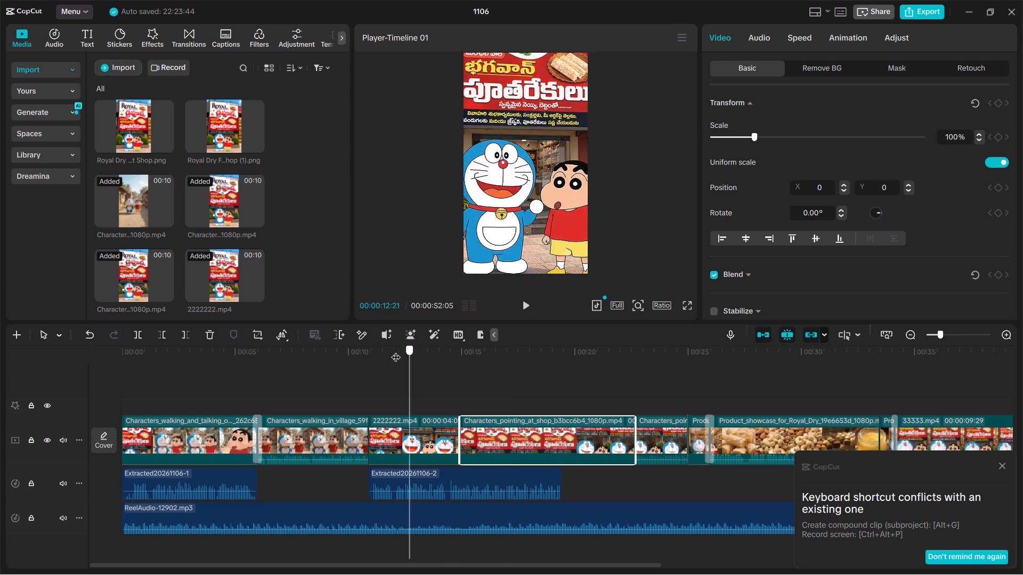
{"action": "left_click_drag", "start_coordinate": [396, 350], "coordinate": [344, 347]}
{"action": "left_click", "coordinate": [529, 313]}
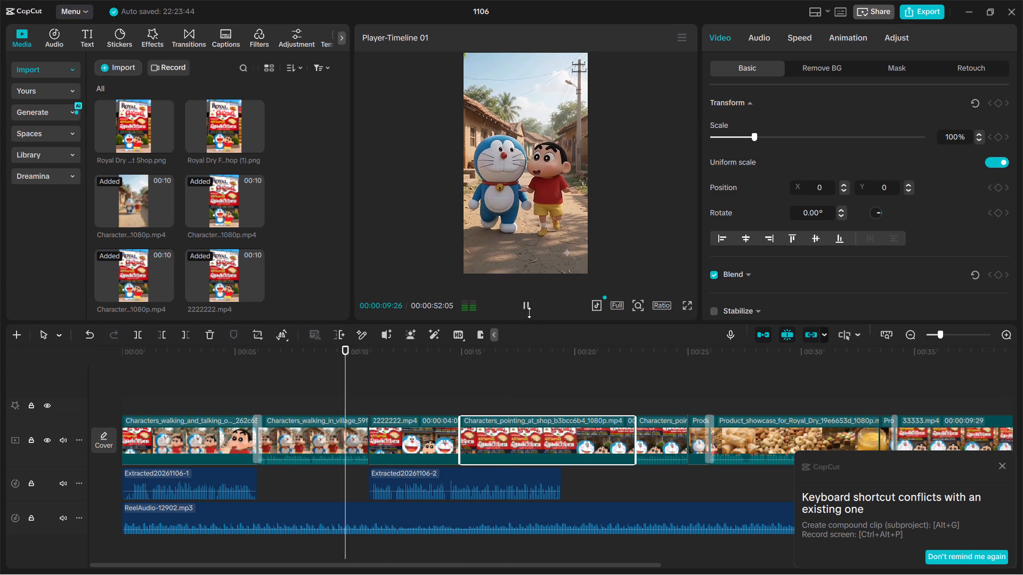
{"action": "left_click_drag", "start_coordinate": [636, 433], "coordinate": [562, 436]}
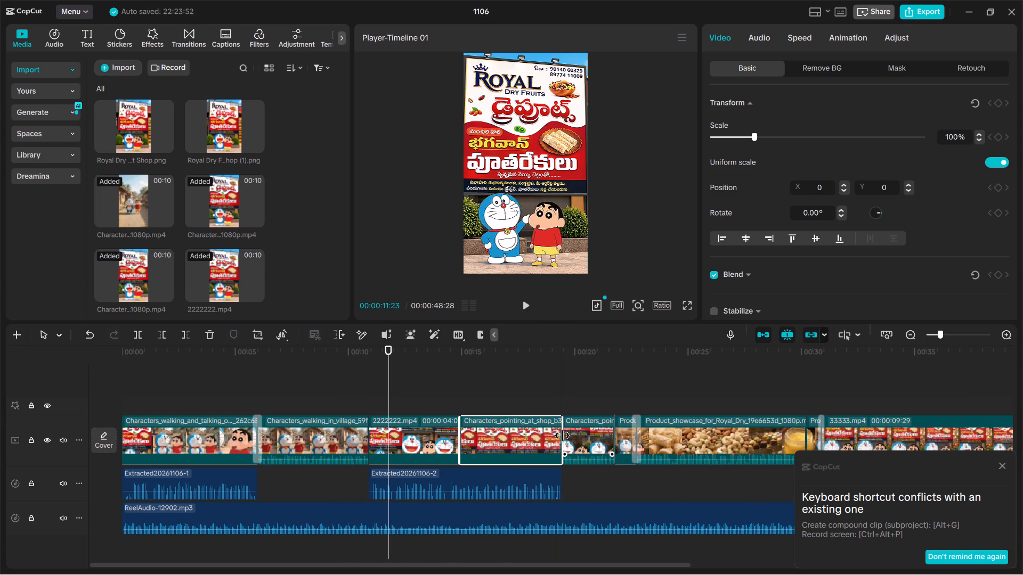
{"action": "left_click", "coordinate": [527, 309]}
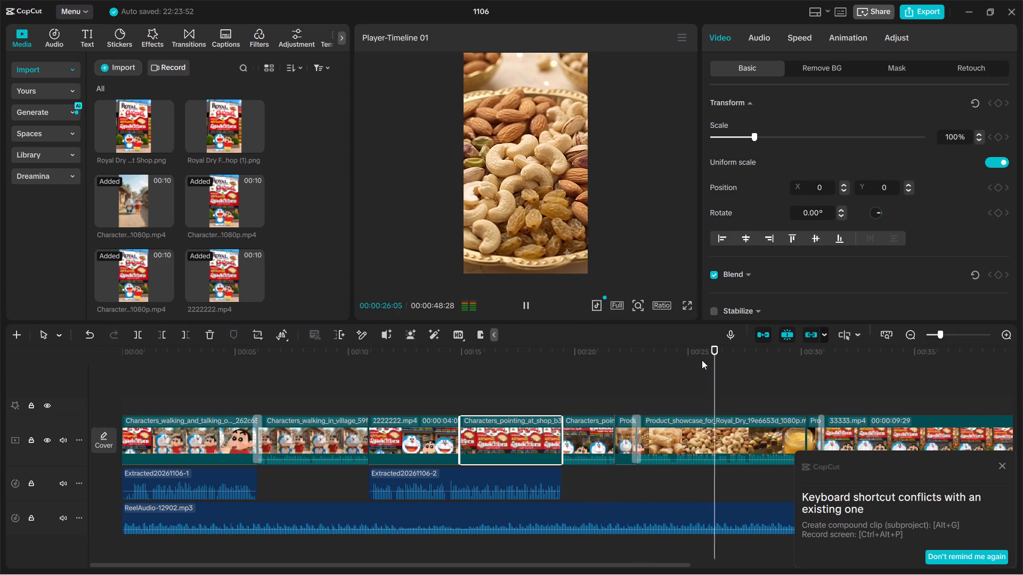
Open the export settings and name the output file "royal dry friuts".
{"action": "left_click", "coordinate": [912, 9]}
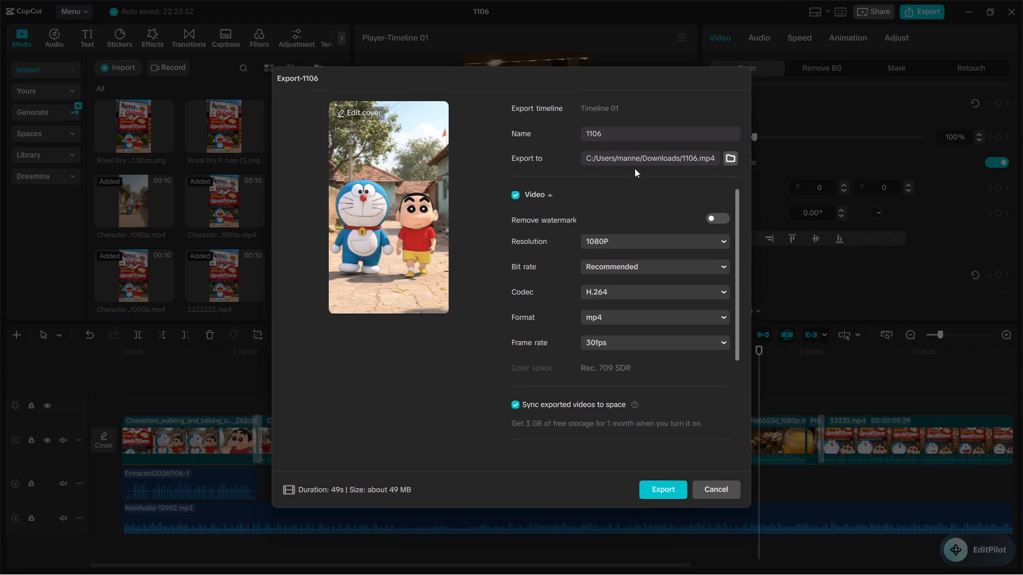
{"action": "left_click_drag", "start_coordinate": [613, 136], "coordinate": [534, 137]}
{"action": "key", "text": "BackSpace"}
{"action": "type", "text": "roya"}
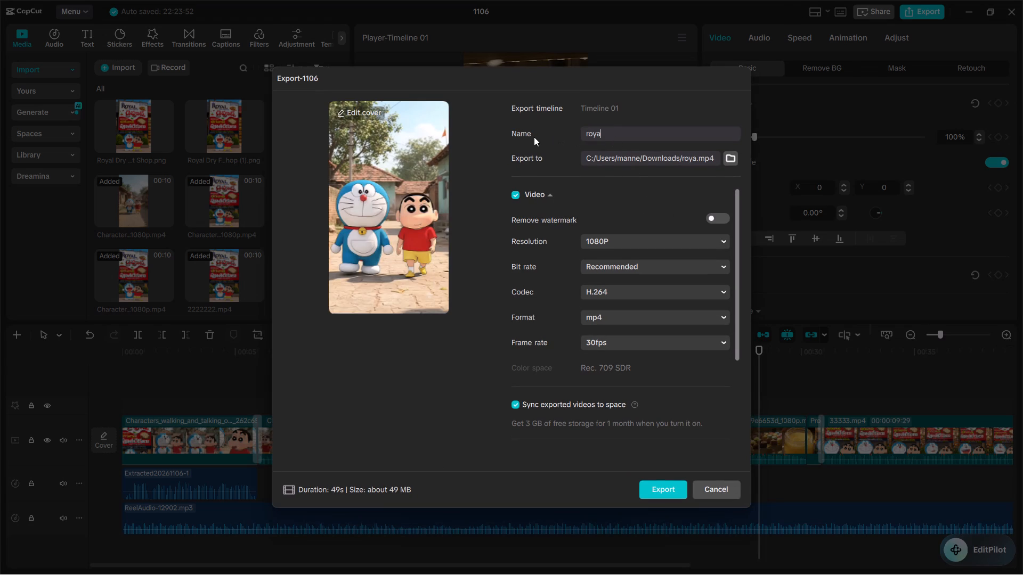
{"action": "type", "text": "l"}
{"action": "key", "text": "space"}
{"action": "type", "text": "dry"}
{"action": "key", "text": "space"}
{"action": "type", "text": "fri"}
{"action": "type", "text": "uts"}
Choose the Downloads folder as the export location.
{"action": "left_click", "coordinate": [728, 161]}
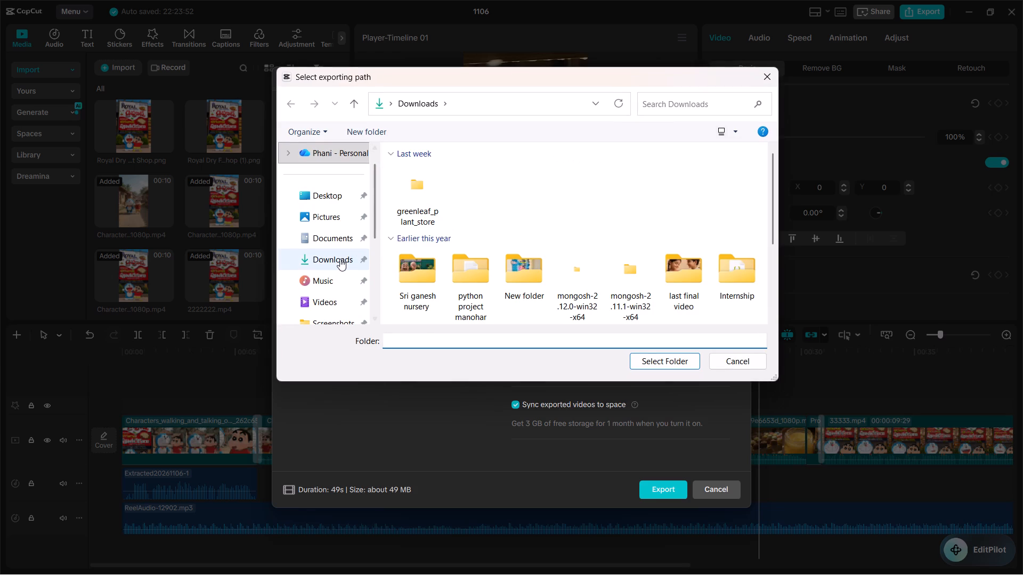
{"action": "left_click", "coordinate": [339, 259]}
{"action": "left_click", "coordinate": [659, 357]}
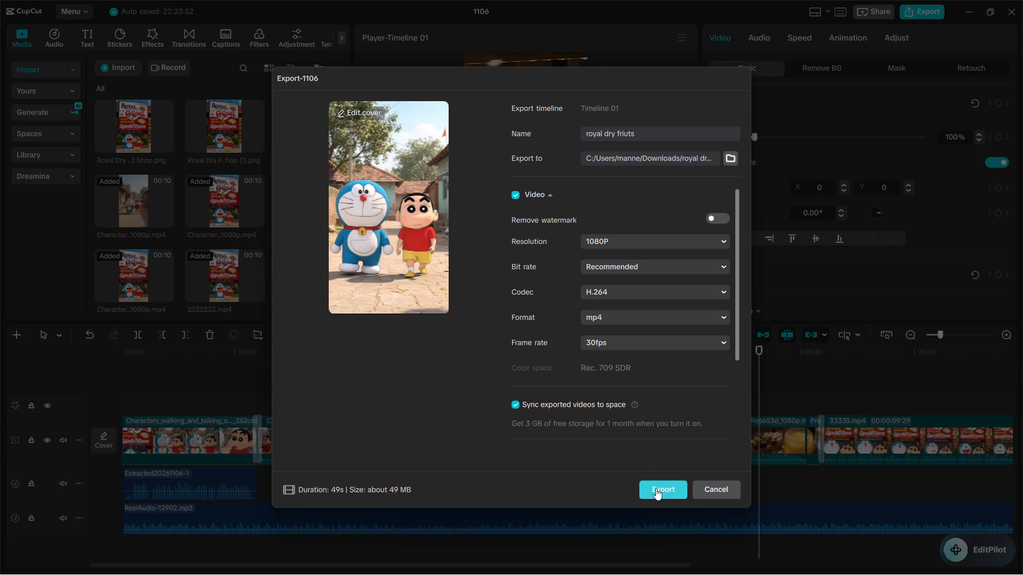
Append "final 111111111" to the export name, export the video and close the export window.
{"action": "left_click", "coordinate": [642, 136]}
{"action": "key", "text": "space"}
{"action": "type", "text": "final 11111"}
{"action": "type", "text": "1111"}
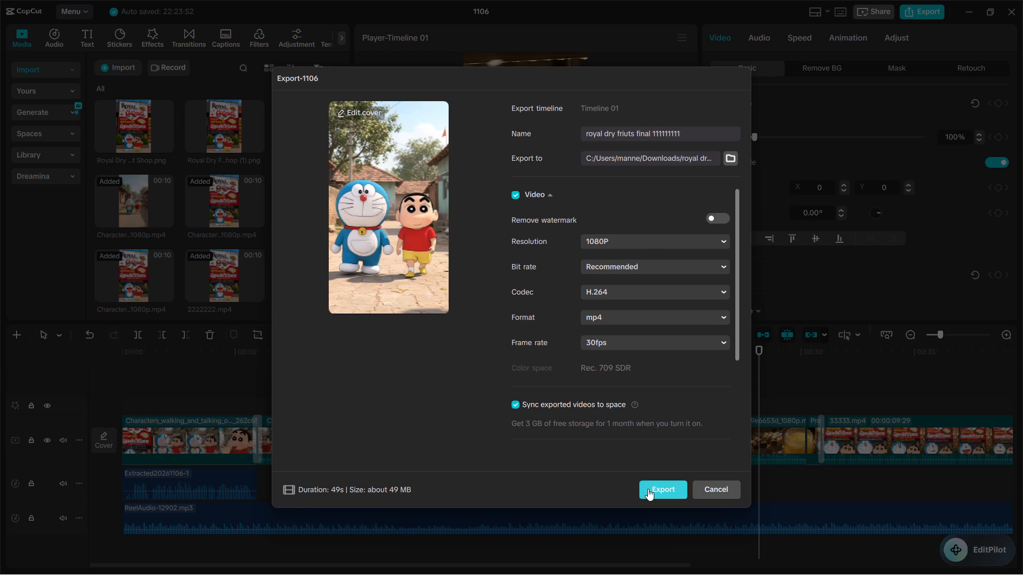
{"action": "left_click", "coordinate": [648, 489]}
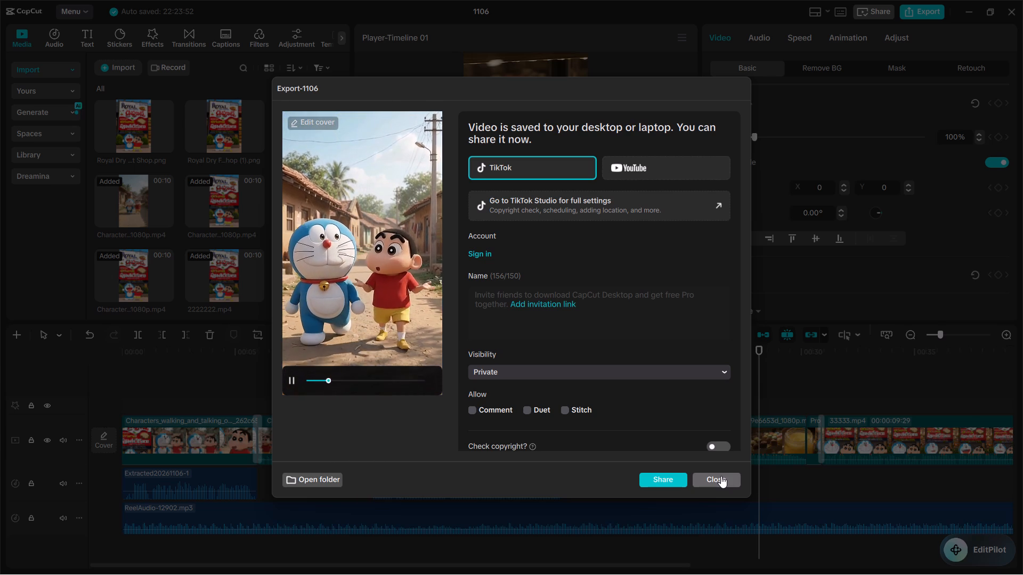
{"action": "left_click", "coordinate": [721, 476]}
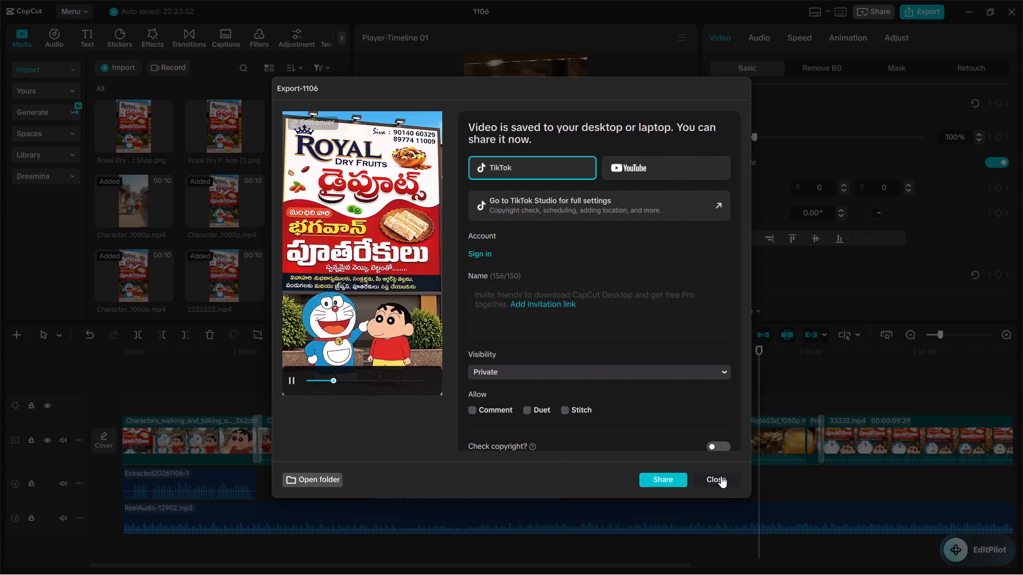
Delete the ReelAudio-12902.mp3 background music from the timeline.
{"action": "left_click", "coordinate": [559, 530]}
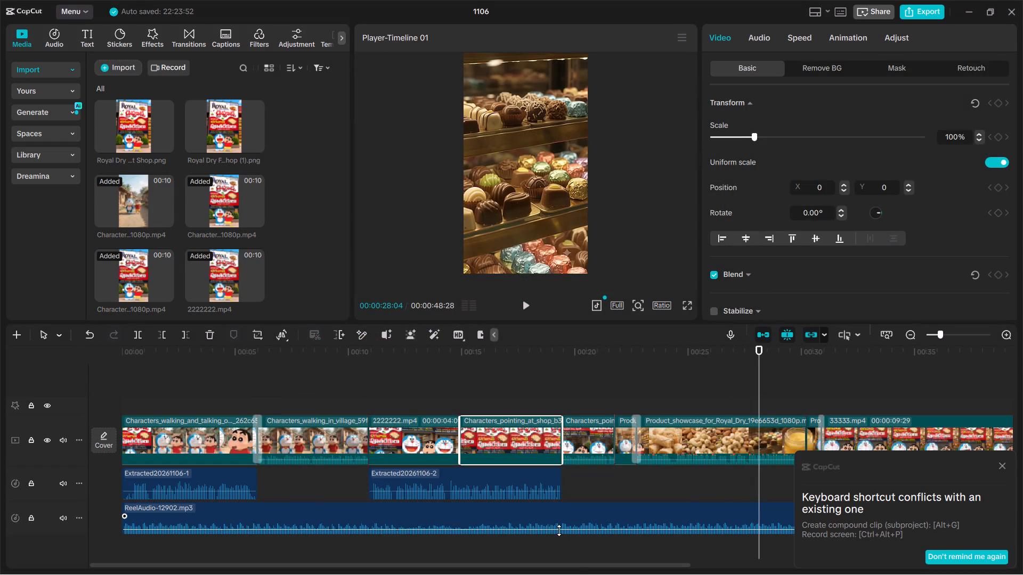
{"action": "key", "text": "Delete"}
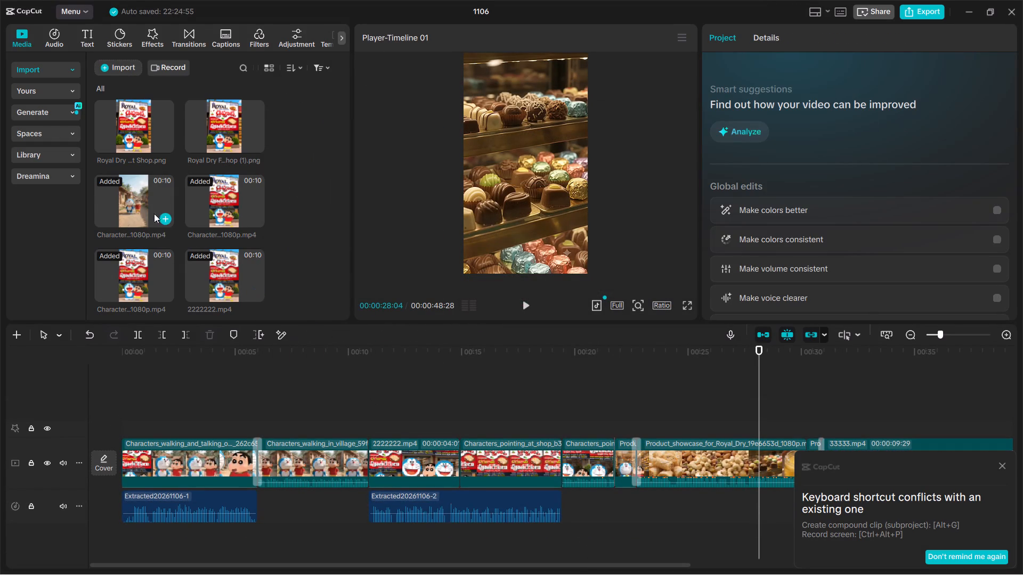
Audition ReelAudio-93113.mp3 and ReelAudio-20112.mp3, and place ReelAudio-93113.mp3 on a track below the extracted dialogue, starting at 00:00.
{"action": "scroll", "coordinate": [129, 248], "scroll_direction": "down", "scroll_amount": 7}
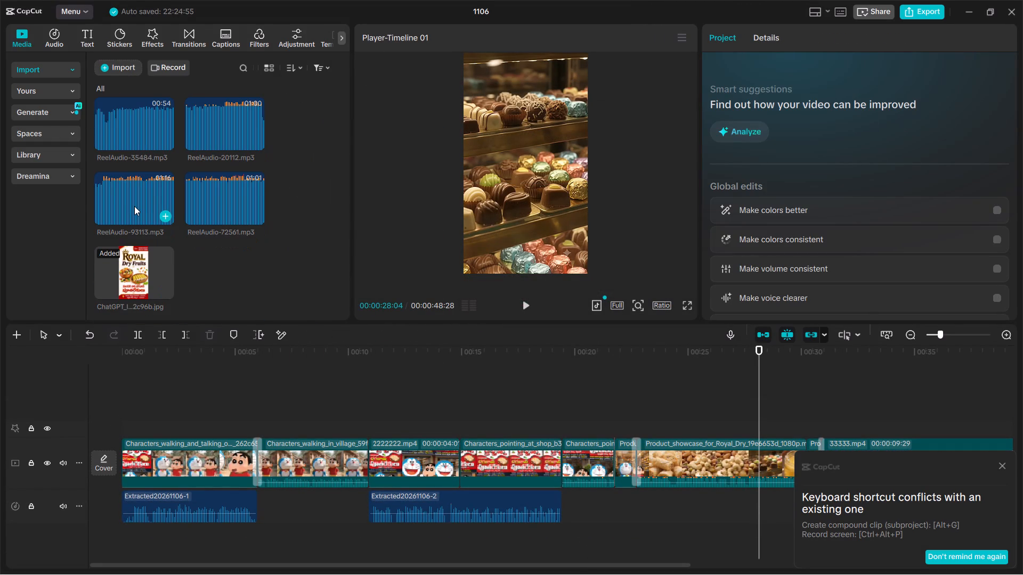
{"action": "double_click", "coordinate": [134, 206]}
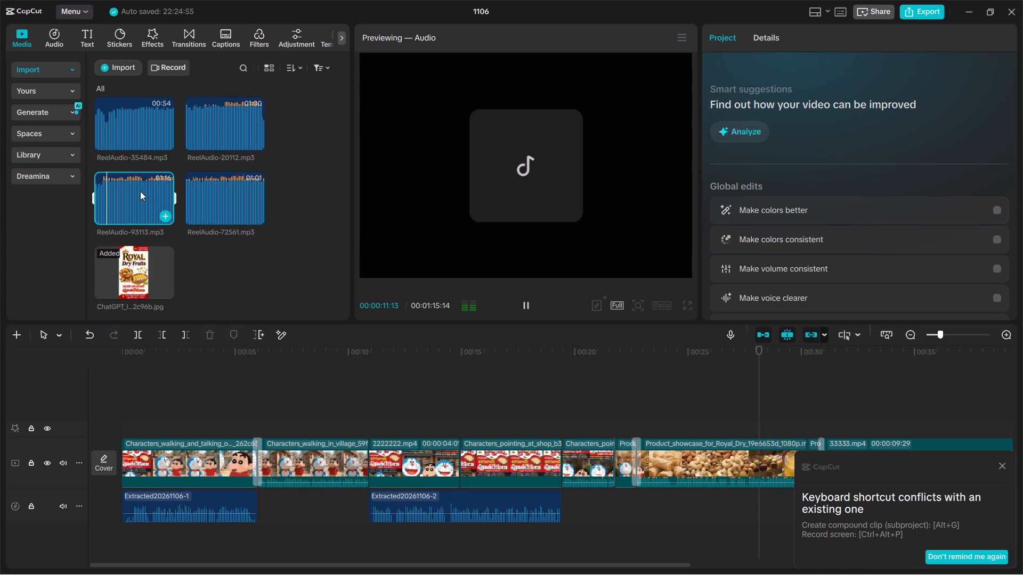
{"action": "double_click", "coordinate": [229, 114]}
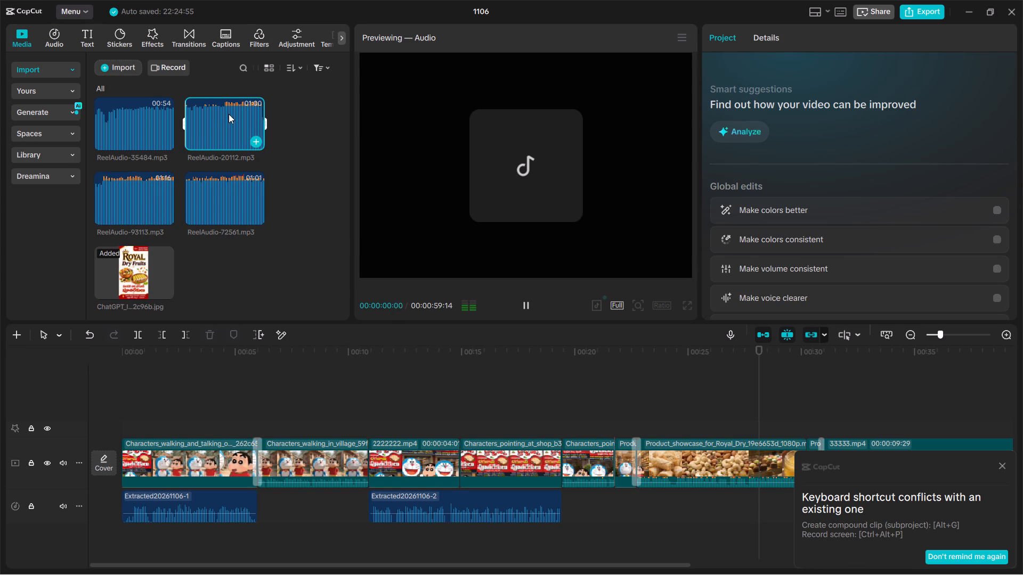
{"action": "left_click_drag", "start_coordinate": [135, 209], "coordinate": [140, 536]}
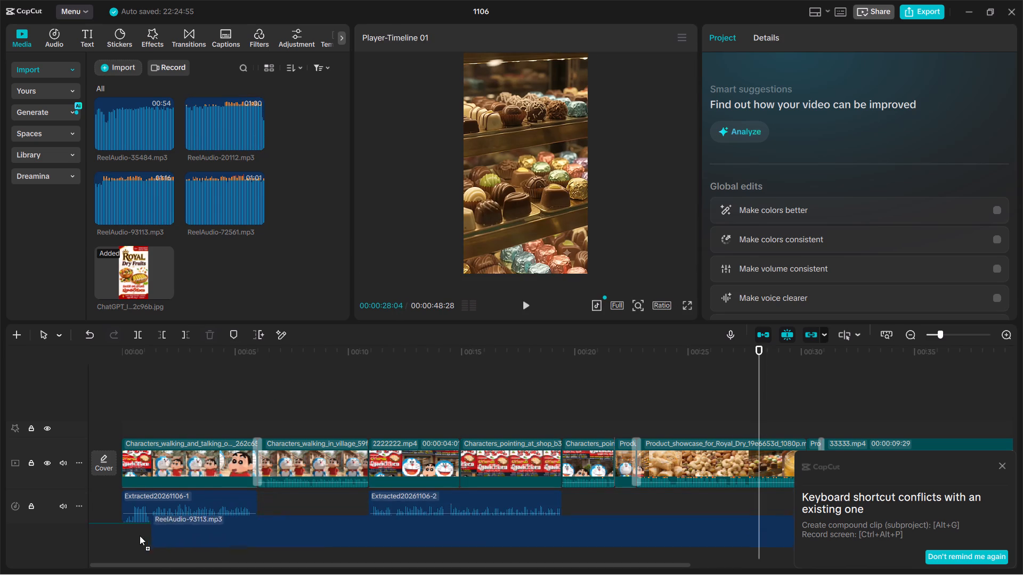
{"action": "left_click_drag", "start_coordinate": [140, 536], "coordinate": [111, 547]}
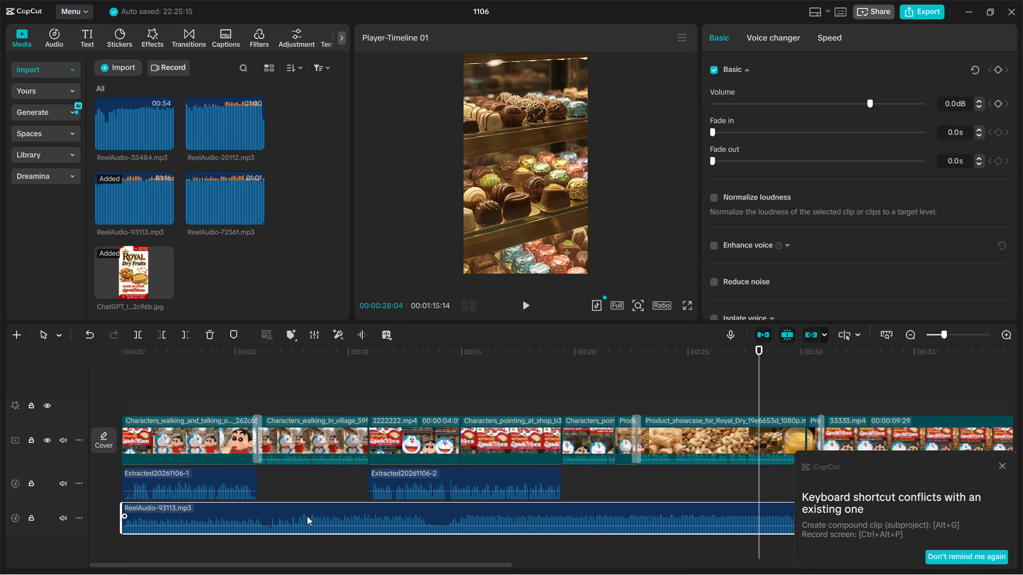
Lower the volume of the ReelAudio-93113.mp3 music clip to -13.9 dB.
{"action": "left_click_drag", "start_coordinate": [304, 525], "coordinate": [311, 525]}
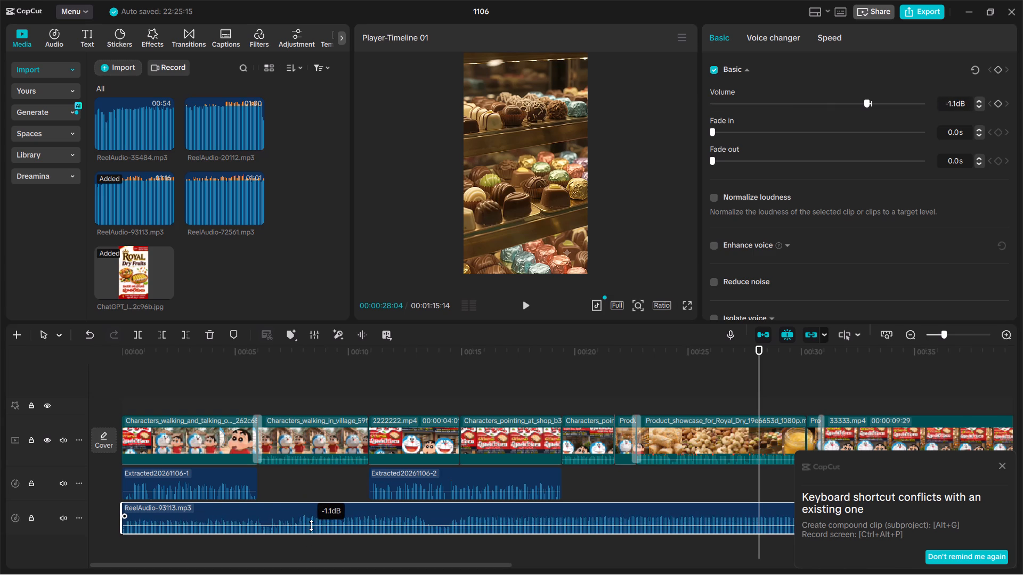
{"action": "left_click_drag", "start_coordinate": [311, 525], "coordinate": [311, 529]}
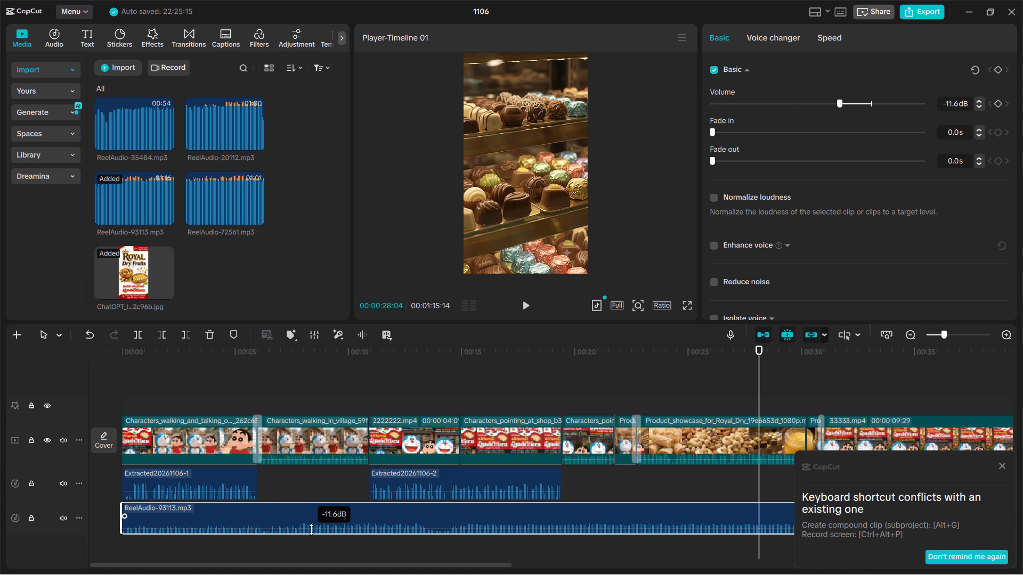
{"action": "left_click_drag", "start_coordinate": [311, 529], "coordinate": [312, 529]}
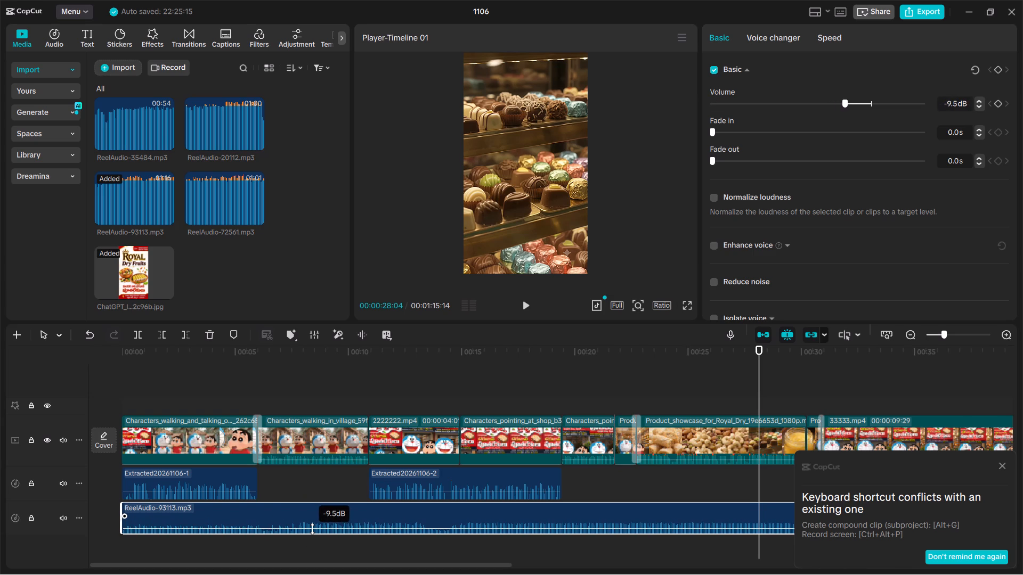
{"action": "left_click_drag", "start_coordinate": [312, 529], "coordinate": [313, 529]}
{"action": "left_click_drag", "start_coordinate": [313, 529], "coordinate": [314, 529]}
{"action": "left_click_drag", "start_coordinate": [314, 529], "coordinate": [314, 529]}
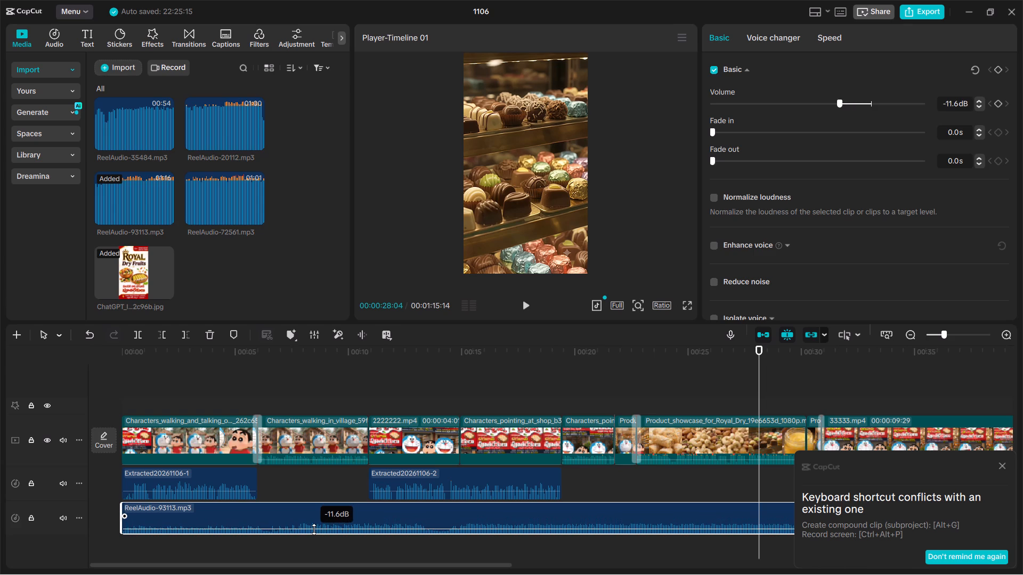
{"action": "left_click_drag", "start_coordinate": [314, 529], "coordinate": [314, 529]}
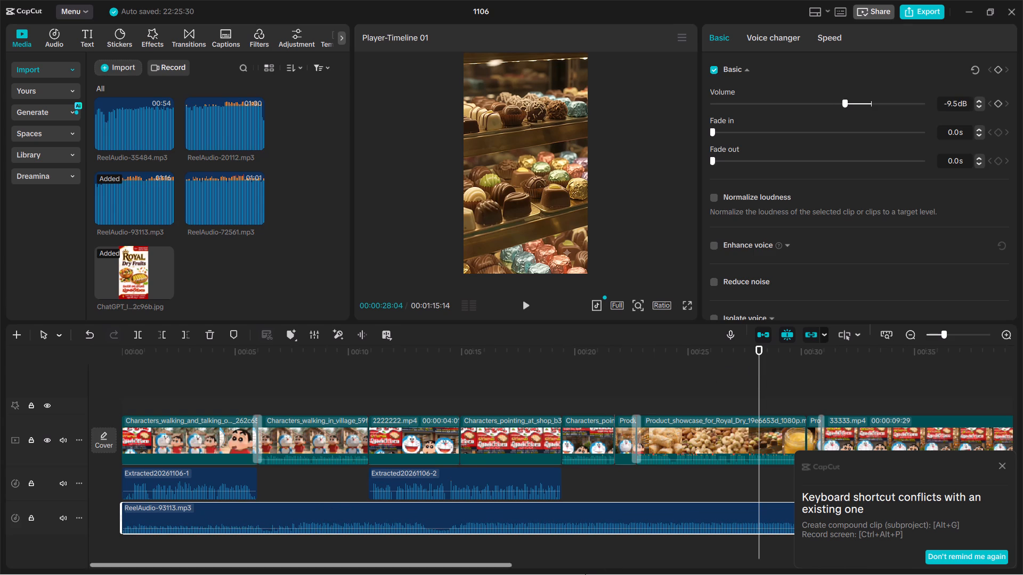
{"action": "left_click", "coordinate": [559, 529]}
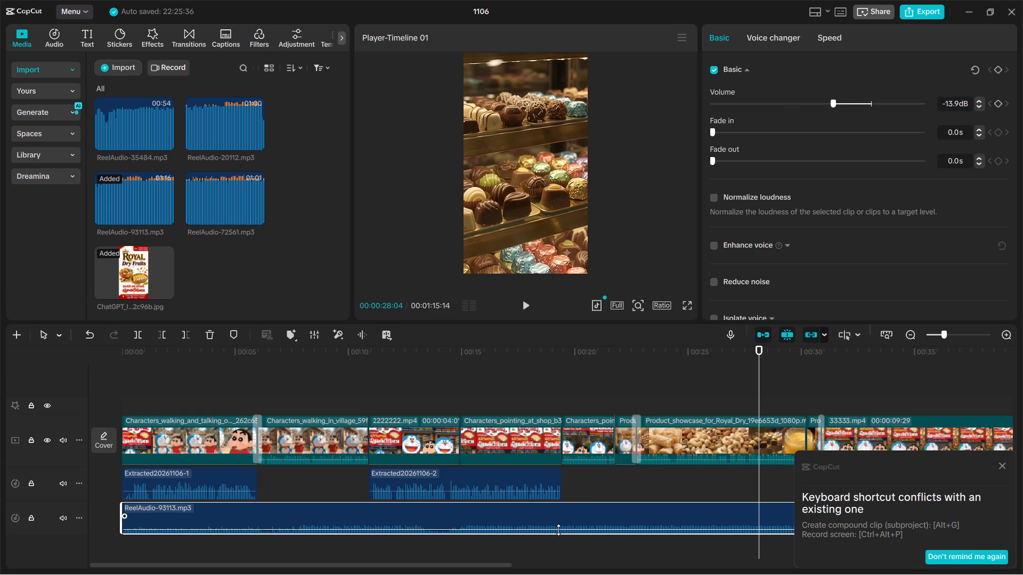
Play back the promo with the quieter music from the chocolate display, then replay the pastry showcase transition near 00:22.
{"action": "left_click", "coordinate": [524, 300]}
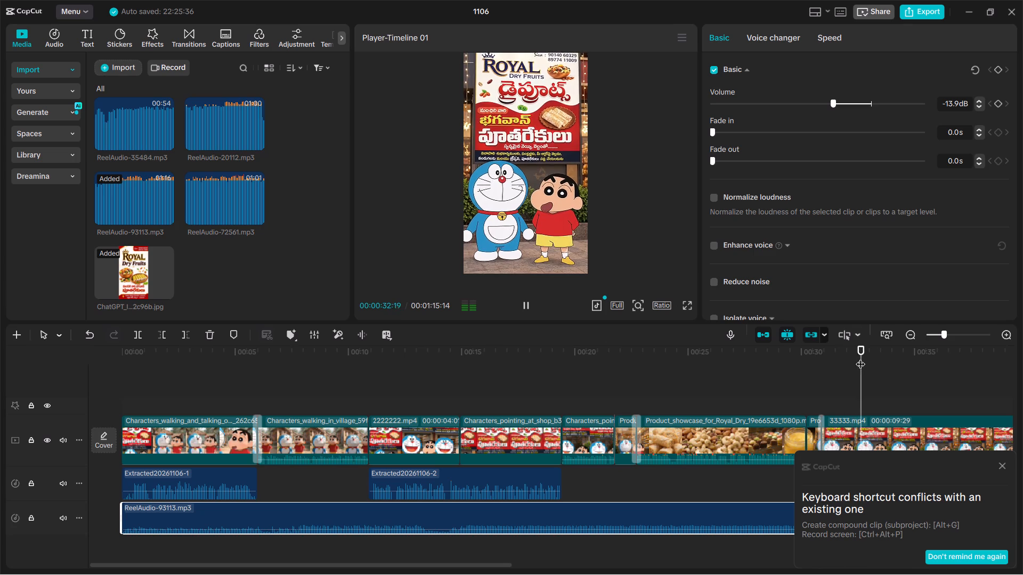
{"action": "left_click_drag", "start_coordinate": [860, 357], "coordinate": [554, 342]}
{"action": "left_click", "coordinate": [518, 298]}
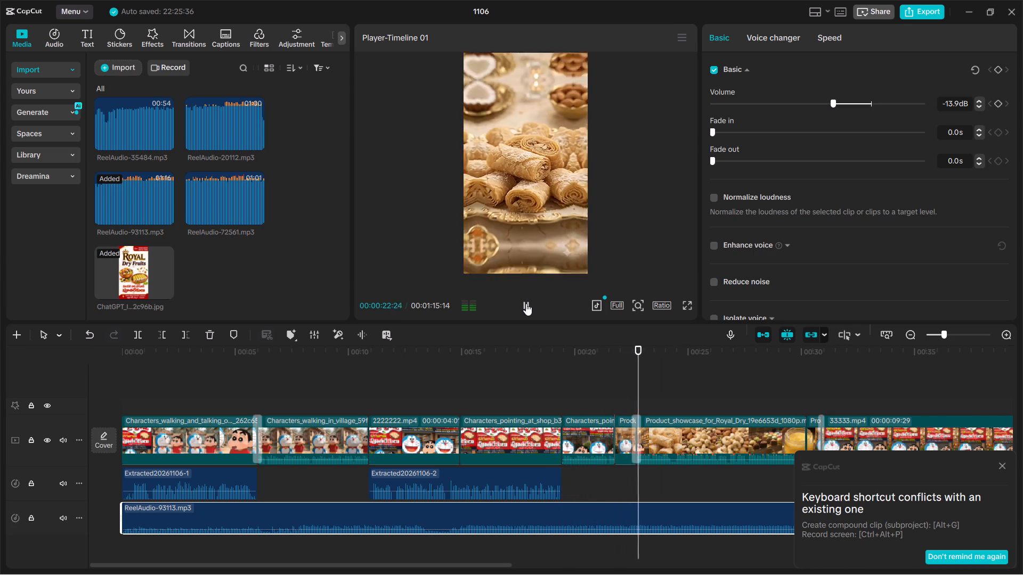
{"action": "left_click", "coordinate": [526, 303]}
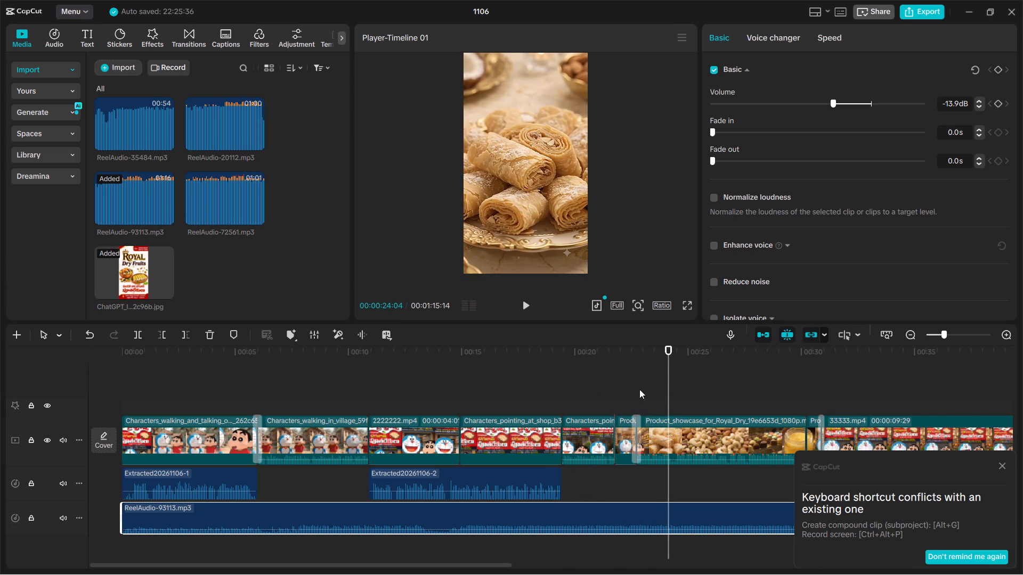
{"action": "left_click_drag", "start_coordinate": [669, 357], "coordinate": [644, 355]}
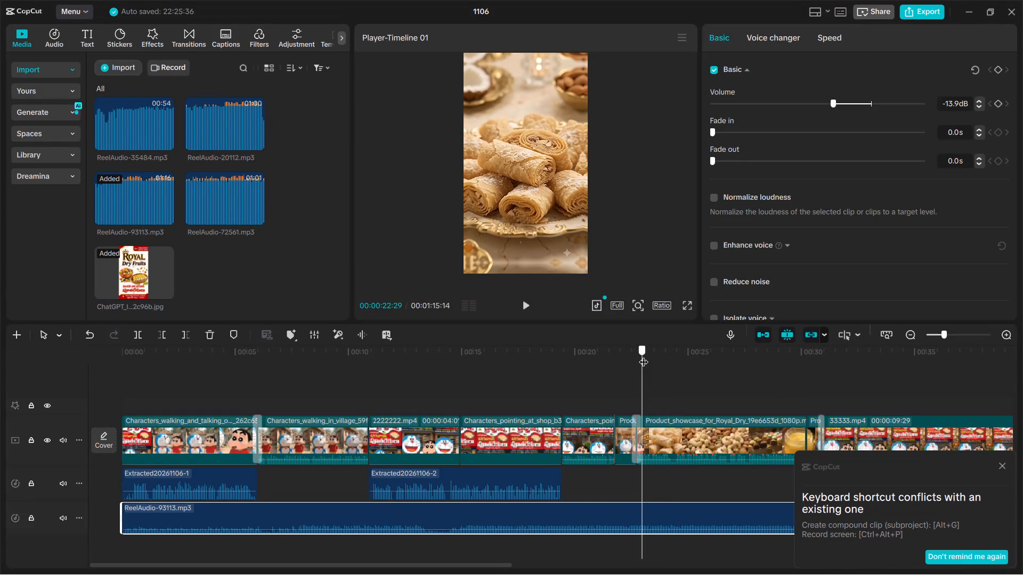
{"action": "left_click_drag", "start_coordinate": [644, 355], "coordinate": [636, 352]}
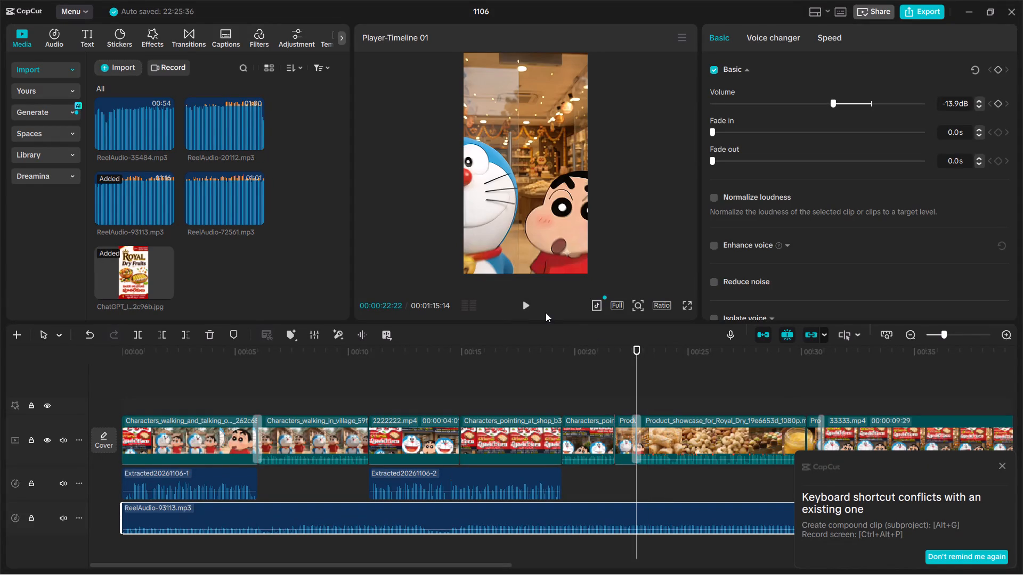
{"action": "left_click", "coordinate": [526, 310]}
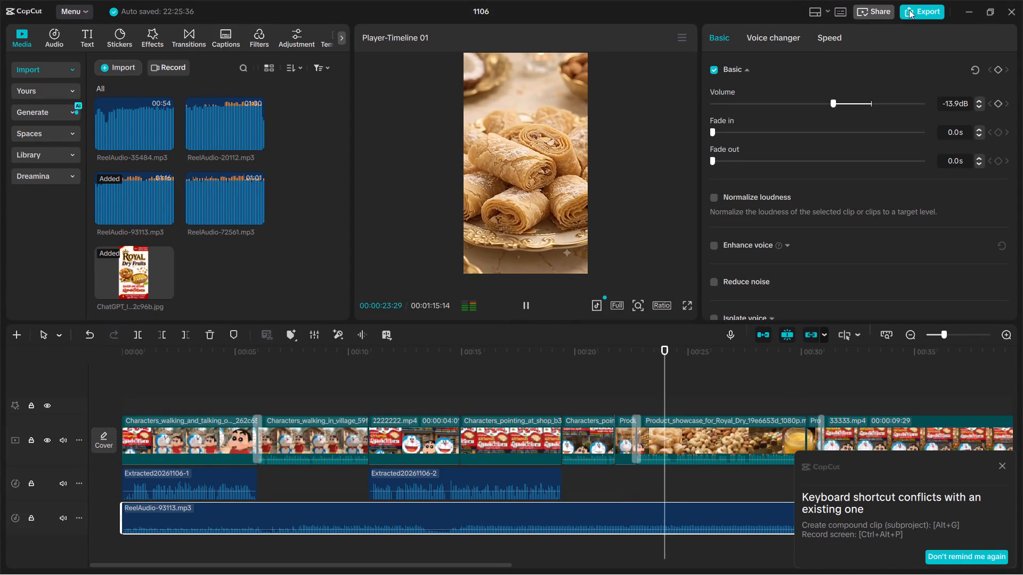
Open the export settings and name the export "royal dry fruits 222222 final".
{"action": "left_click", "coordinate": [909, 10]}
{"action": "left_click_drag", "start_coordinate": [613, 133], "coordinate": [565, 120]}
{"action": "key", "text": "BackSpace"}
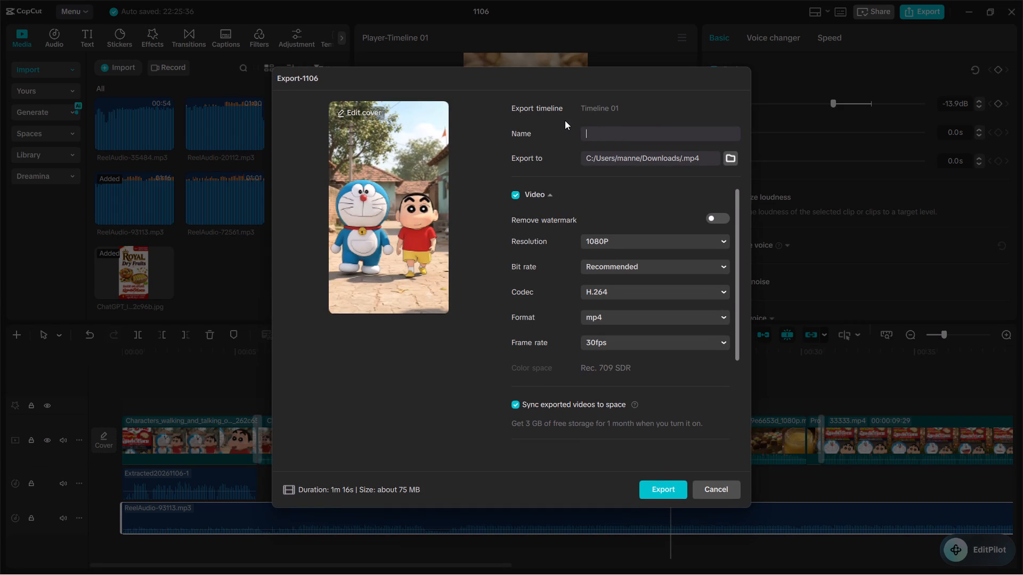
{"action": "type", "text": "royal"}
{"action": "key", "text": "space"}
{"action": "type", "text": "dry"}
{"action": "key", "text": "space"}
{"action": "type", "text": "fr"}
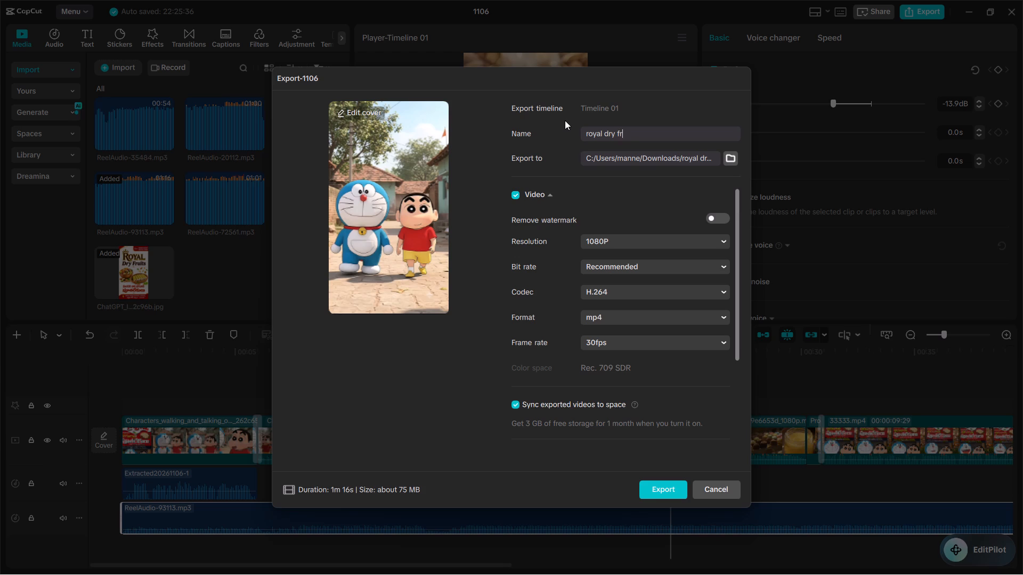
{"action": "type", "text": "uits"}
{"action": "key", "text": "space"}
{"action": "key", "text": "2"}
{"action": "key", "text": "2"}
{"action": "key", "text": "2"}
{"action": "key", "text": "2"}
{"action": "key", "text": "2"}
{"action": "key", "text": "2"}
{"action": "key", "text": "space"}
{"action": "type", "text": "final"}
Choose the Downloads folder as the export location, export the video and close the export window.
{"action": "left_click_drag", "start_coordinate": [720, 158], "coordinate": [726, 155]}
{"action": "left_click", "coordinate": [726, 155]}
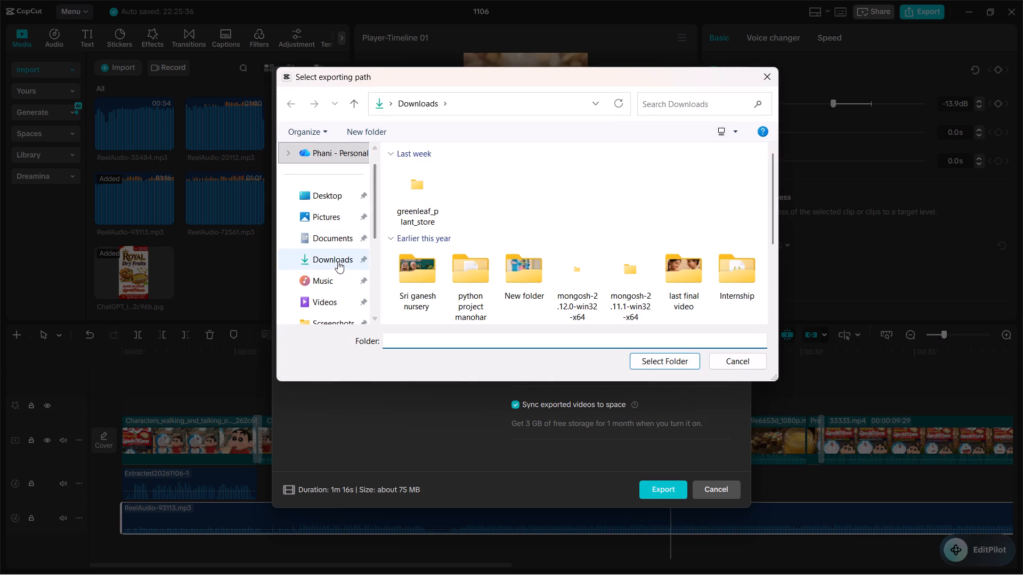
{"action": "left_click", "coordinate": [336, 264]}
{"action": "left_click", "coordinate": [663, 358]}
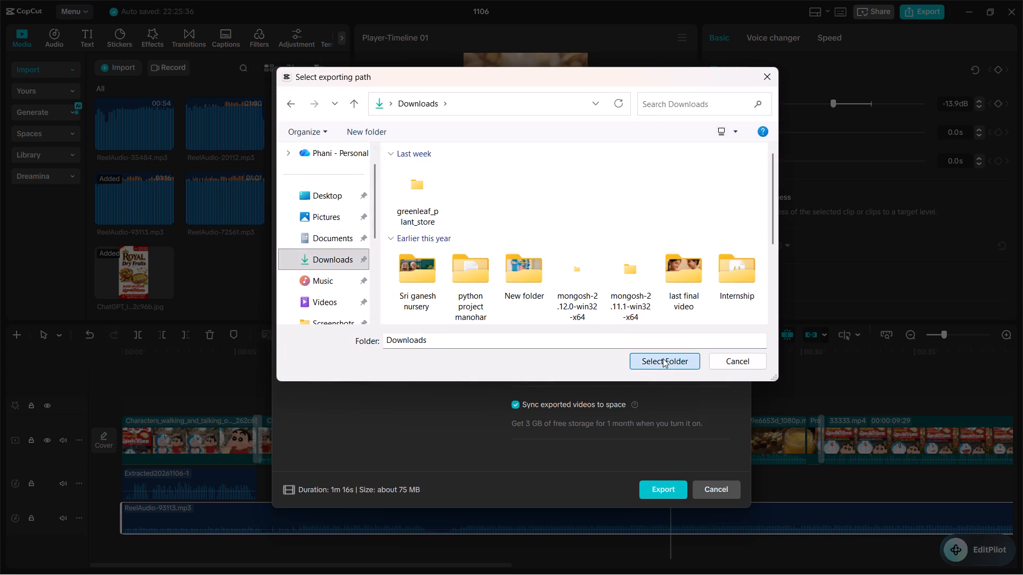
{"action": "left_click", "coordinate": [651, 486]}
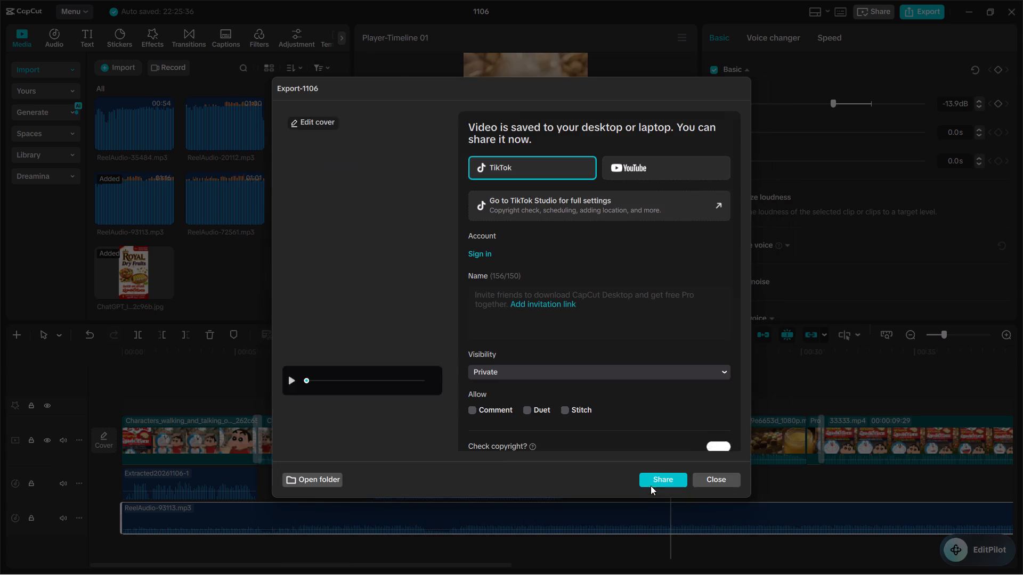
{"action": "left_click", "coordinate": [721, 485]}
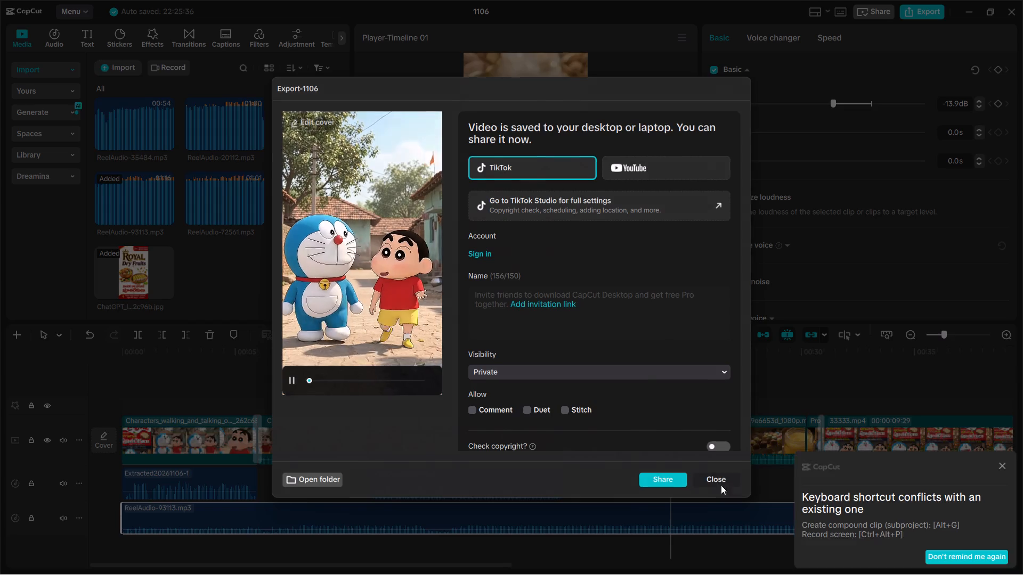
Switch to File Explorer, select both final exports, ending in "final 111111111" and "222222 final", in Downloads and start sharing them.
{"action": "left_click", "coordinate": [583, 564]}
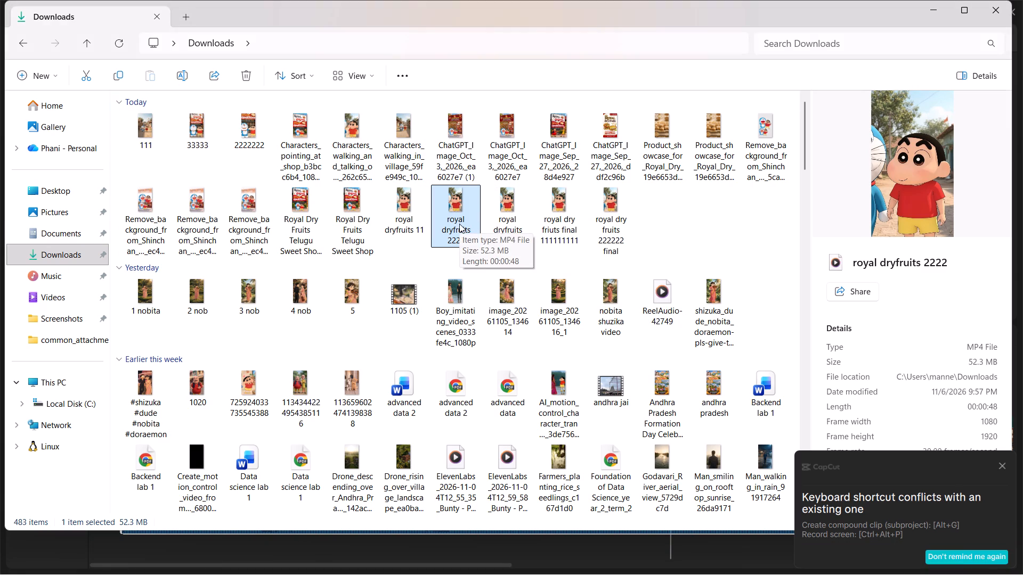
{"action": "left_click", "coordinate": [557, 220]}
{"action": "left_click", "coordinate": [607, 223], "text": "ctrl"}
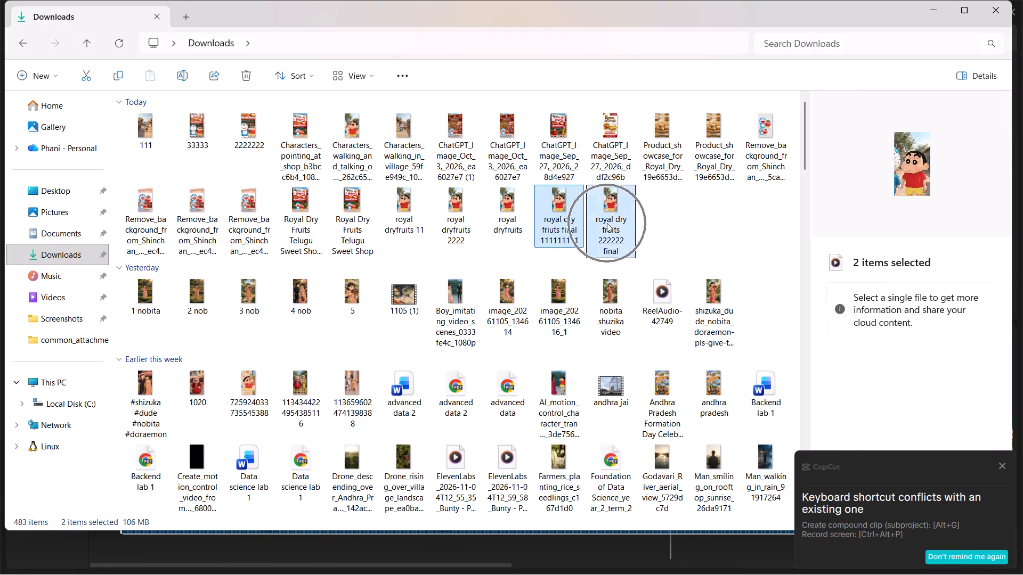
{"action": "left_click", "coordinate": [207, 75]}
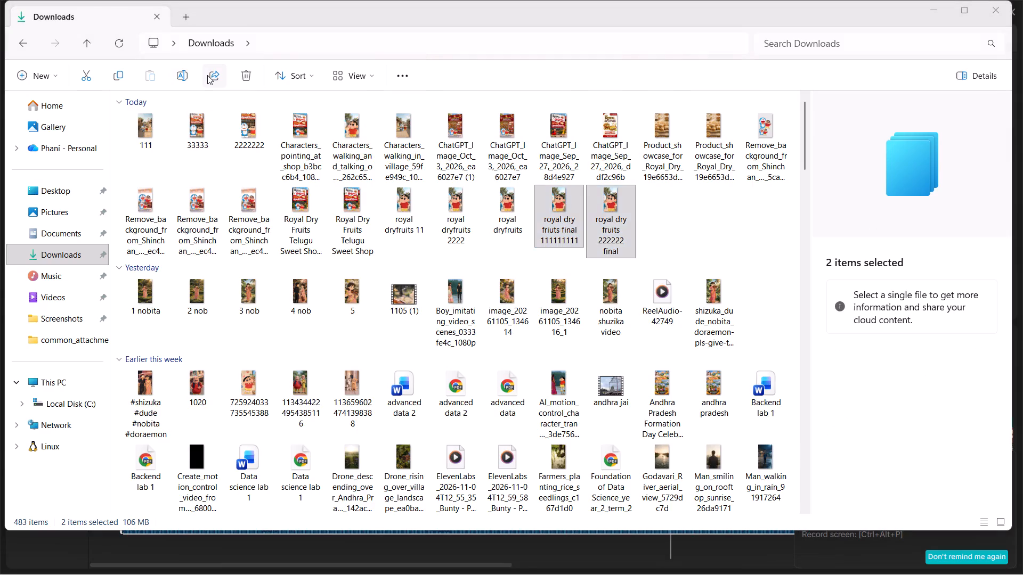
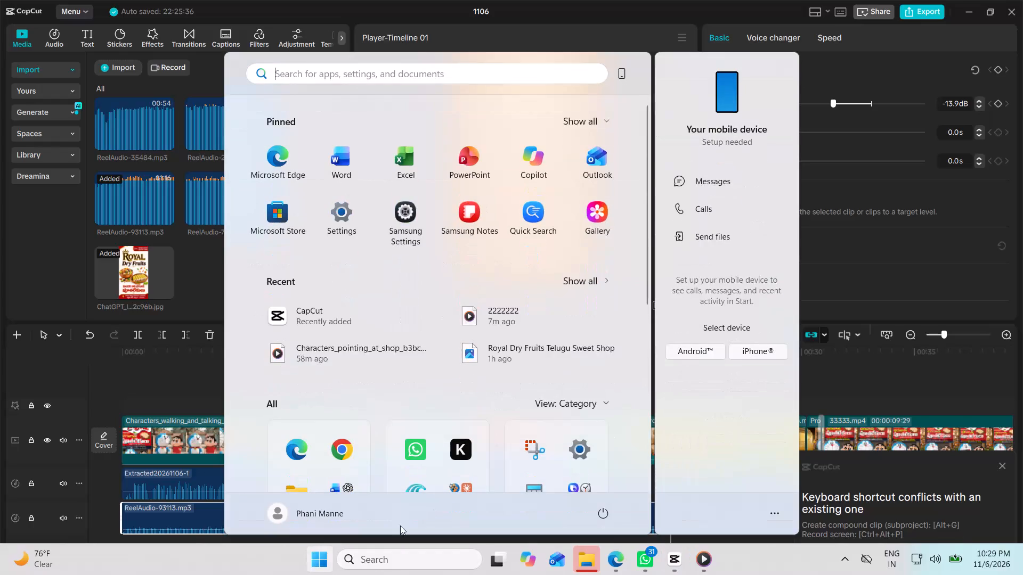
Launch the app marked with a white K on black, located beside WhatsApp.
{"action": "double_click", "coordinate": [469, 447]}
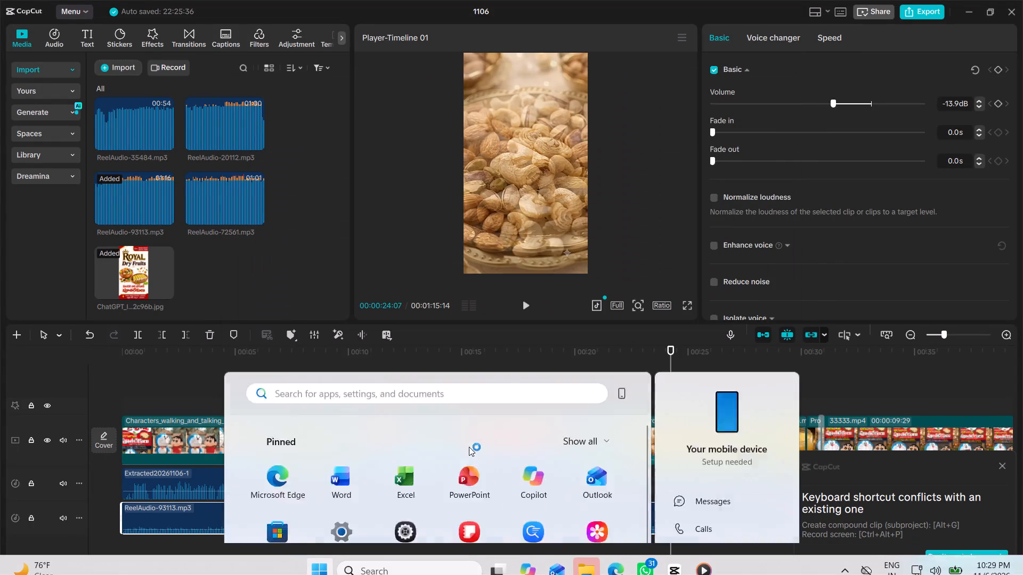
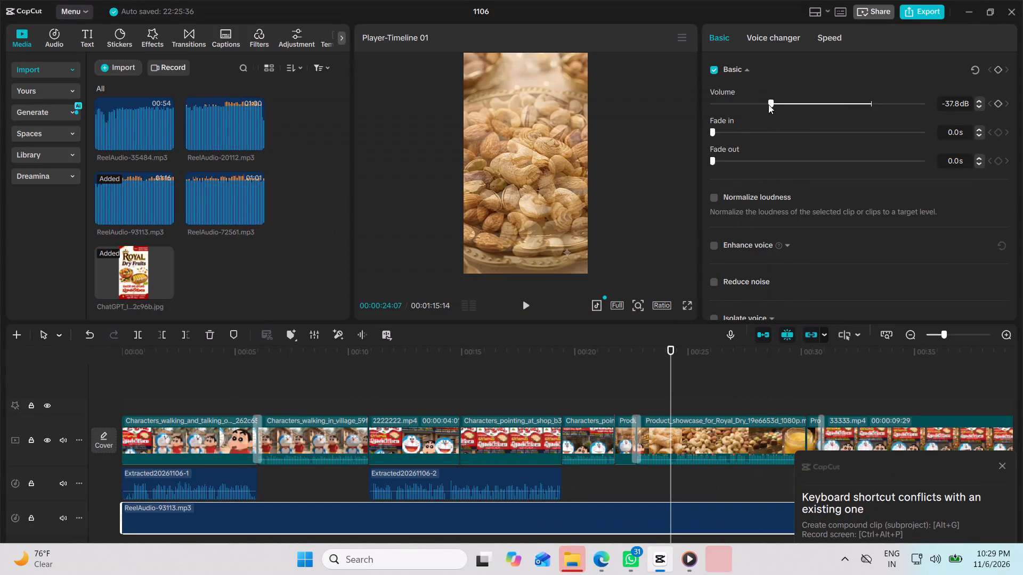
Launch an app from Windows Start.
{"action": "left_click", "coordinate": [326, 574]}
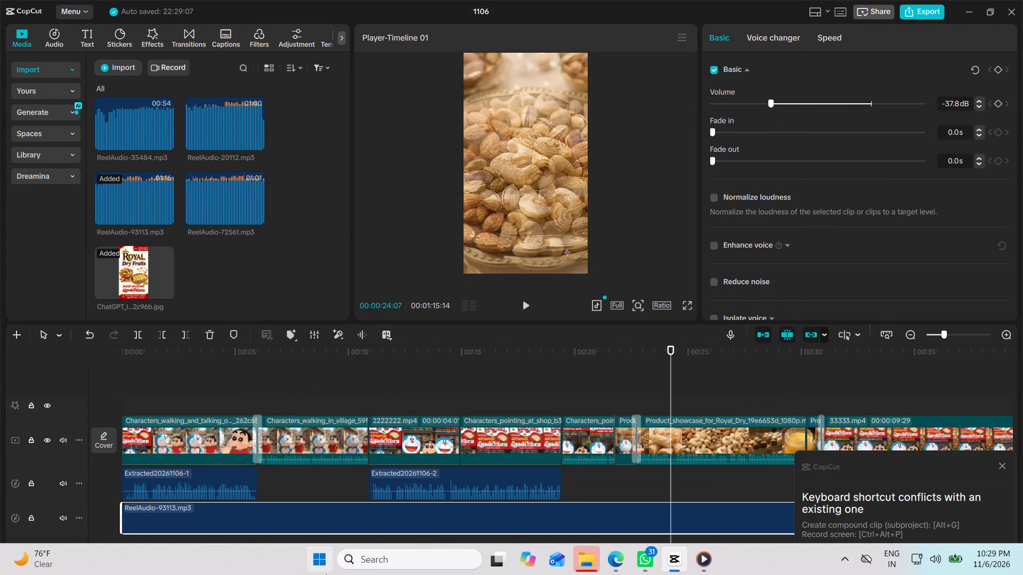
{"action": "double_click", "coordinate": [459, 466]}
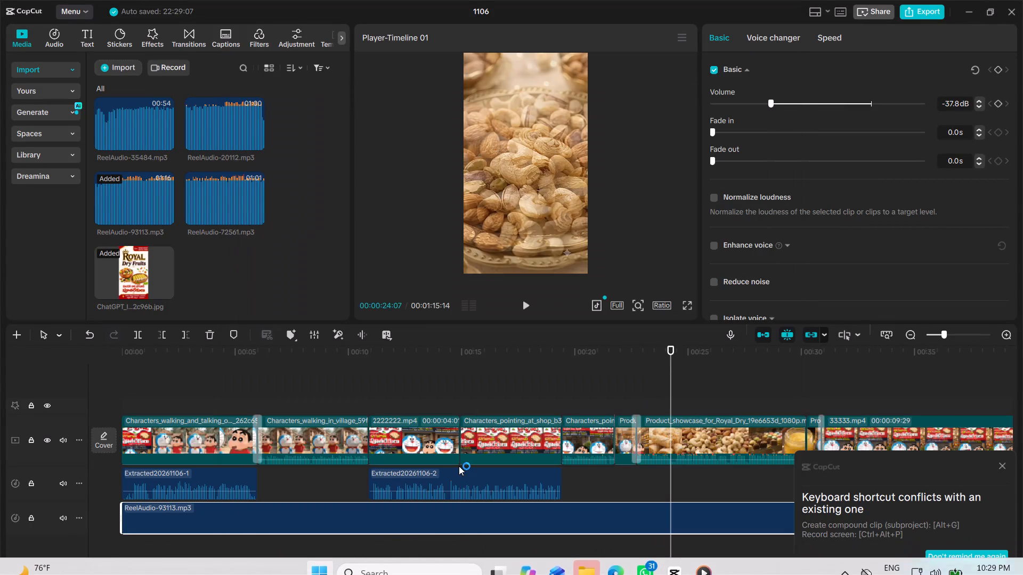
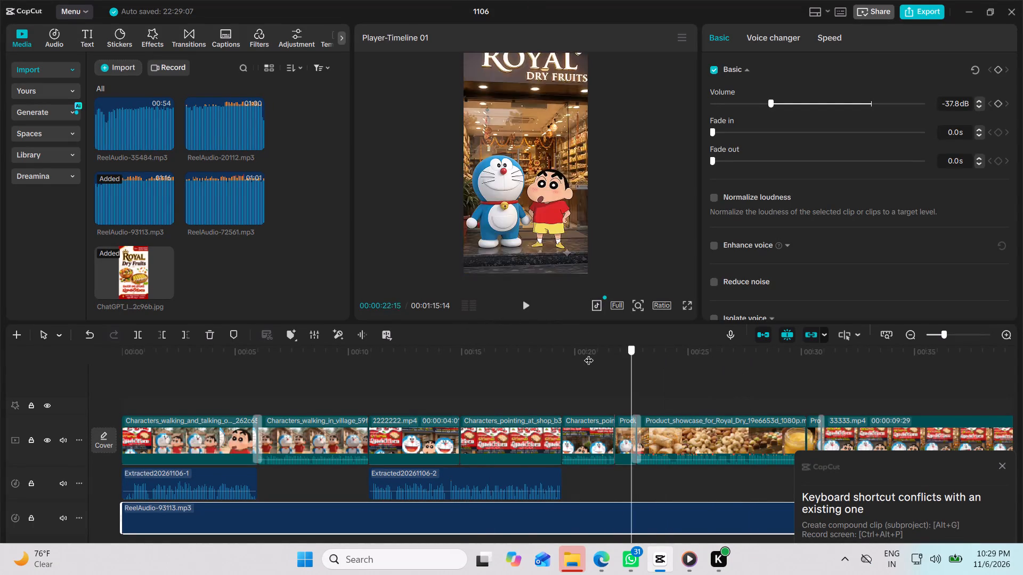
Trim the end of the ReelAudio-93113.mp3 music back to the end of the final Royal Dry Fruits image clip.
{"action": "scroll", "coordinate": [580, 354], "scroll_direction": "left", "scroll_amount": 1}
{"action": "scroll", "coordinate": [666, 448], "scroll_direction": "left", "scroll_amount": 2}
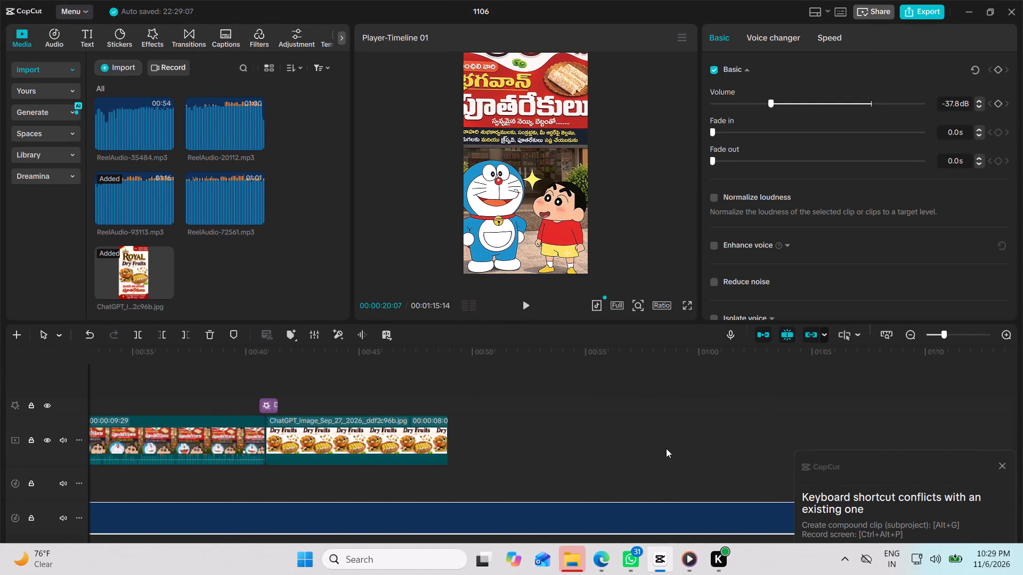
{"action": "scroll", "coordinate": [377, 405], "scroll_direction": "right", "scroll_amount": 2}
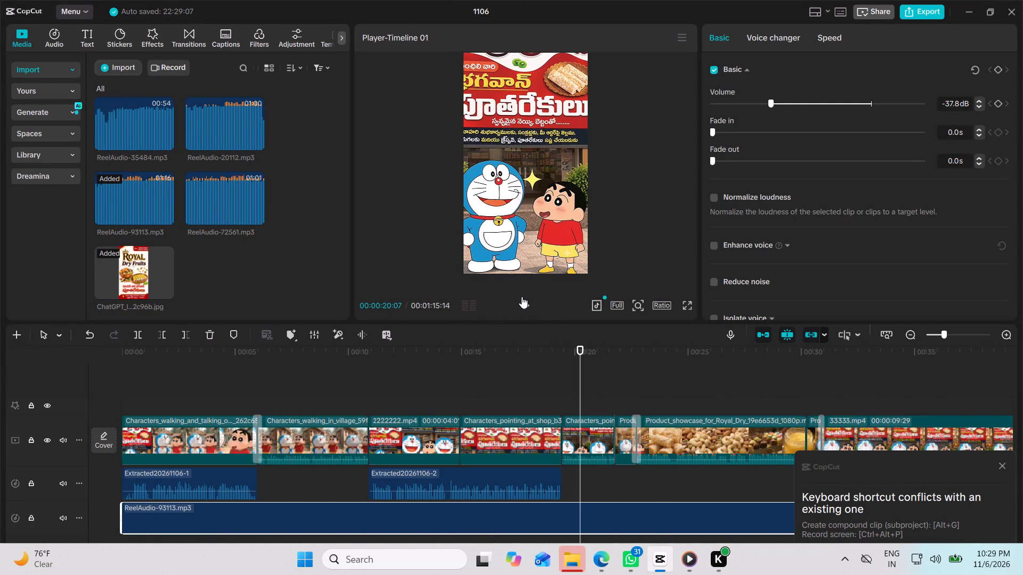
{"action": "left_click", "coordinate": [521, 299]}
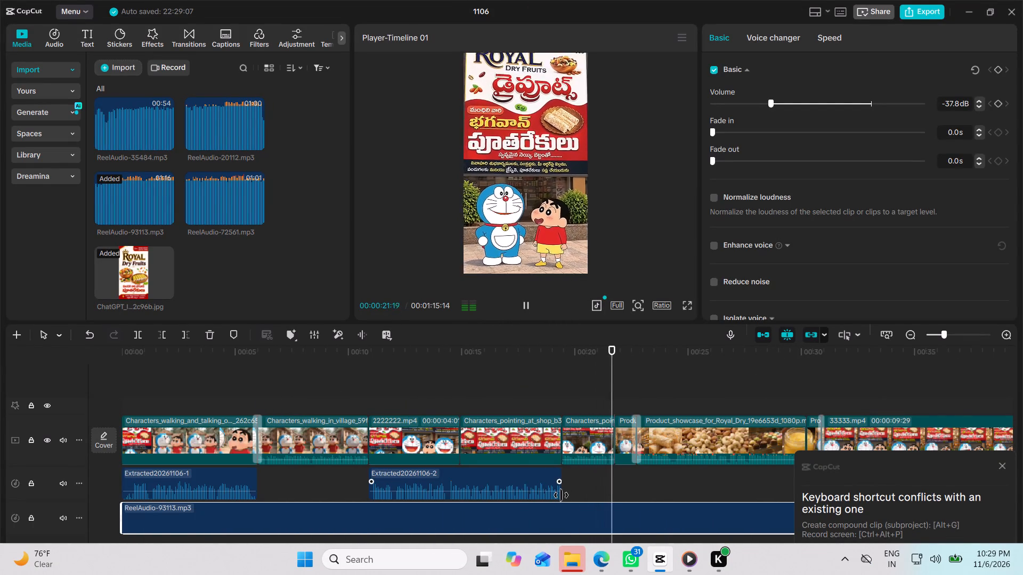
{"action": "scroll", "coordinate": [561, 495], "scroll_direction": "left", "scroll_amount": 3}
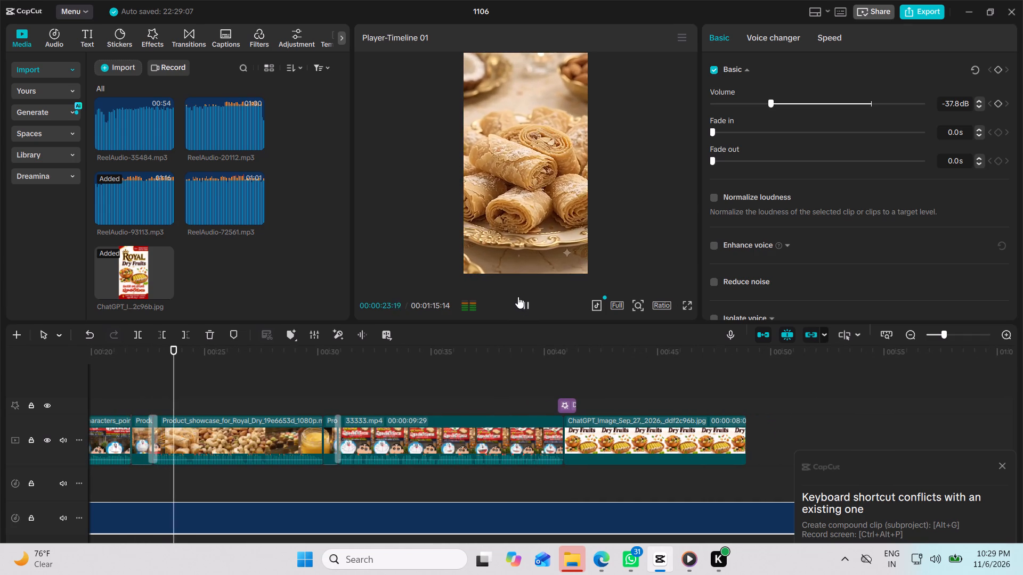
{"action": "left_click", "coordinate": [523, 303]}
{"action": "scroll", "coordinate": [582, 439], "scroll_direction": "left", "scroll_amount": 3}
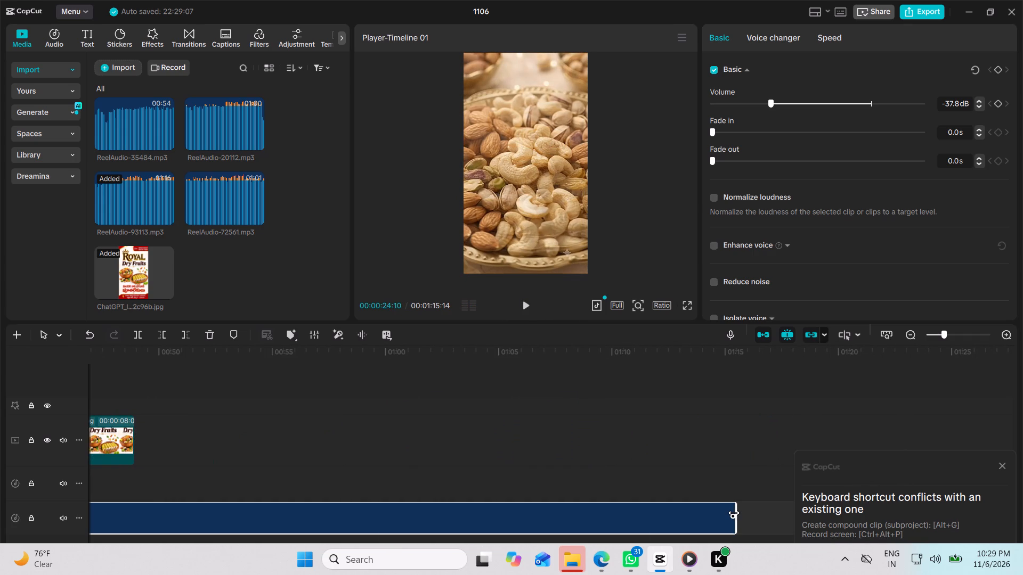
{"action": "left_click_drag", "start_coordinate": [738, 530], "coordinate": [279, 440]}
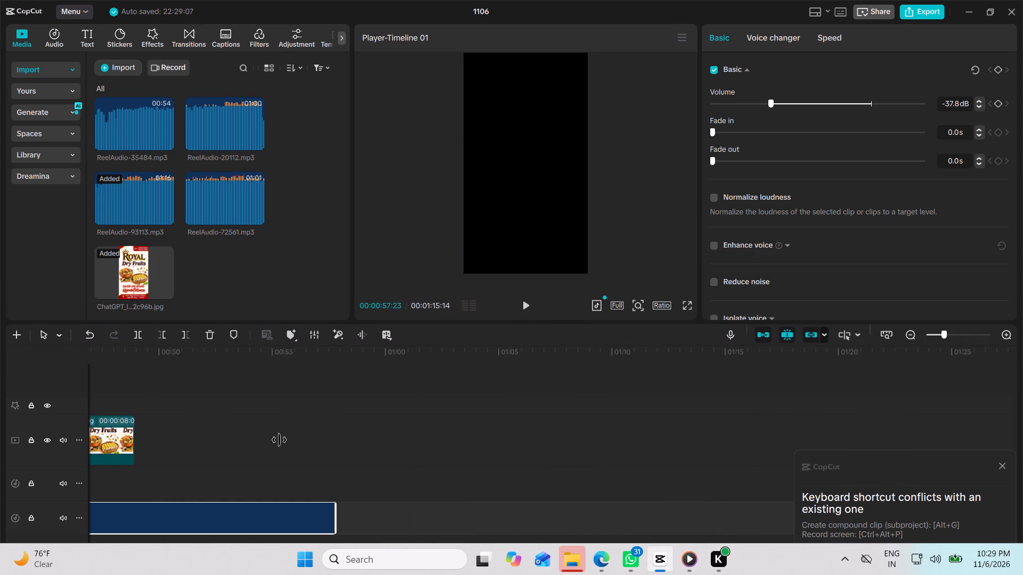
{"action": "left_click_drag", "start_coordinate": [279, 440], "coordinate": [138, 424]}
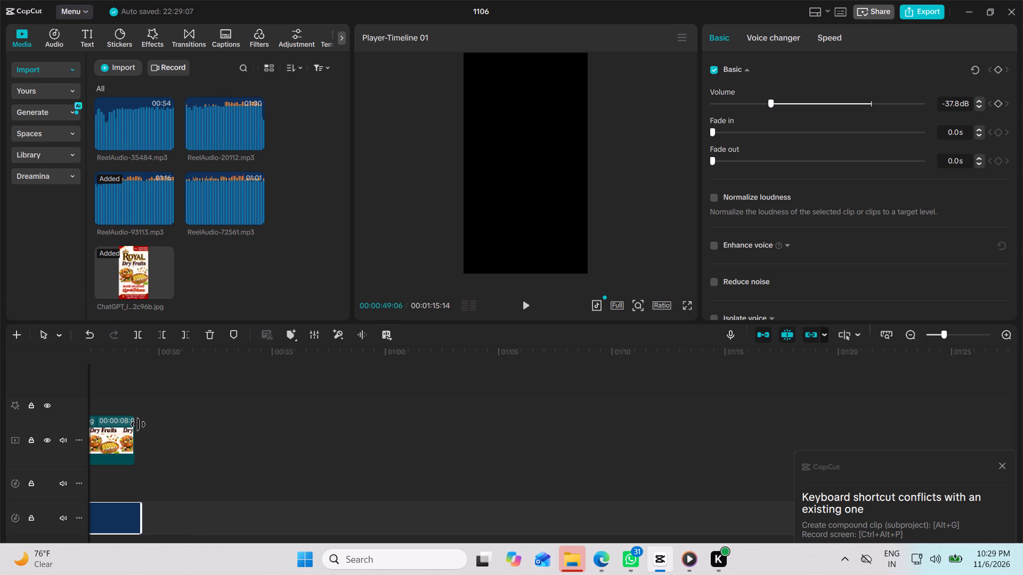
{"action": "left_click_drag", "start_coordinate": [138, 424], "coordinate": [136, 424]}
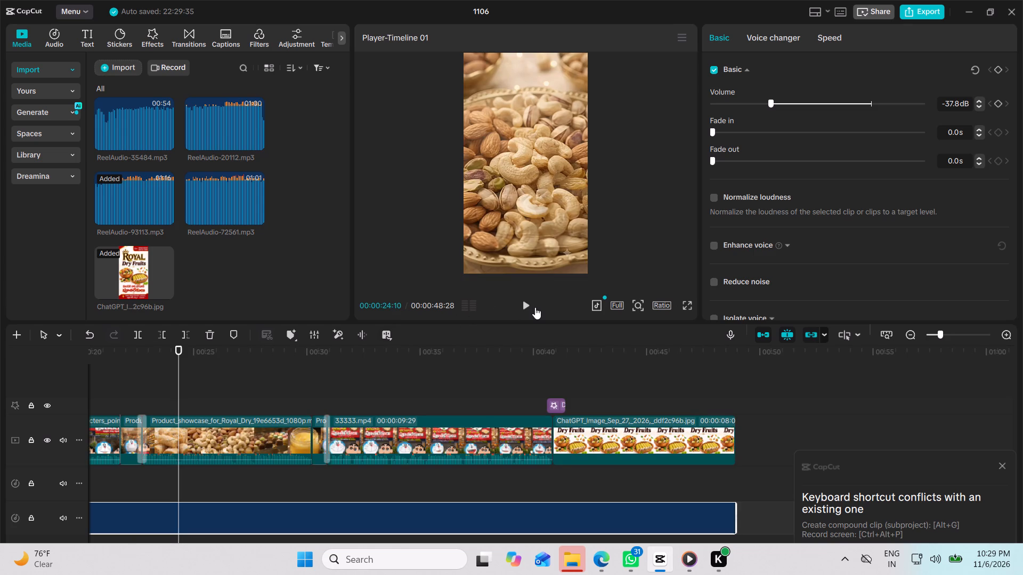
Set the ReelAudio-93113.mp3 music volume to -13.9 dB, trying levels during playback and replaying the video to check the mix.
{"action": "left_click", "coordinate": [535, 307]}
{"action": "scroll", "coordinate": [497, 436], "scroll_direction": "right", "scroll_amount": 1}
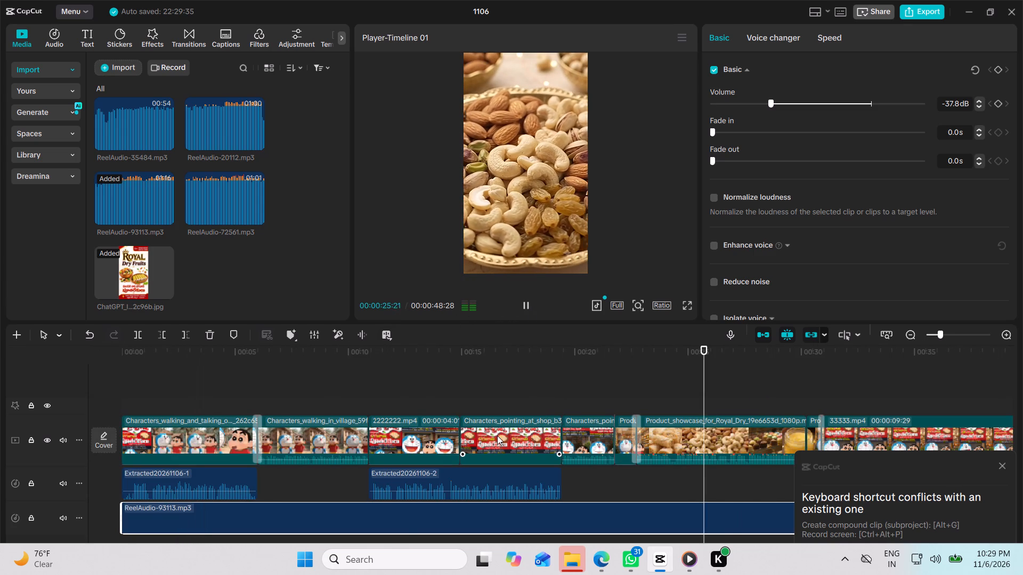
{"action": "scroll", "coordinate": [497, 436], "scroll_direction": "right", "scroll_amount": 1}
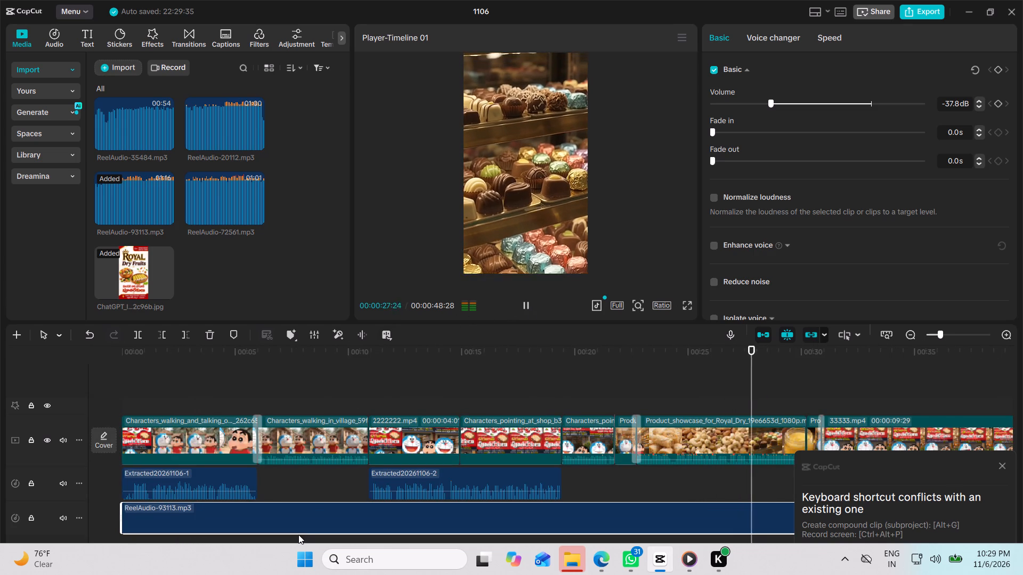
{"action": "left_click_drag", "start_coordinate": [299, 531], "coordinate": [279, 527]}
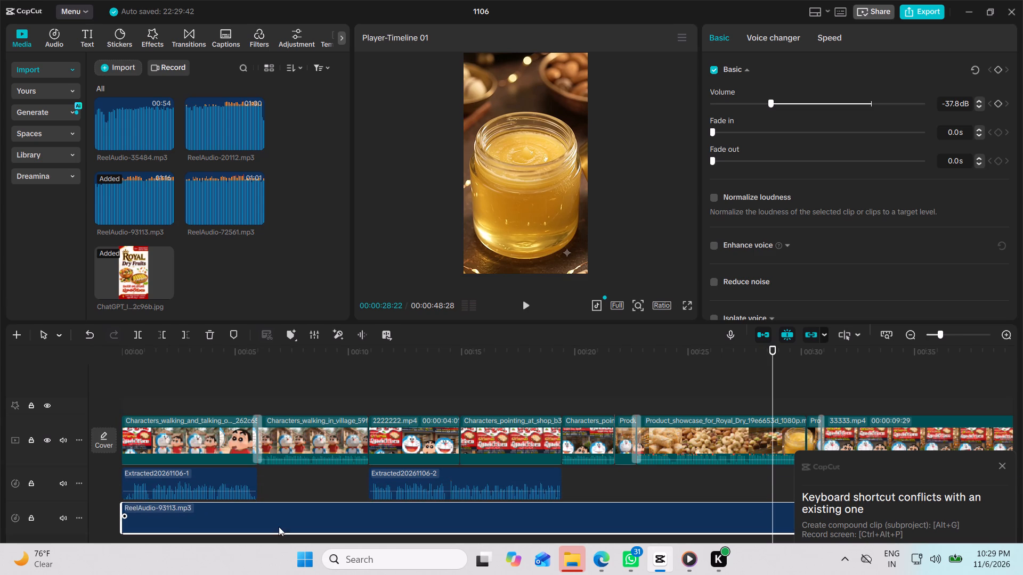
{"action": "left_click", "coordinate": [296, 534]}
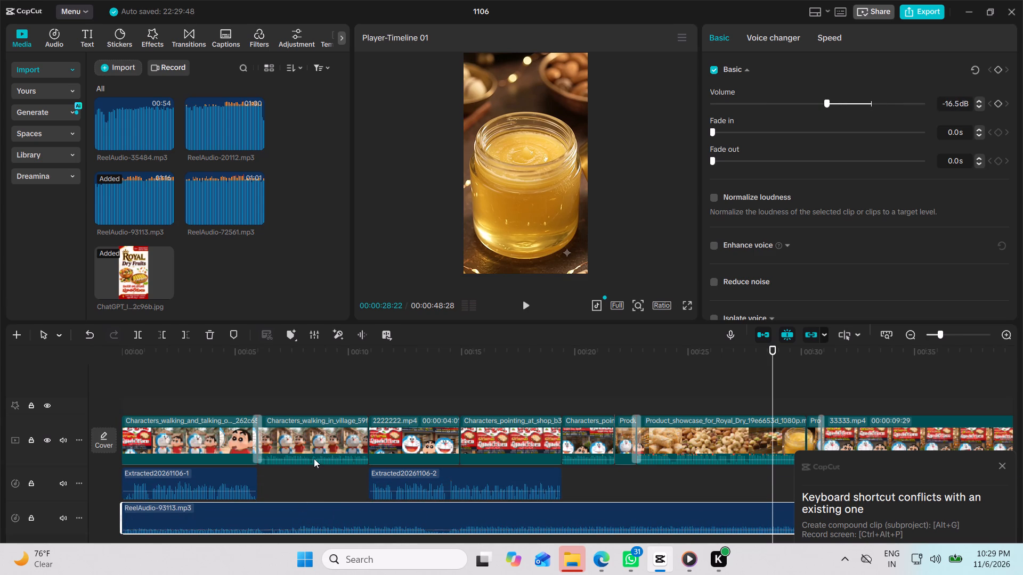
{"action": "left_click", "coordinate": [529, 311]}
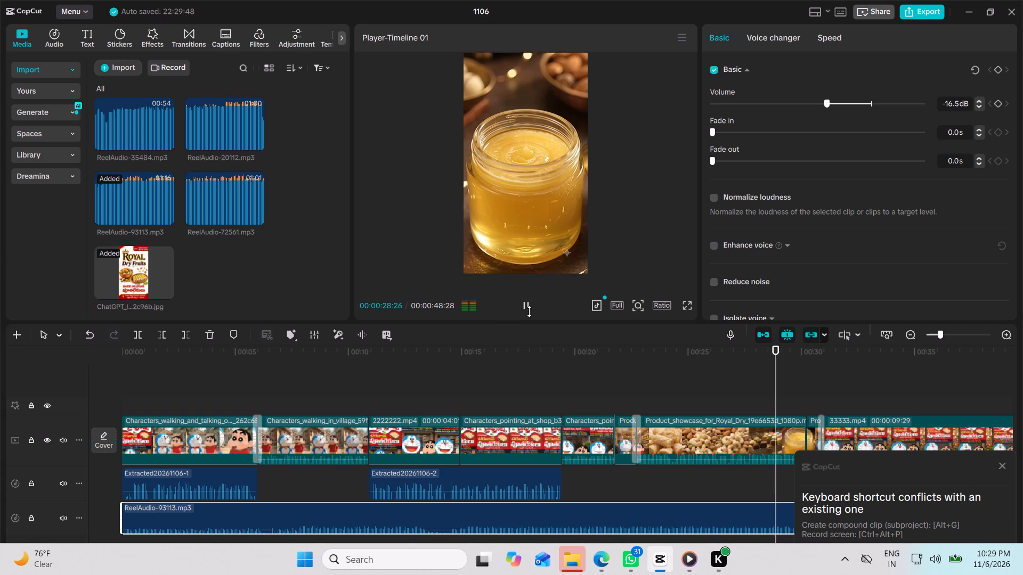
{"action": "left_click", "coordinate": [532, 530]}
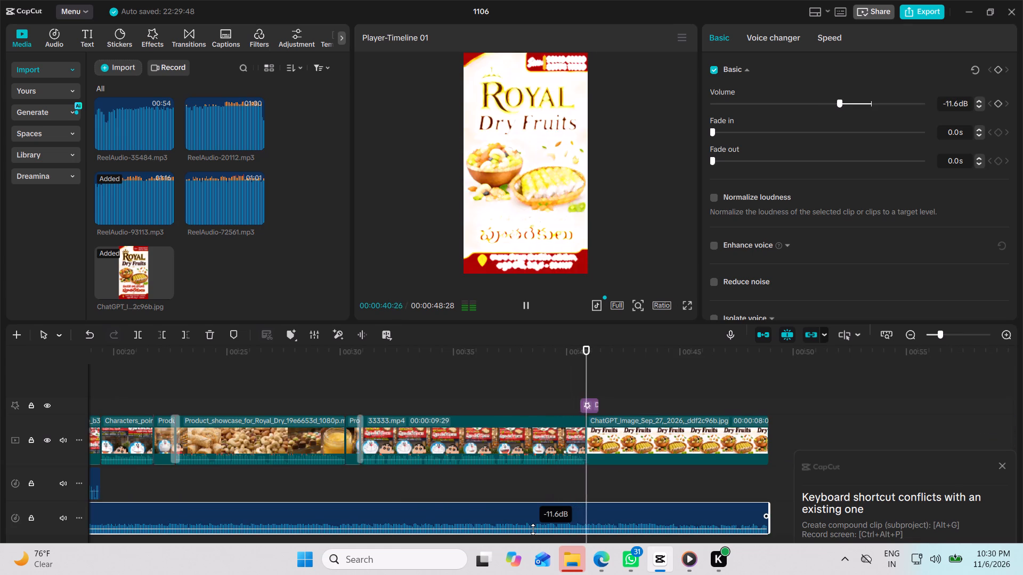
{"action": "scroll", "coordinate": [537, 490], "scroll_direction": "right", "scroll_amount": 6}
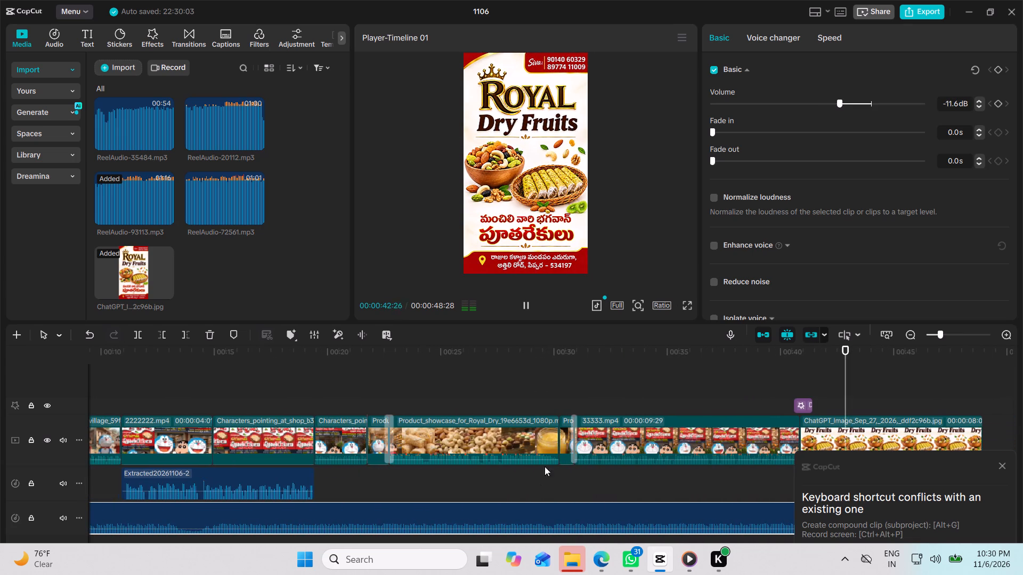
{"action": "left_click", "coordinate": [508, 528]}
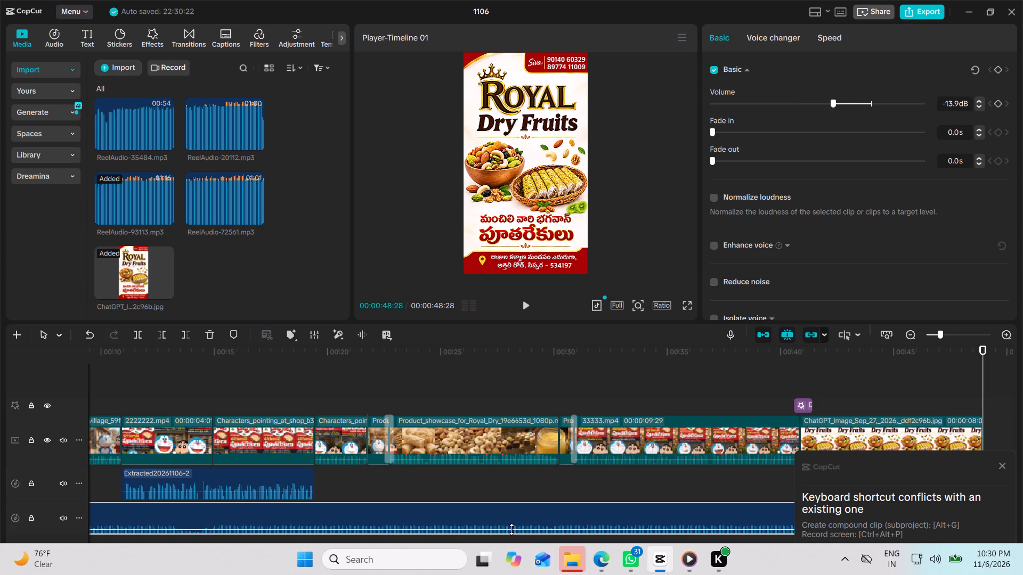
{"action": "left_click", "coordinate": [523, 303]}
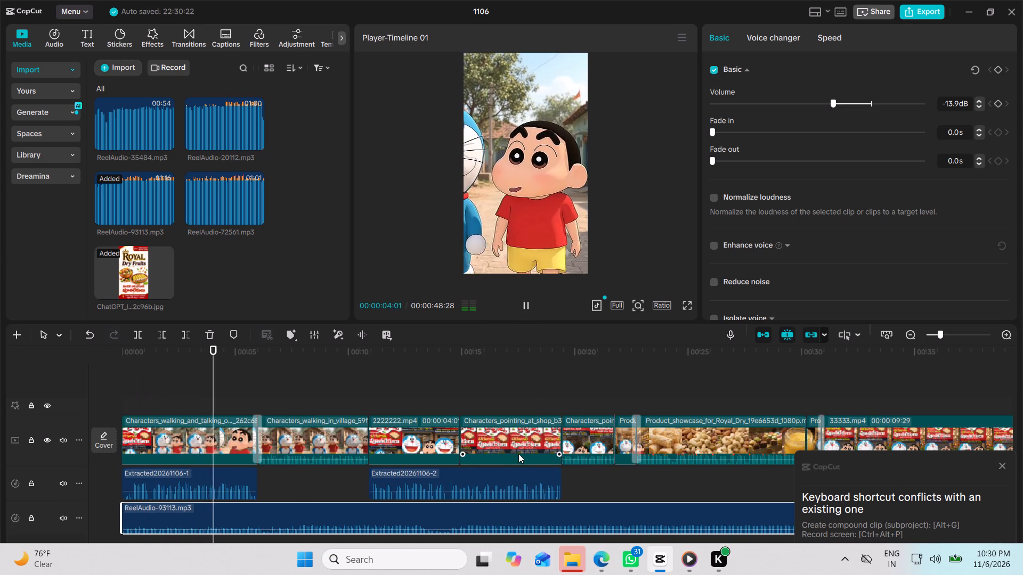
{"action": "scroll", "coordinate": [546, 487], "scroll_direction": "left", "scroll_amount": 16}
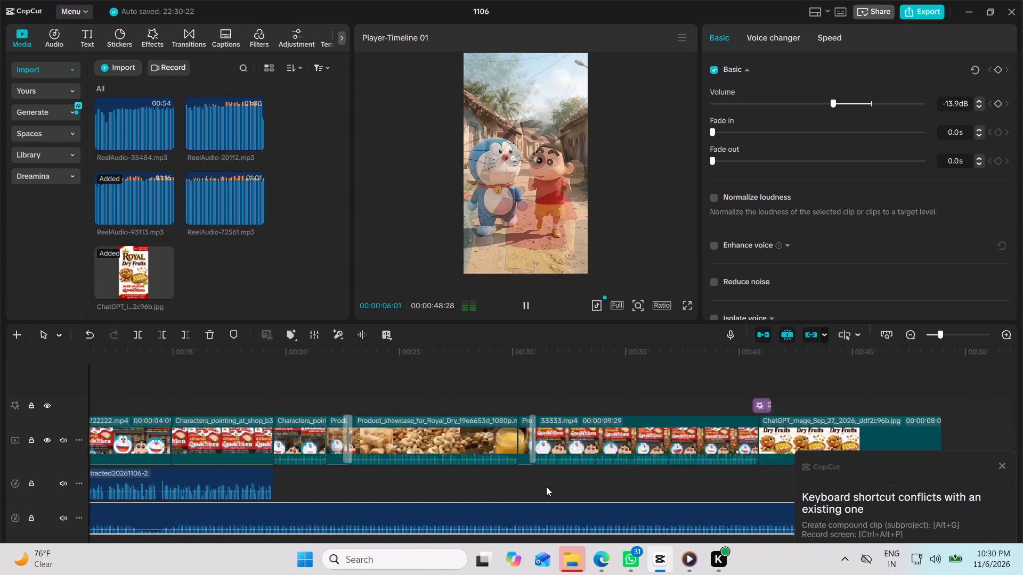
{"action": "scroll", "coordinate": [546, 487], "scroll_direction": "left", "scroll_amount": 7}
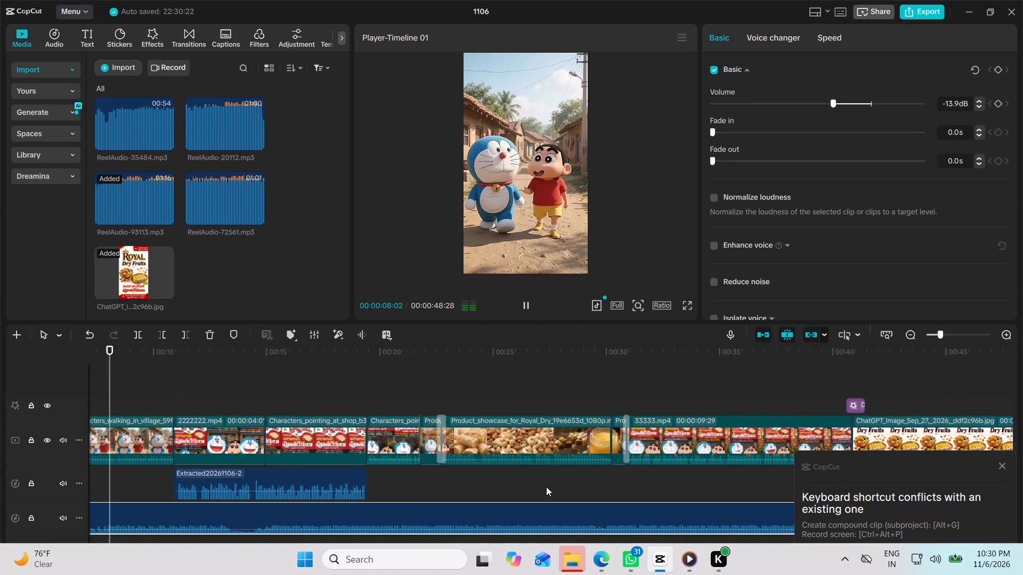
{"action": "scroll", "coordinate": [546, 487], "scroll_direction": "left", "scroll_amount": 2}
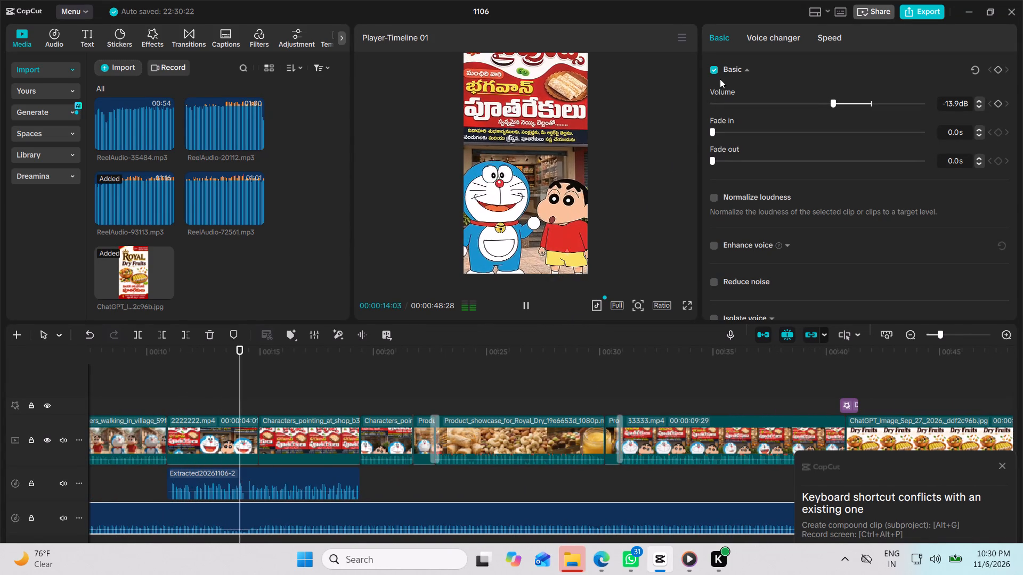
Open the export settings and name the video "royal dry fruits parts 2 final".
{"action": "left_click", "coordinate": [912, 7]}
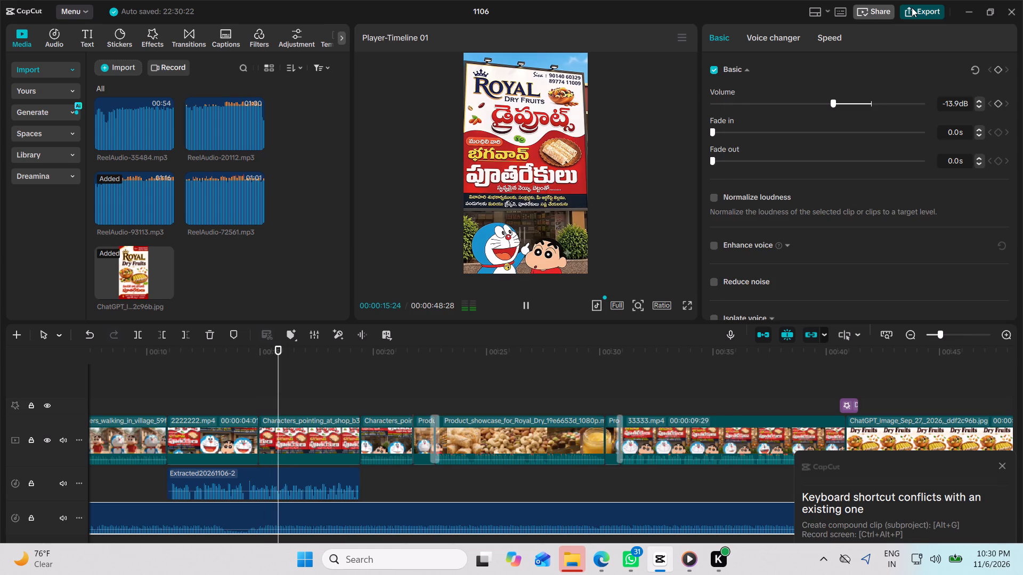
{"action": "left_click_drag", "start_coordinate": [630, 138], "coordinate": [595, 141]}
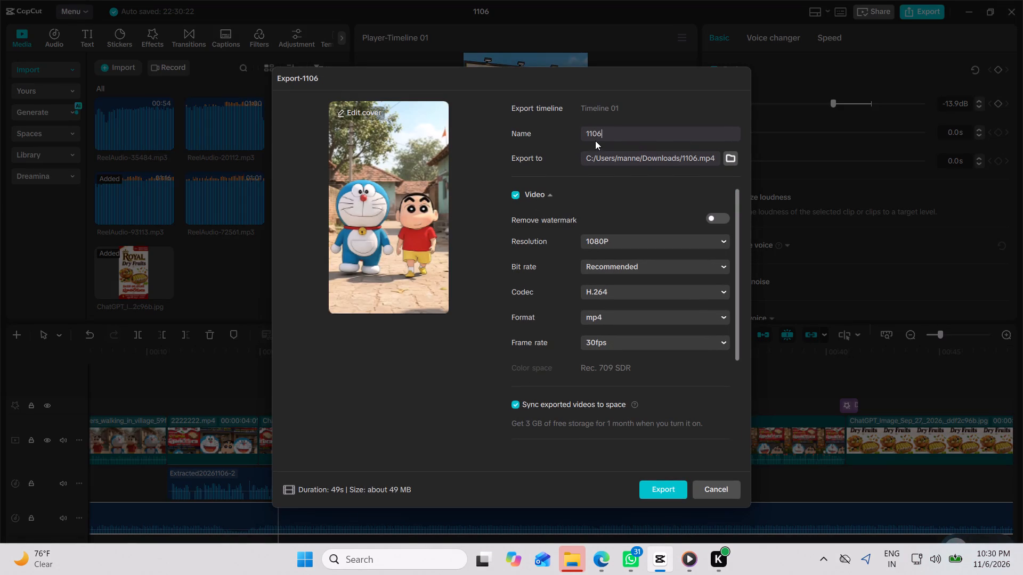
{"action": "left_click_drag", "start_coordinate": [595, 141], "coordinate": [572, 141]}
{"action": "key", "text": "BackSpace"}
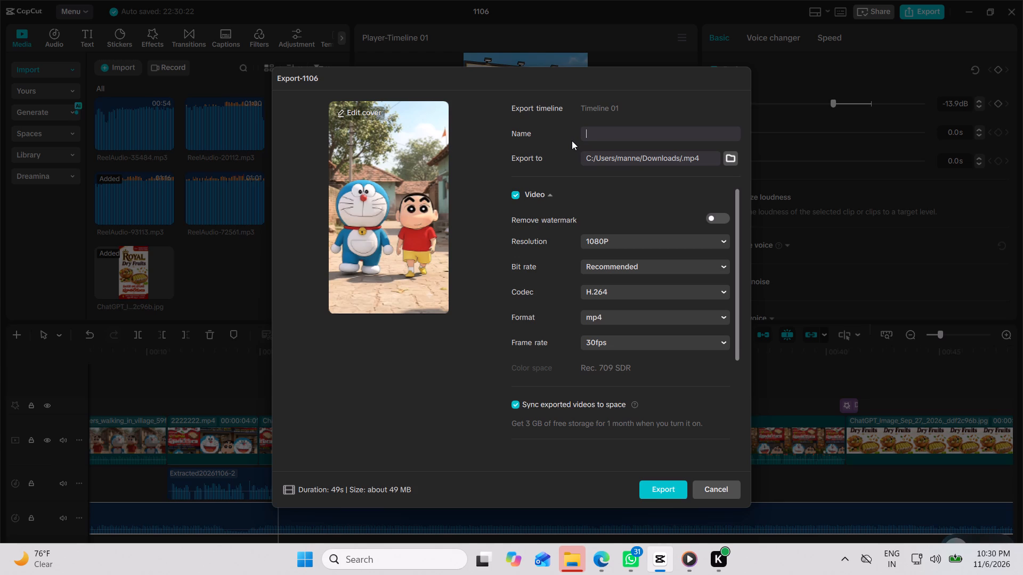
{"action": "key", "text": "r"}
{"action": "key", "text": "o"}
{"action": "type", "text": "yal"}
{"action": "key", "text": "space"}
{"action": "type", "text": "dry fru"}
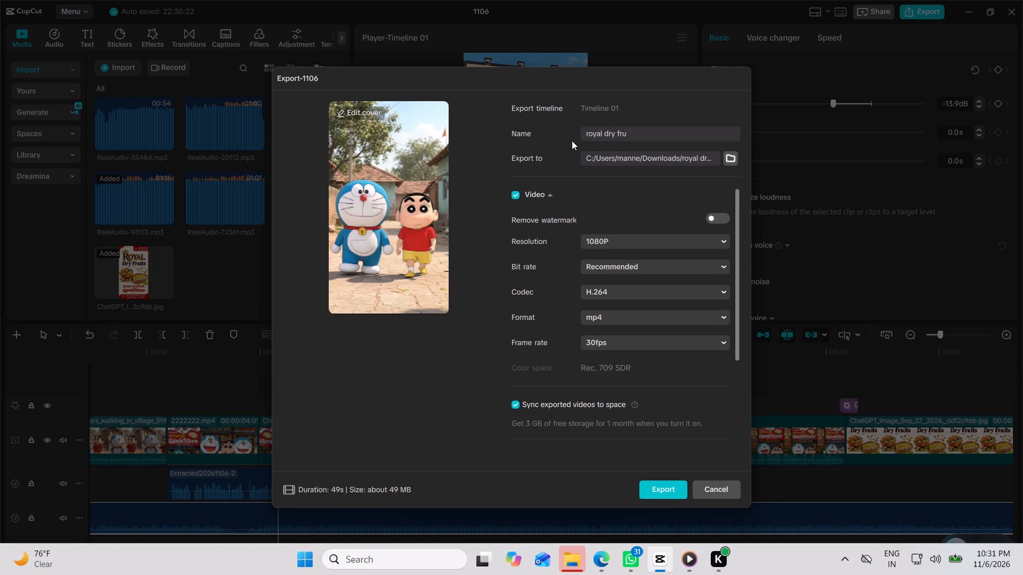
{"action": "key", "text": "i"}
{"action": "type", "text": "ts"}
{"action": "key", "text": "space"}
{"action": "type", "text": "par"}
{"action": "key", "text": "t"}
{"action": "type", "text": "s"}
{"action": "key", "text": "space"}
{"action": "key", "text": "2"}
{"action": "key", "text": "space"}
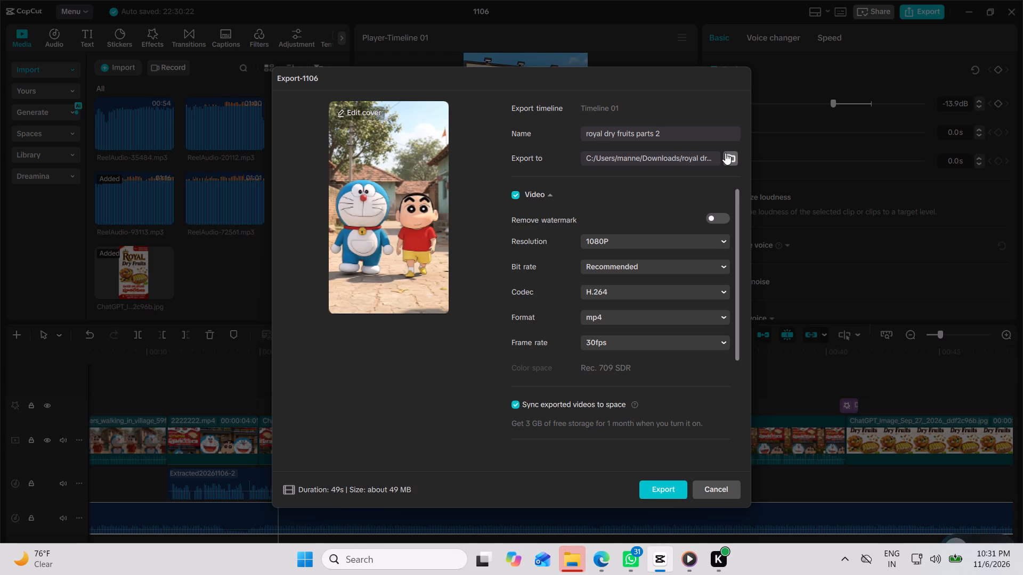
{"action": "type", "text": "final"}
Choose Downloads as the destination folder and export the video.
{"action": "left_click", "coordinate": [725, 153]}
{"action": "left_click", "coordinate": [309, 262]}
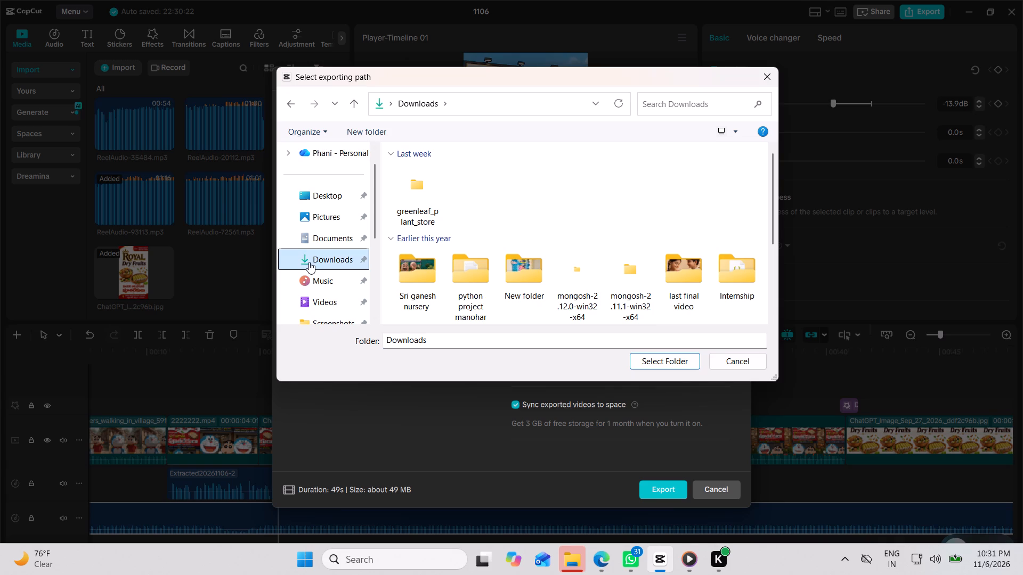
{"action": "left_click", "coordinate": [649, 357]}
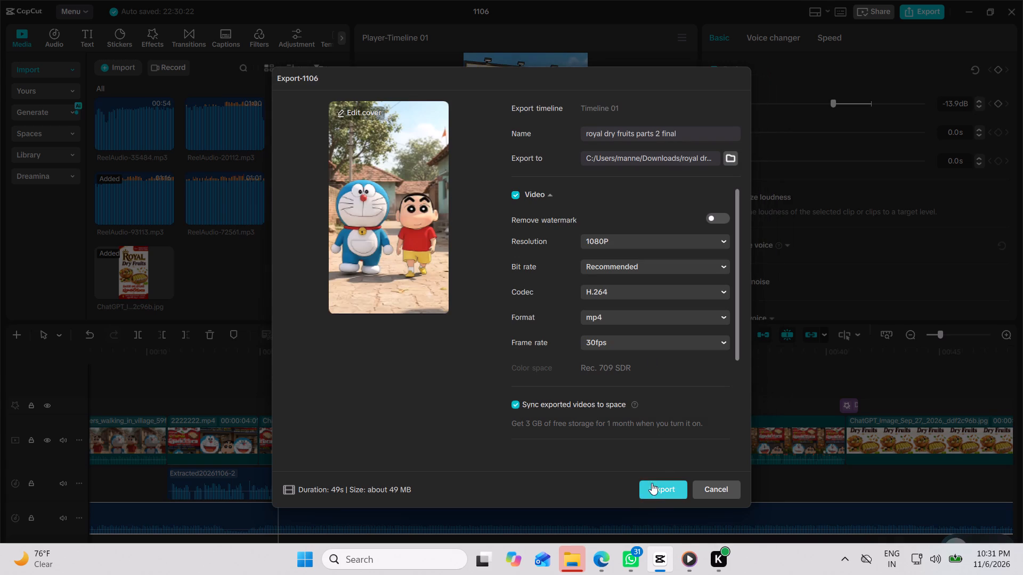
{"action": "left_click", "coordinate": [648, 486]}
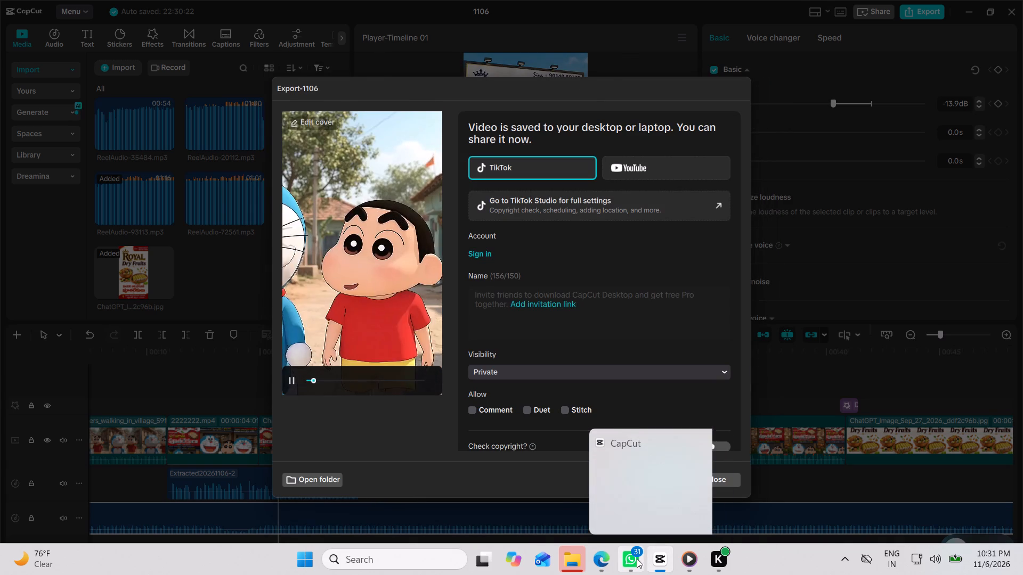
Switch to File Explorer and start sharing the "royal dry fruits parts 2 final" video from Downloads.
{"action": "left_click", "coordinate": [581, 561]}
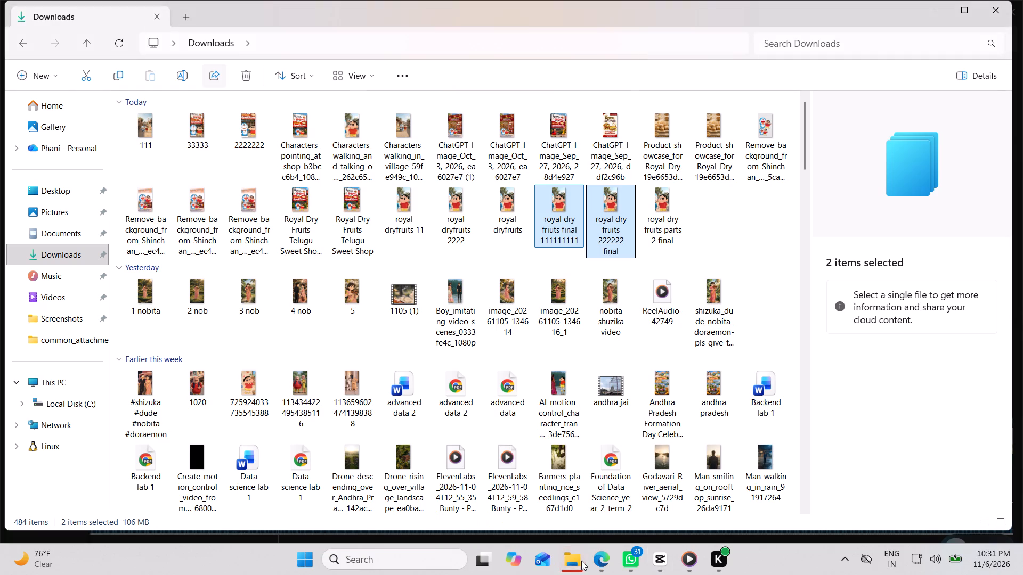
{"action": "left_click", "coordinate": [661, 242]}
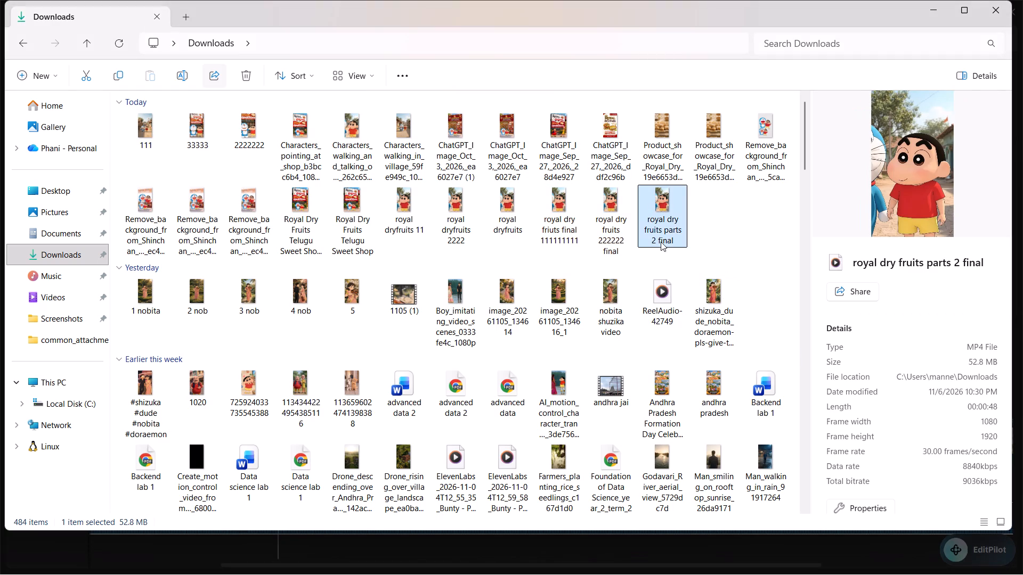
{"action": "left_click", "coordinate": [212, 77]}
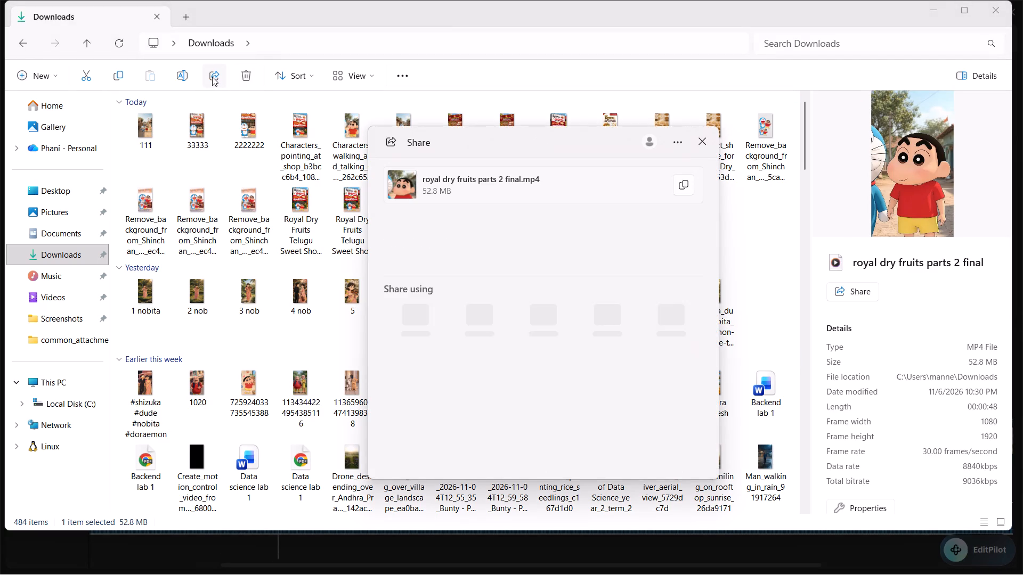
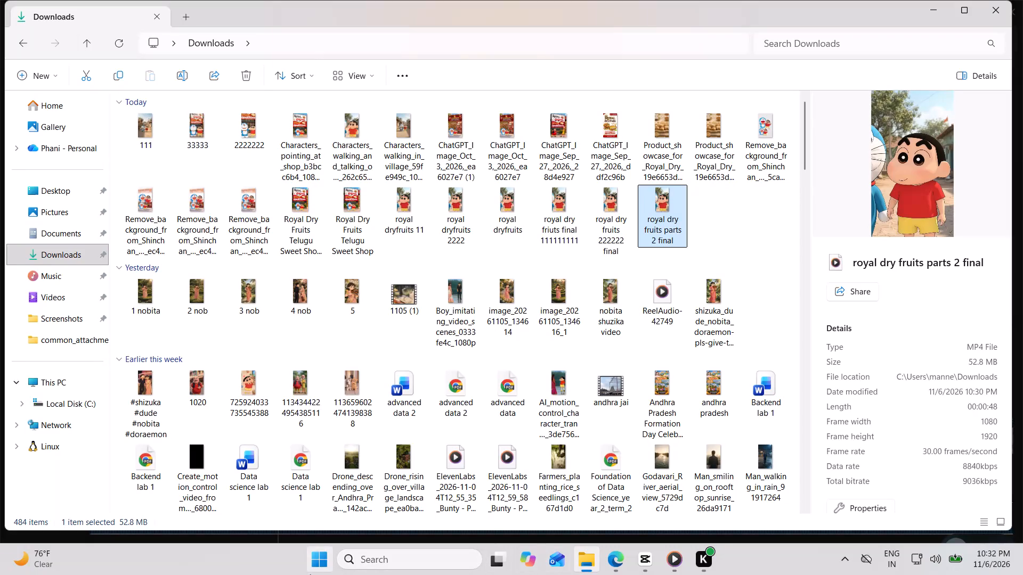
Bring up the Windows app launcher to open WhatsApp.
{"action": "left_click", "coordinate": [298, 571]}
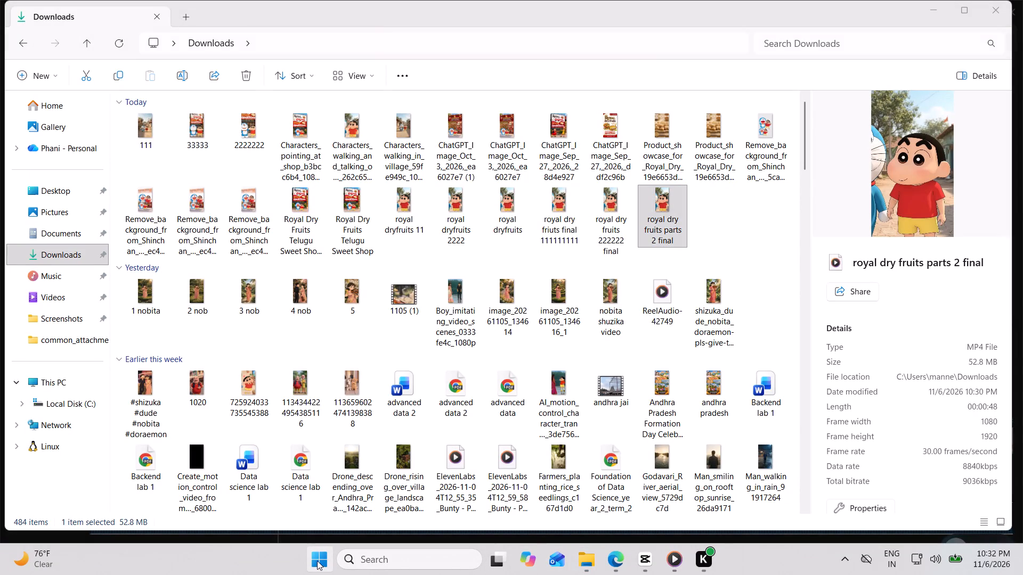
{"action": "left_click", "coordinate": [317, 561]}
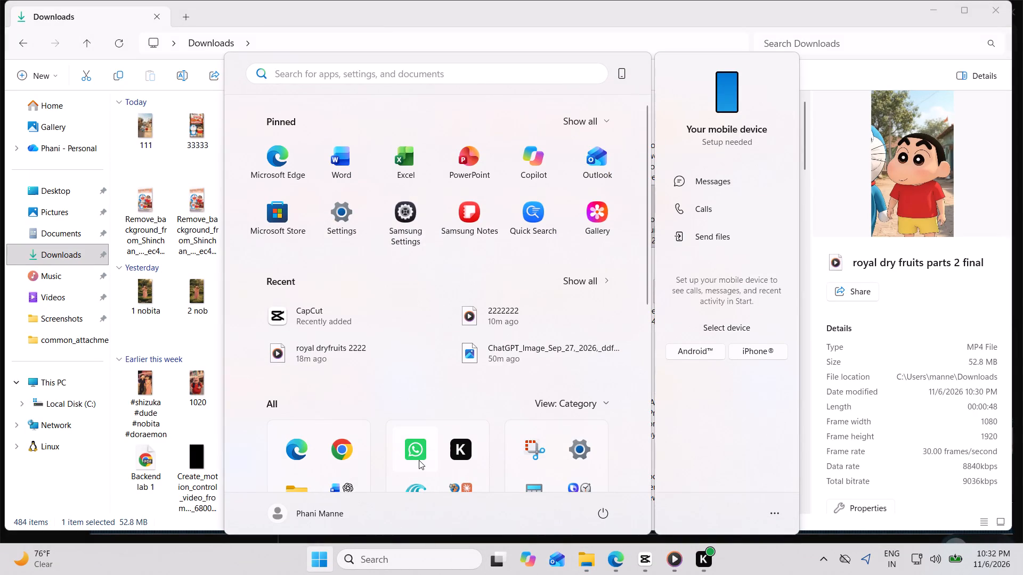
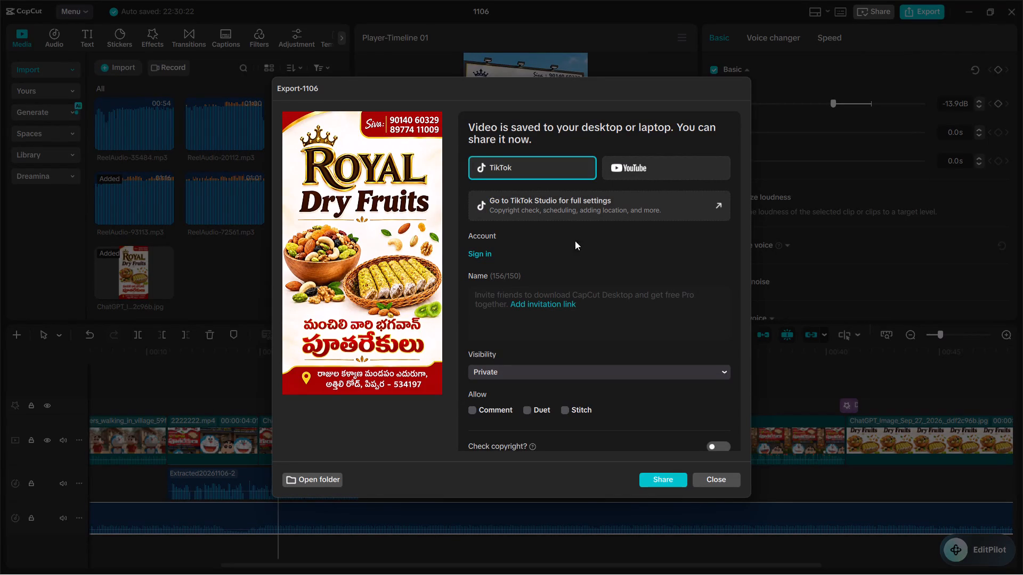
Dismiss the finished export window without sharing the video and return to the 1106 project timeline.
{"action": "left_click", "coordinate": [703, 483]}
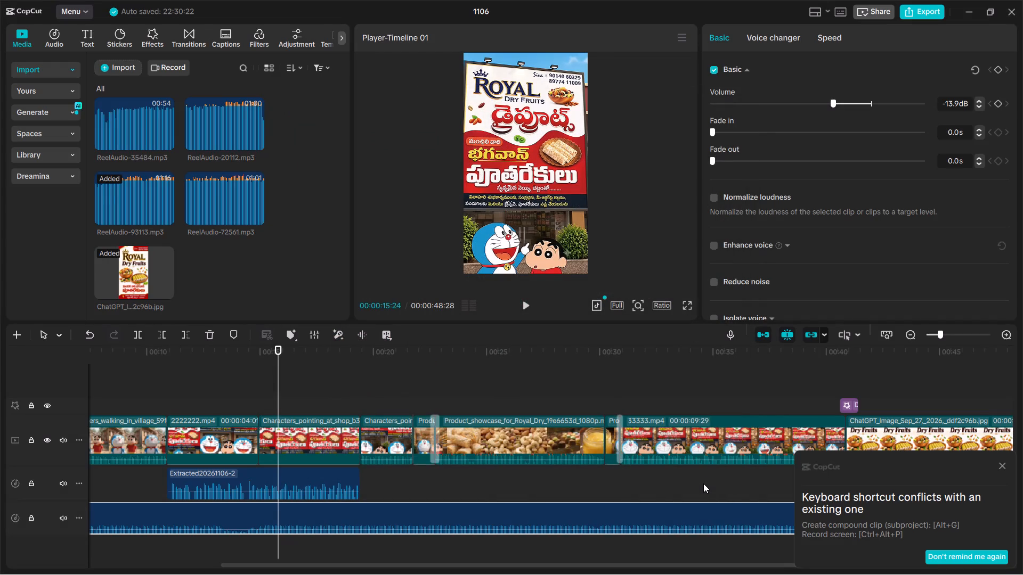
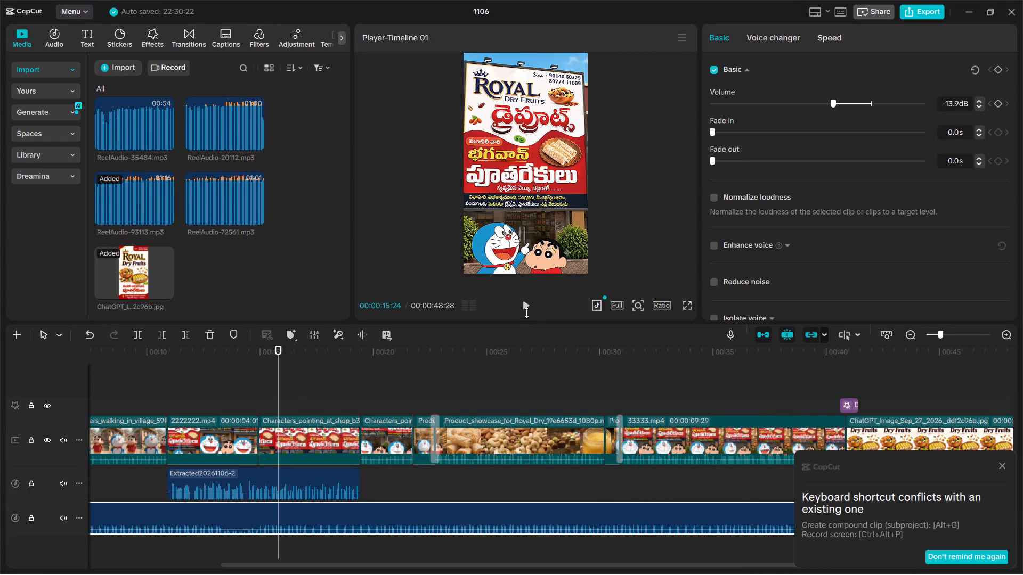
Play the 1106 timeline preview from the current playhead position, during the clip of the characters pointing at the shop.
{"action": "left_click", "coordinate": [535, 308]}
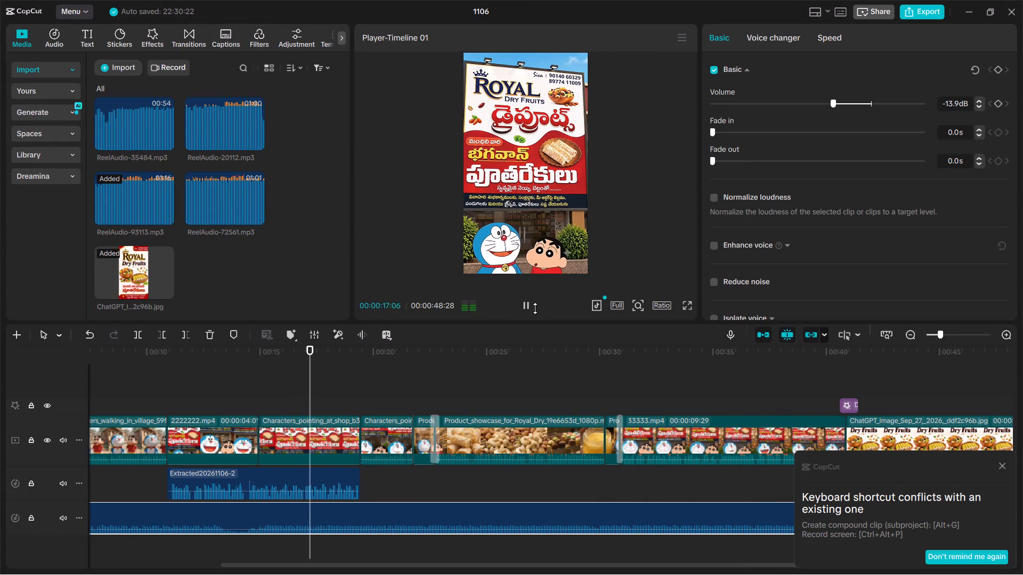
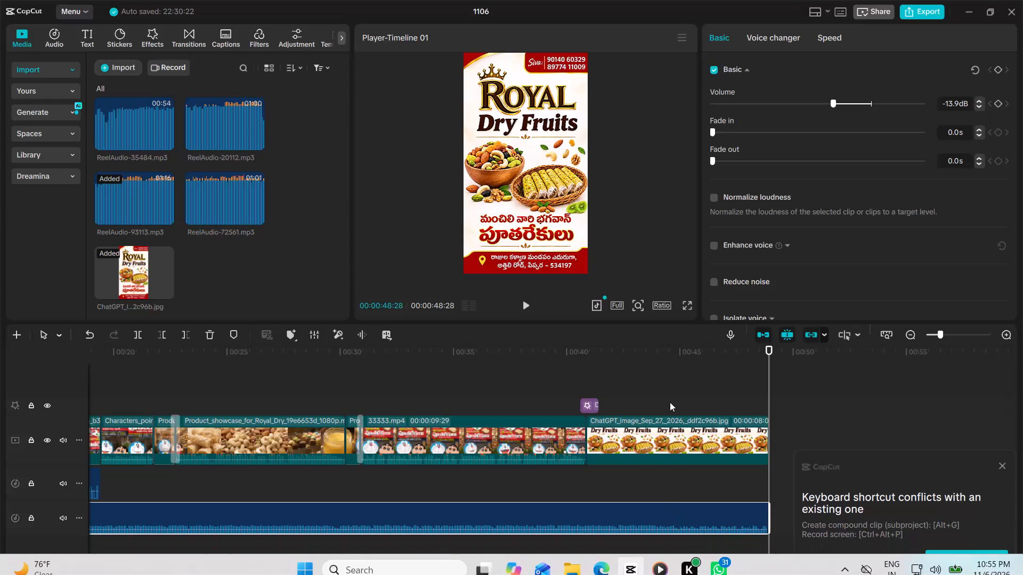
Add the Classic Zoom Lens video effect on its own track above the end of the long Product_showcase clip, starting around 27.5 s.
{"action": "left_click", "coordinate": [156, 37]}
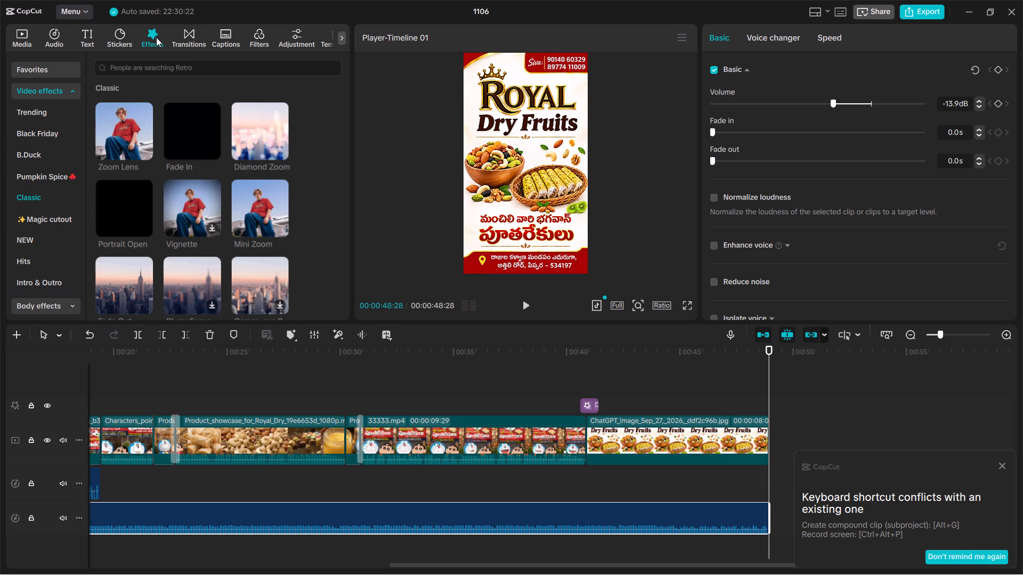
{"action": "left_click_drag", "start_coordinate": [119, 126], "coordinate": [304, 456]}
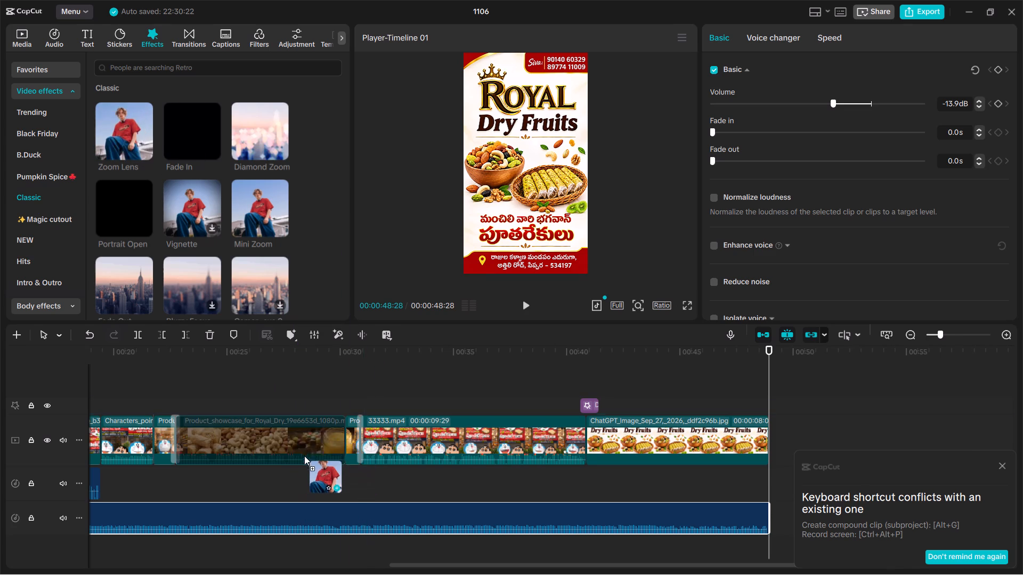
{"action": "left_click_drag", "start_coordinate": [304, 456], "coordinate": [285, 398]}
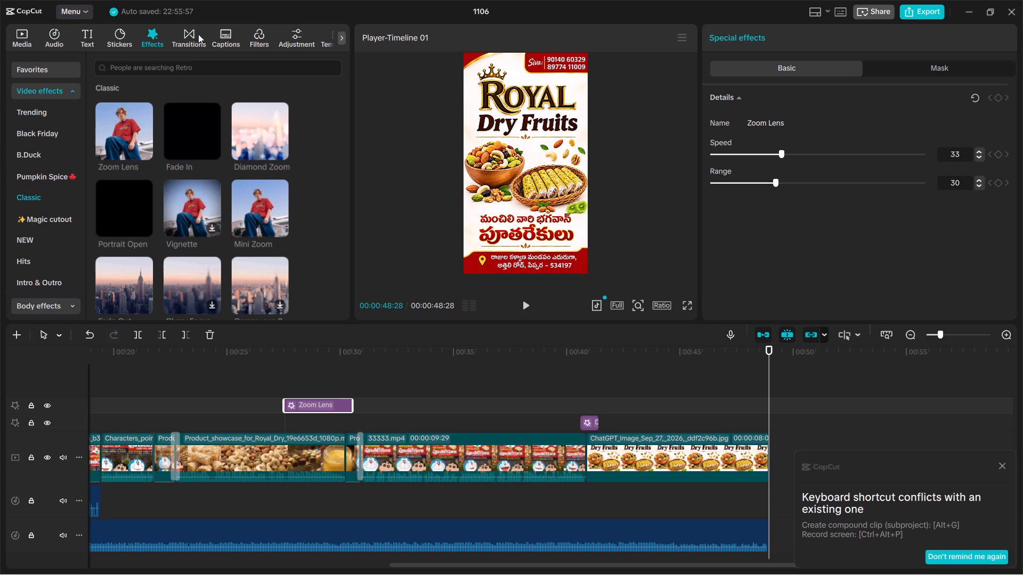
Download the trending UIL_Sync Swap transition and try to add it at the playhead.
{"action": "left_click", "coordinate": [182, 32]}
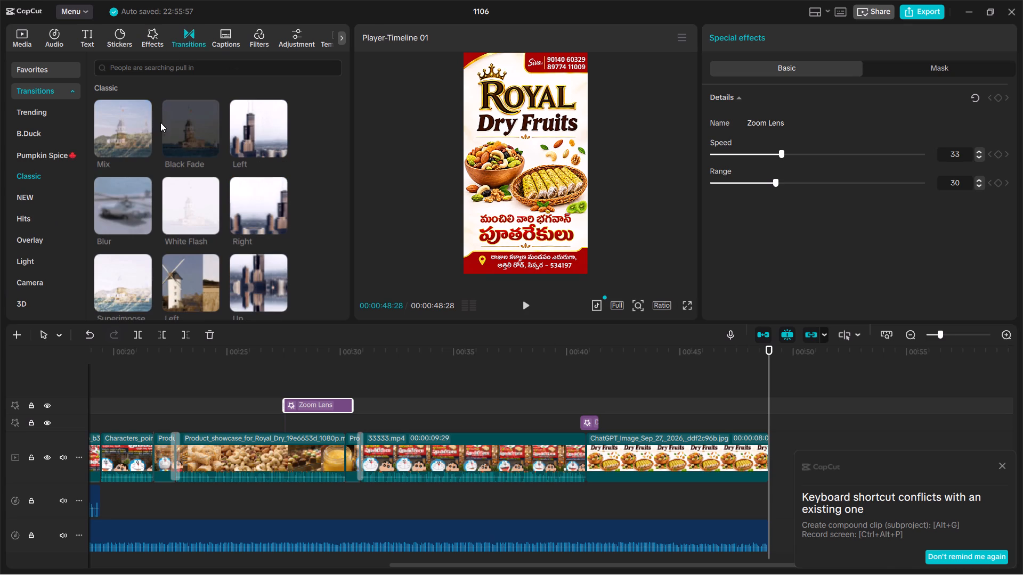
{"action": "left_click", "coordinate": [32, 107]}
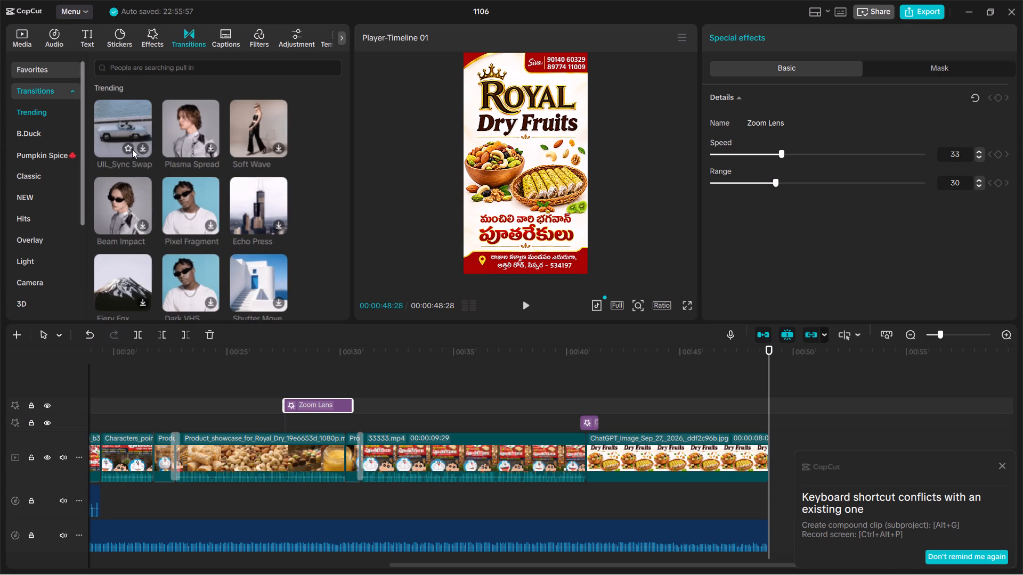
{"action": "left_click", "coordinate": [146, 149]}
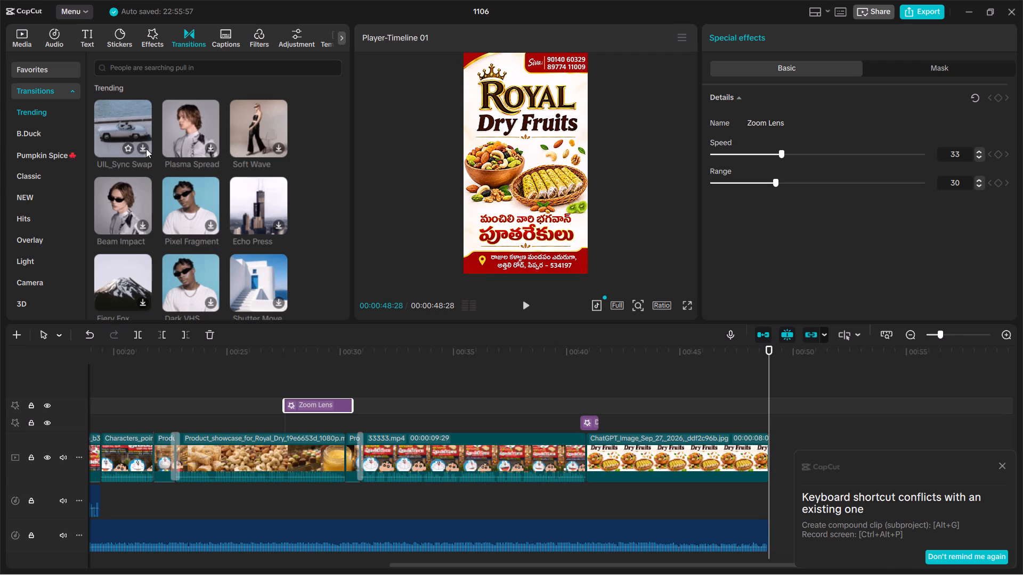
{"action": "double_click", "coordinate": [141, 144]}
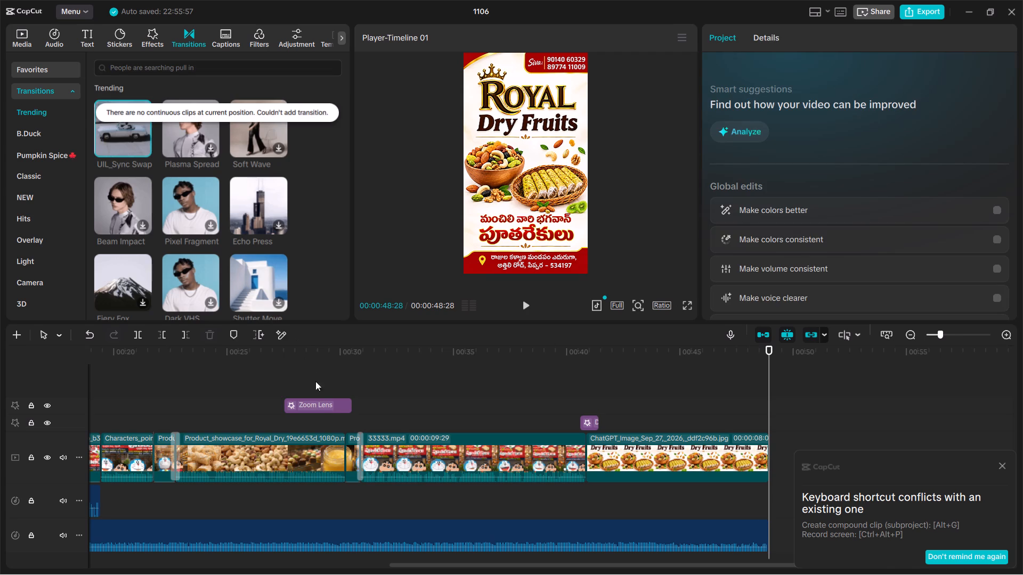
Download the trending Soft Wave transition and place it at the end of the long Product_showcase clip.
{"action": "scroll", "coordinate": [306, 441], "scroll_direction": "left", "scroll_amount": 2}
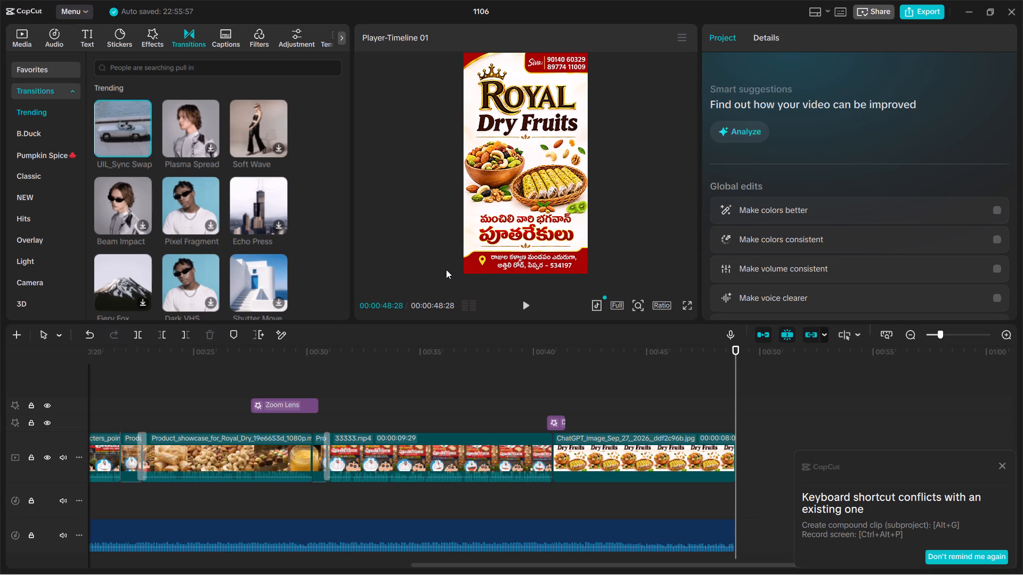
{"action": "left_click", "coordinate": [278, 149]}
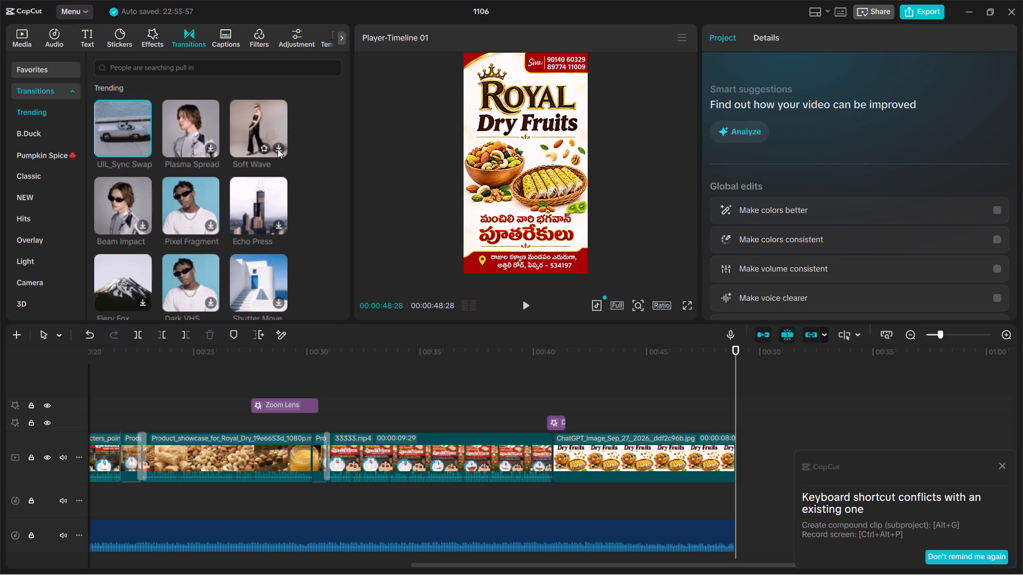
{"action": "left_click", "coordinate": [278, 149]}
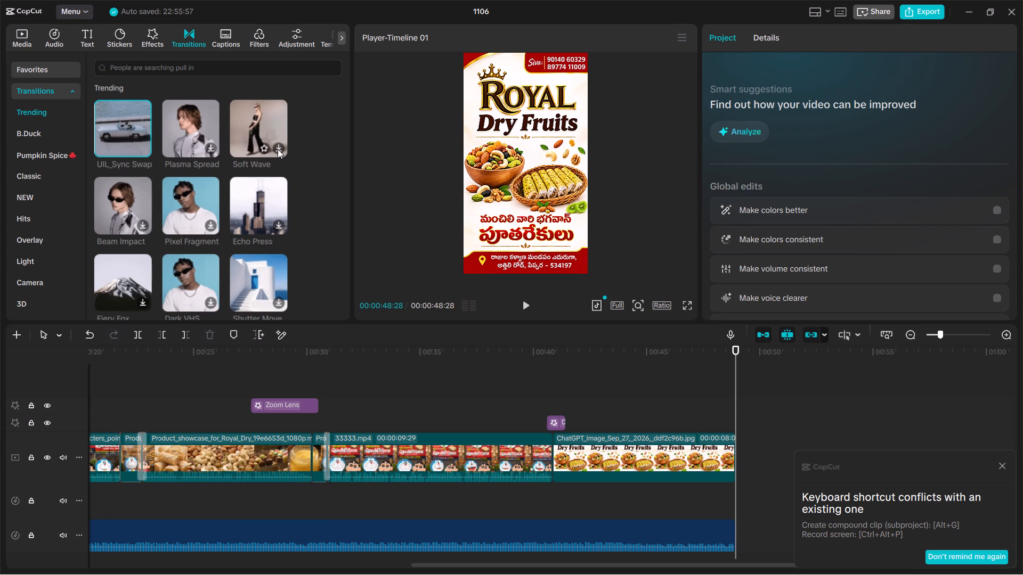
{"action": "double_click", "coordinate": [278, 149]}
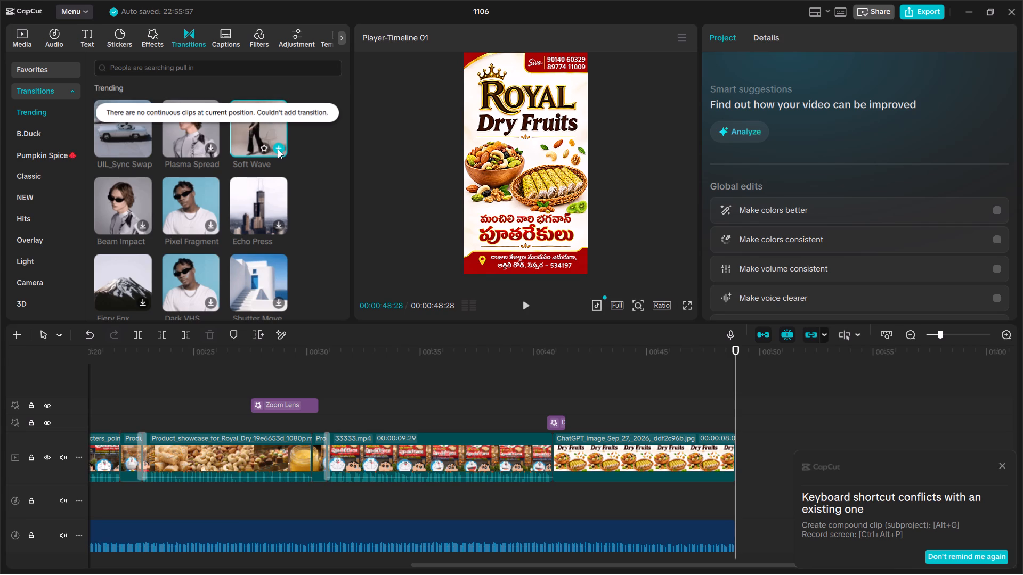
{"action": "left_click_drag", "start_coordinate": [252, 113], "coordinate": [475, 293]}
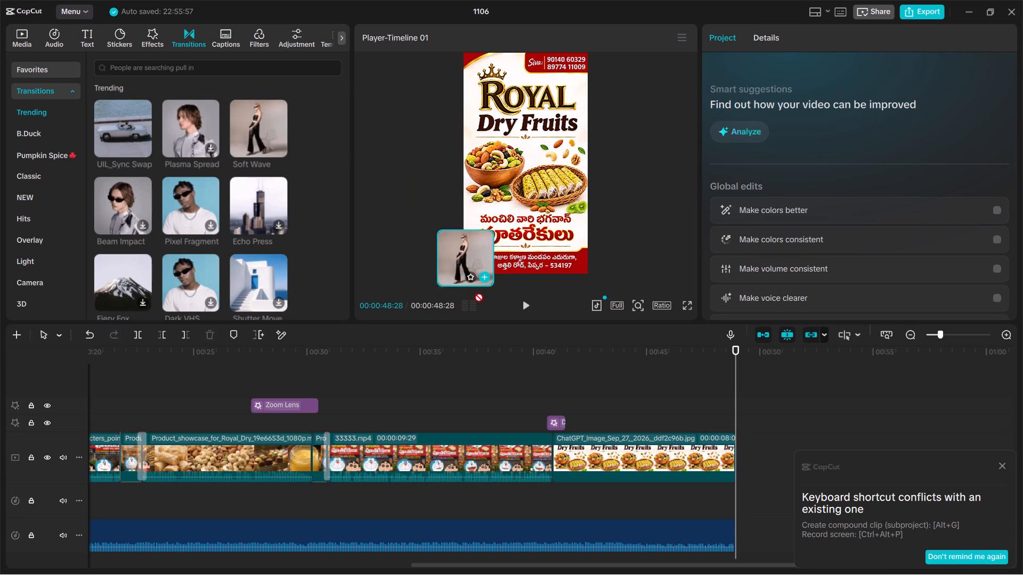
{"action": "left_click_drag", "start_coordinate": [475, 293], "coordinate": [288, 446]}
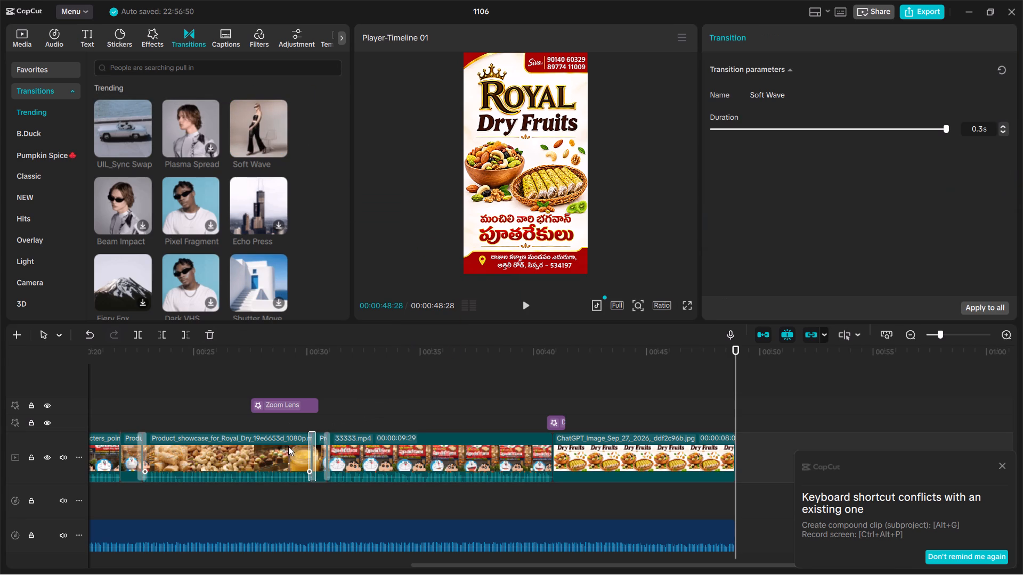
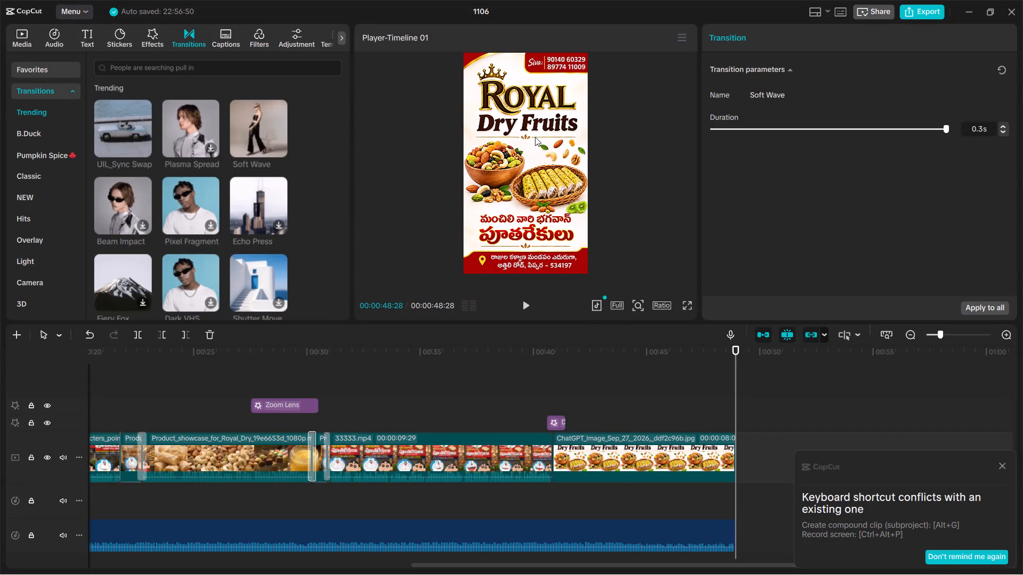
Download the featured Old Page filter and place it on its own track above the 33333.mp4 clip, starting around 34.7 s.
{"action": "left_click", "coordinate": [254, 38]}
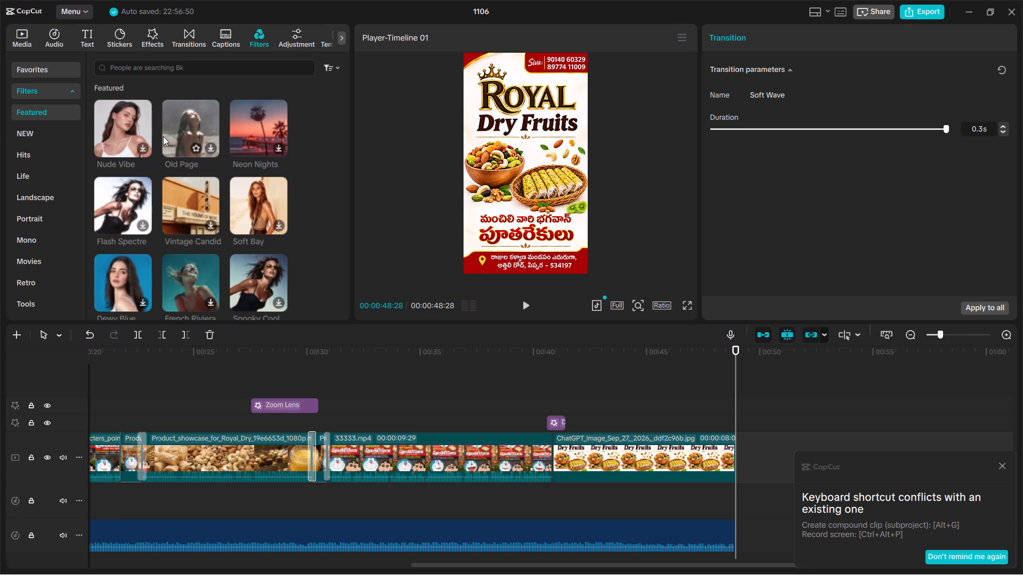
{"action": "left_click", "coordinate": [209, 144]}
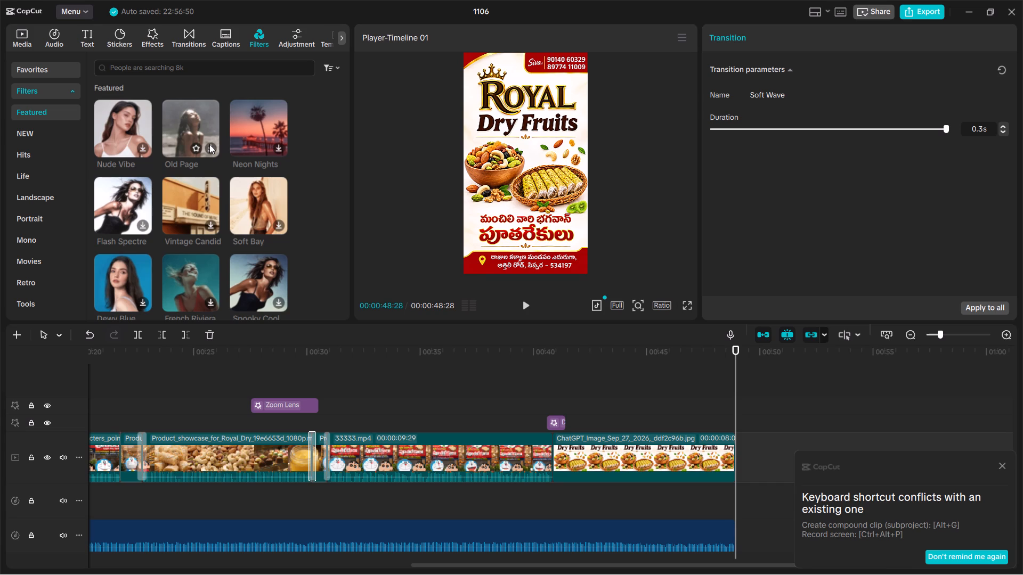
{"action": "left_click", "coordinate": [209, 144]}
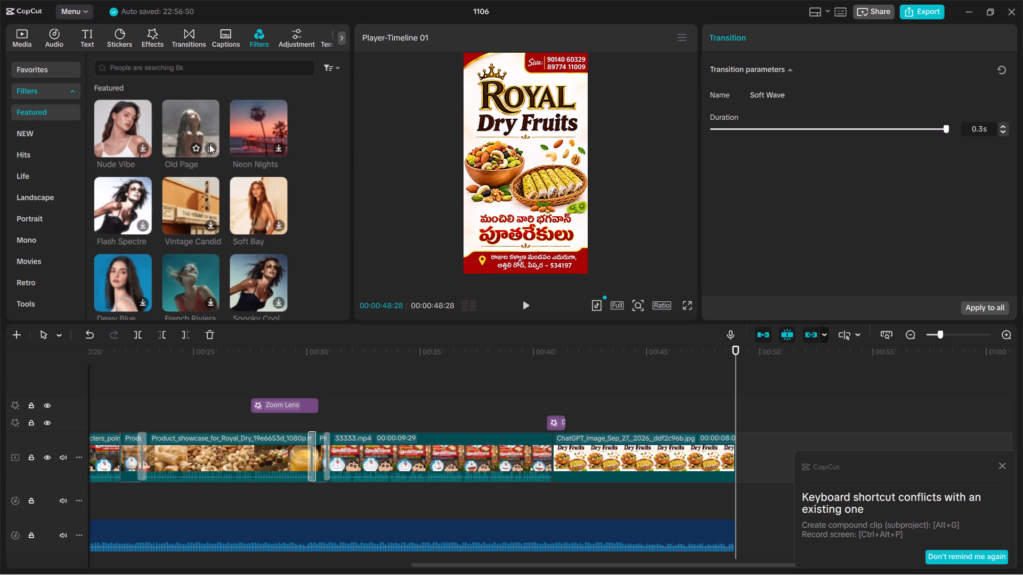
{"action": "double_click", "coordinate": [209, 144]}
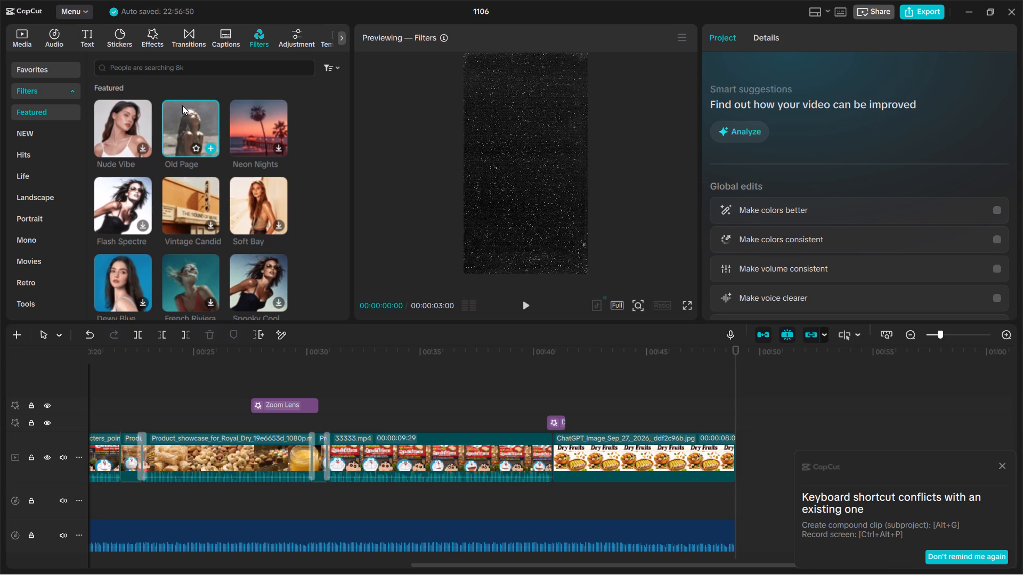
{"action": "left_click_drag", "start_coordinate": [185, 114], "coordinate": [434, 386]}
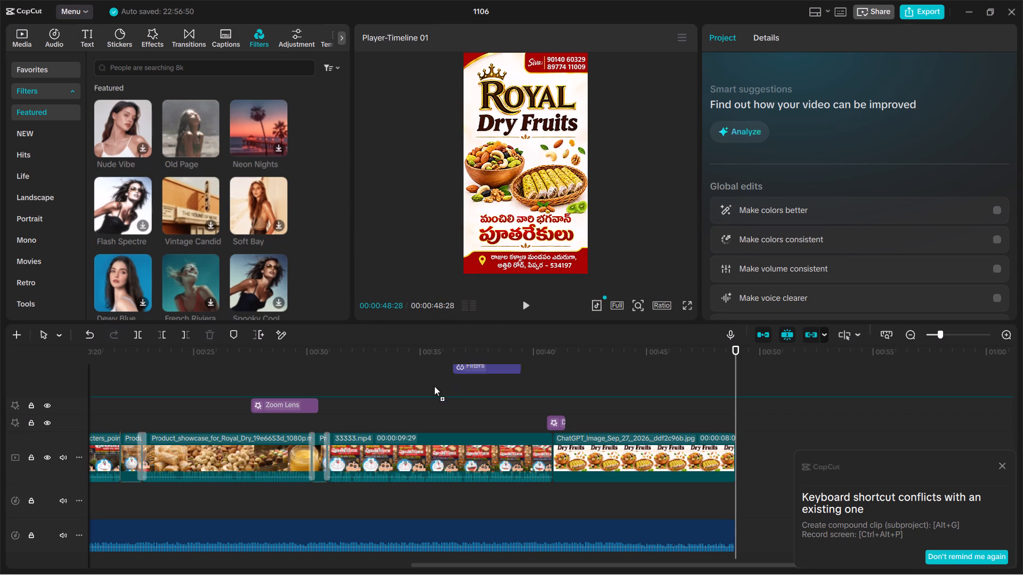
{"action": "left_click_drag", "start_coordinate": [434, 386], "coordinate": [414, 425]}
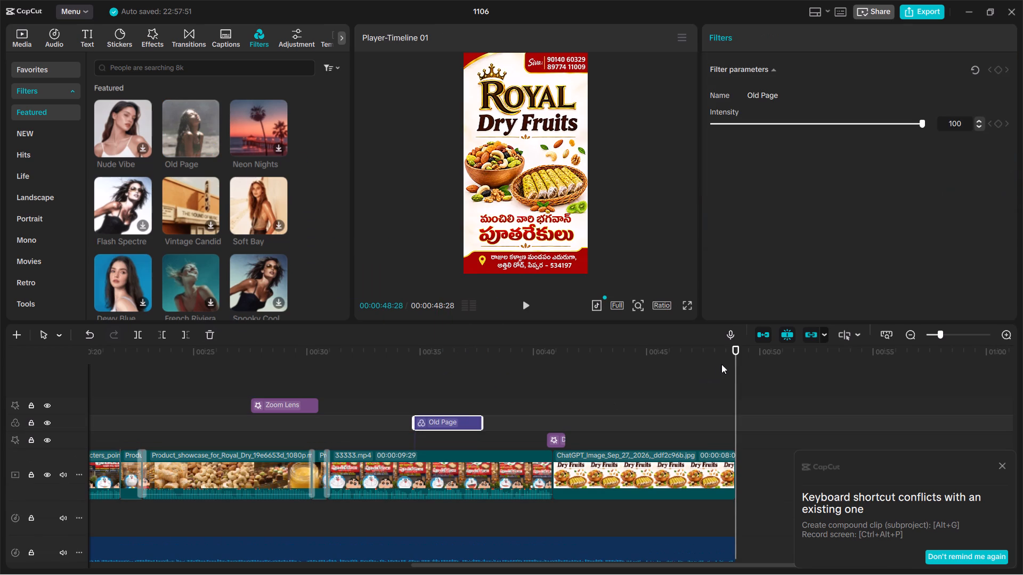
Preview the 33333.mp4 clip from just before the Old Page filter to its end to examine the filter's look.
{"action": "left_click_drag", "start_coordinate": [734, 364], "coordinate": [392, 351]}
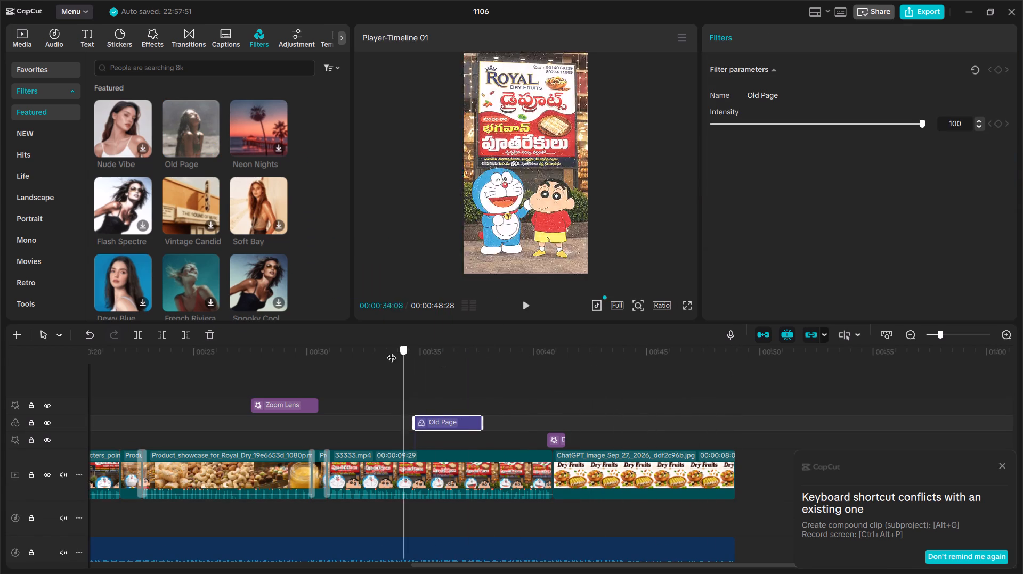
{"action": "left_click_drag", "start_coordinate": [392, 351], "coordinate": [420, 327]}
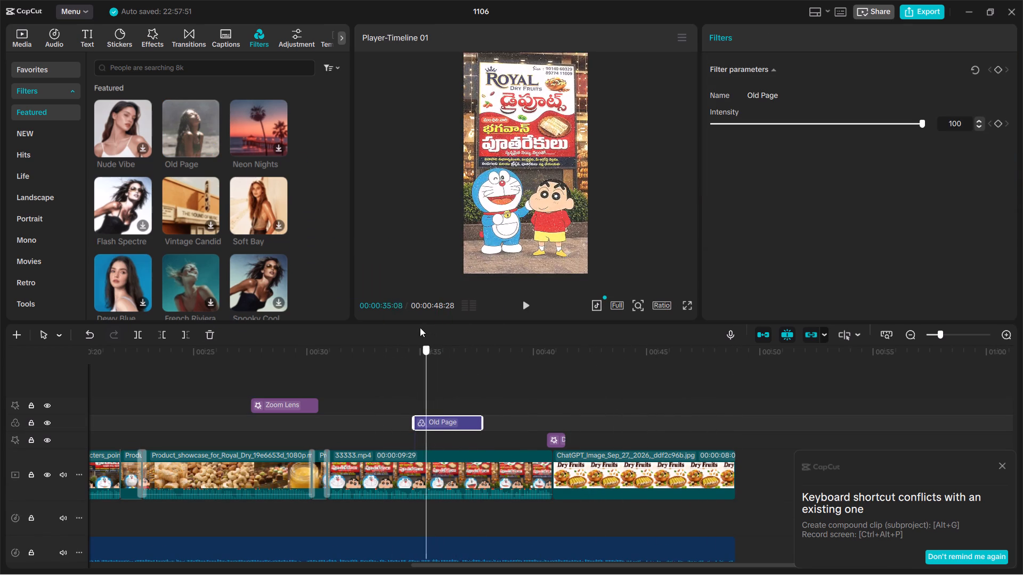
{"action": "left_click_drag", "start_coordinate": [420, 327], "coordinate": [400, 322]}
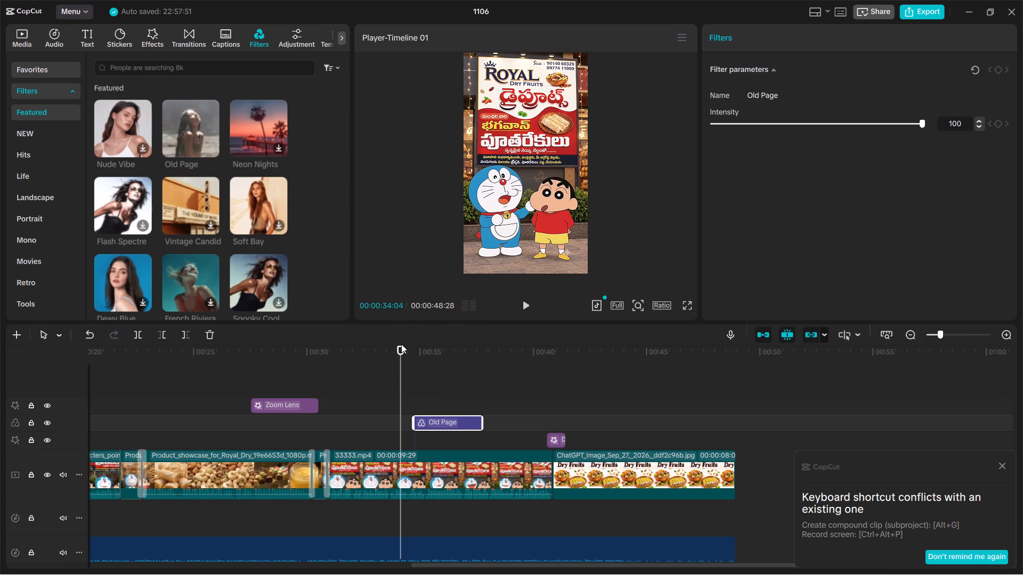
{"action": "left_click_drag", "start_coordinate": [400, 353], "coordinate": [410, 365]}
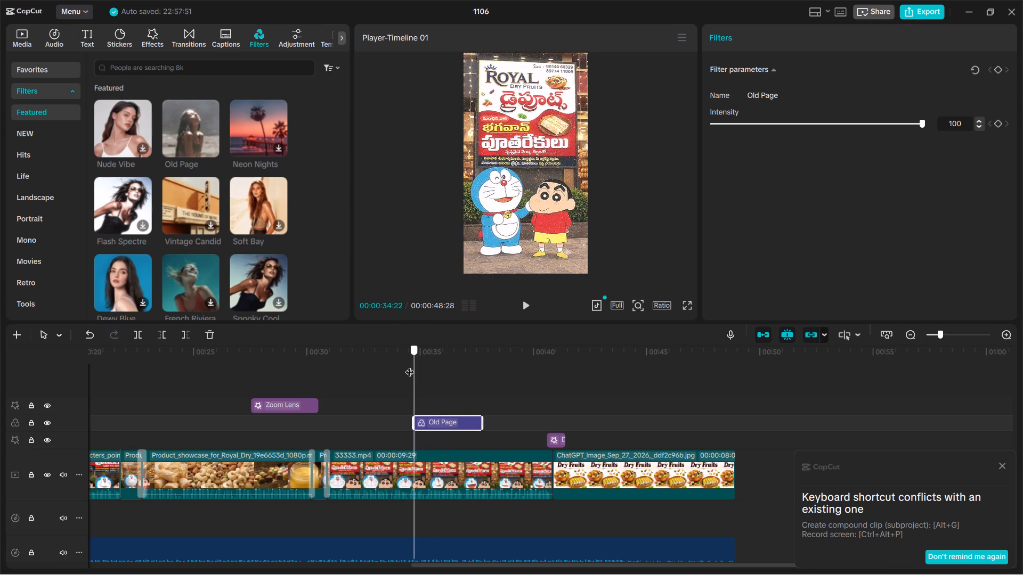
{"action": "left_click_drag", "start_coordinate": [410, 365], "coordinate": [485, 363]}
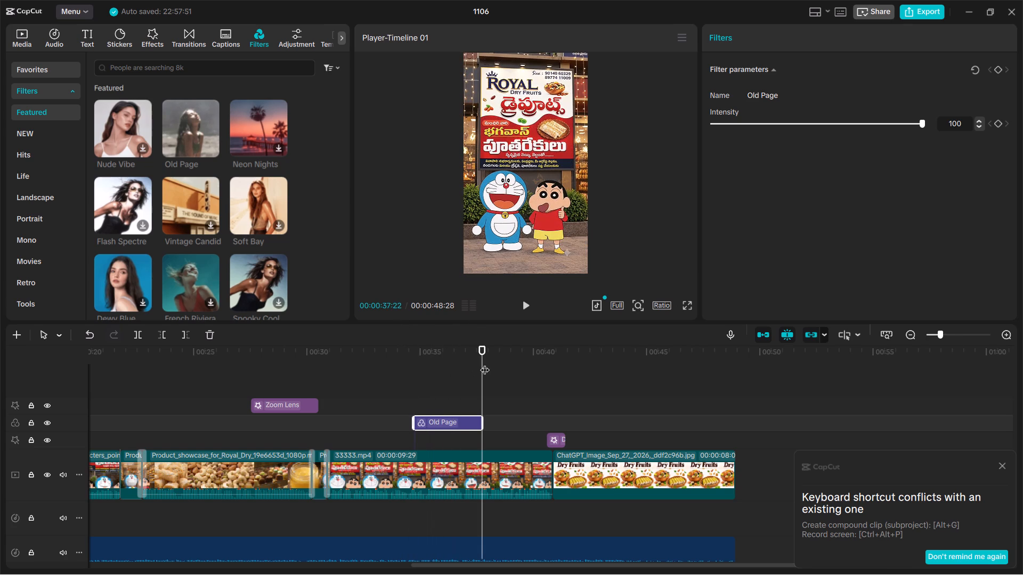
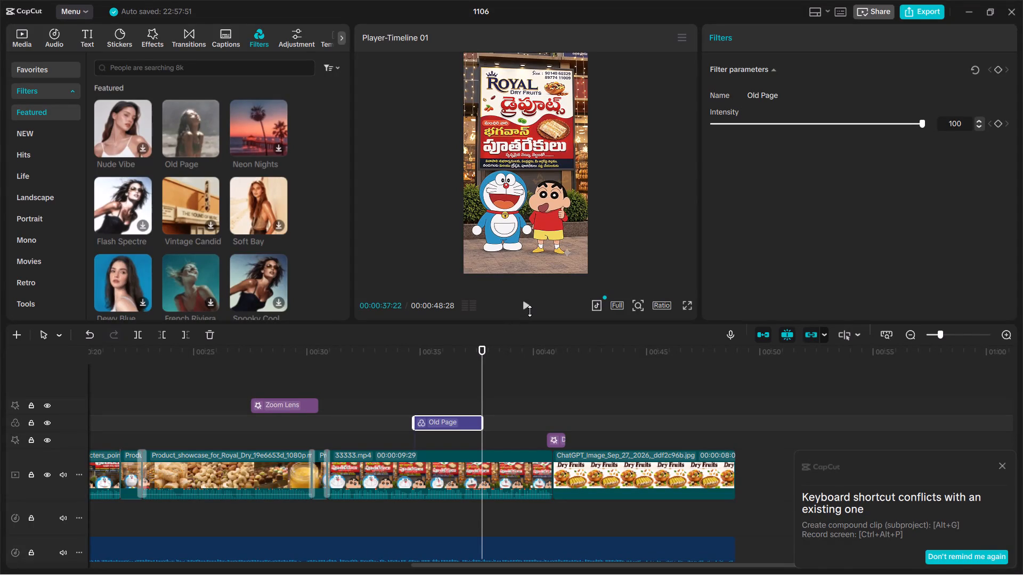
Play the timeline onward from the end of the Old Page filter to review the rest of the 33333.mp4 clip.
{"action": "left_click", "coordinate": [530, 311]}
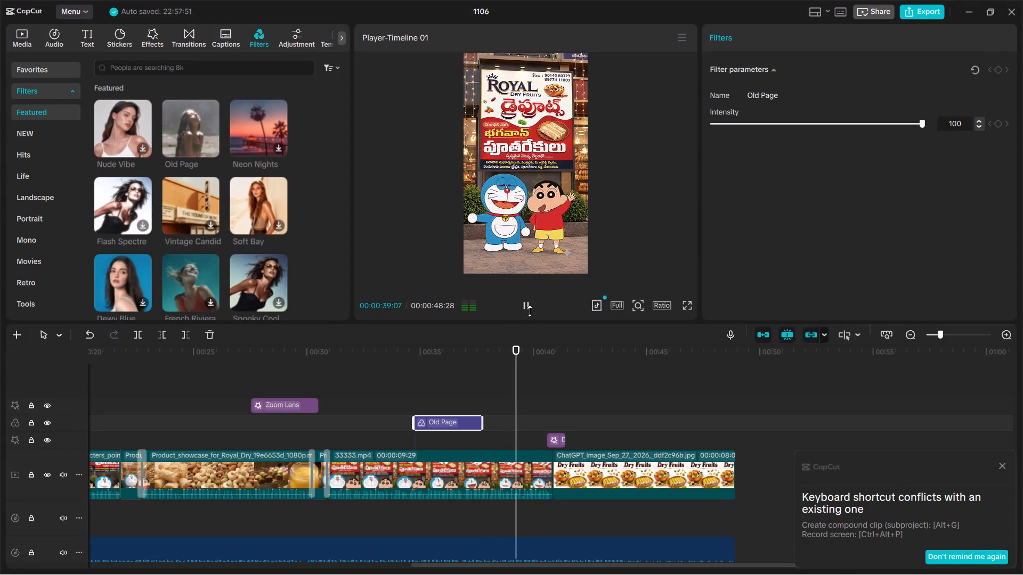